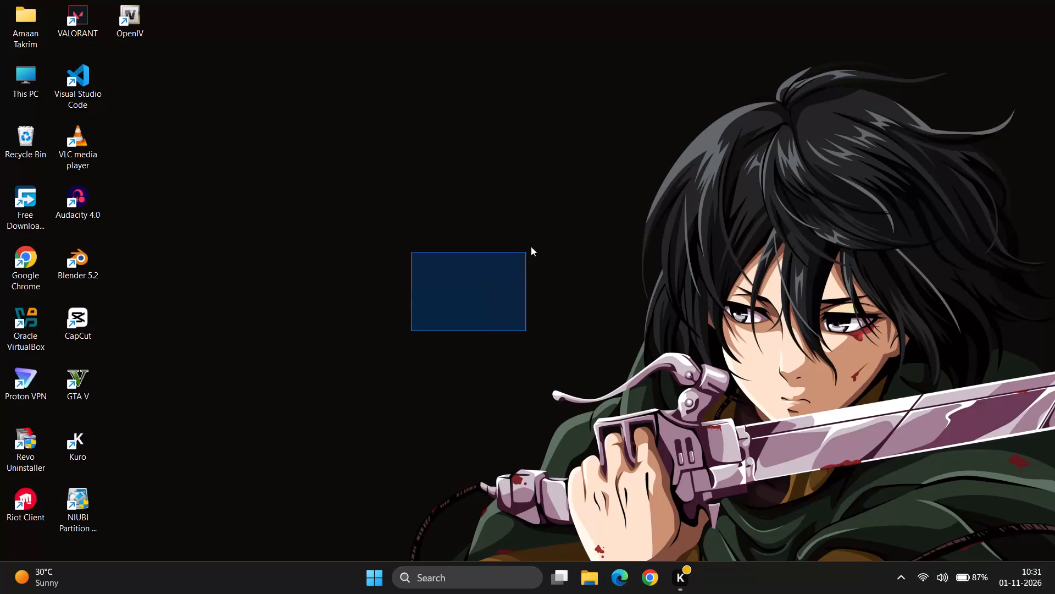
Refresh the desktop.
right_click(531, 246)
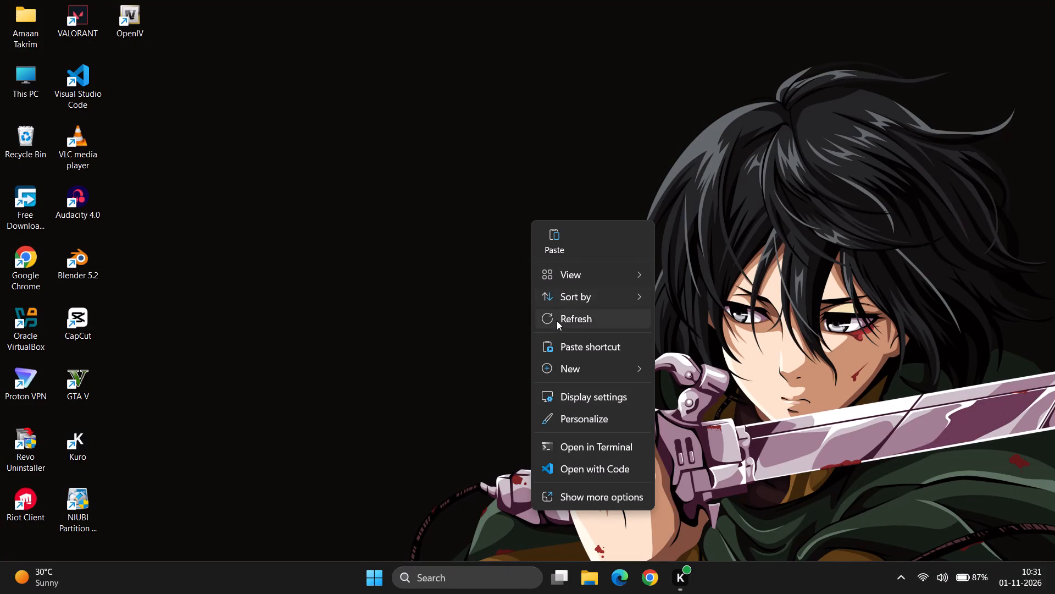
click(557, 322)
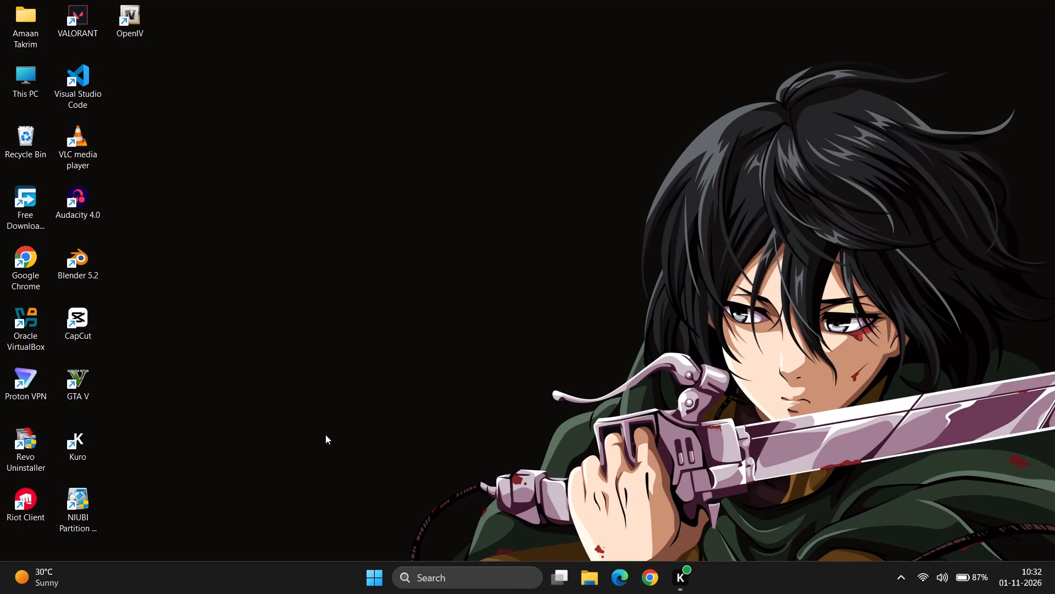
Launch CapCut from the desktop and close the Windows Security virus protection notification.
double_click(84, 318)
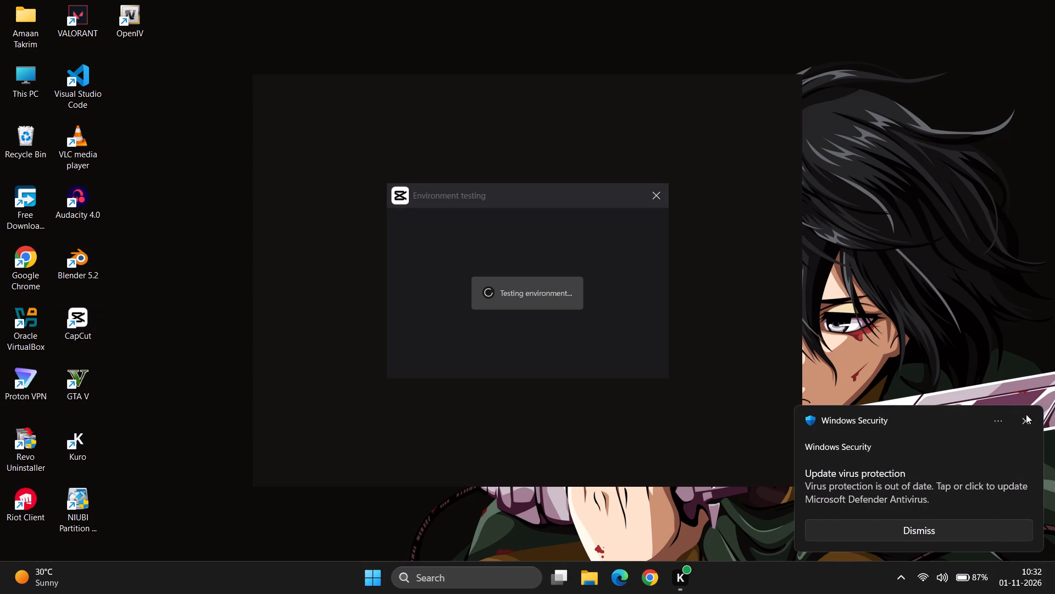
click(1026, 419)
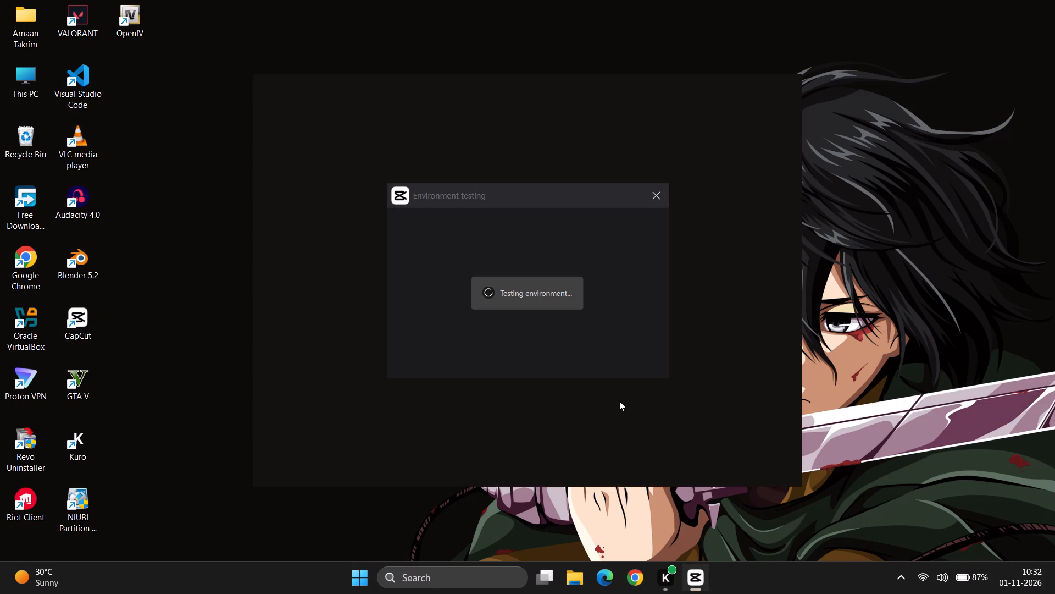
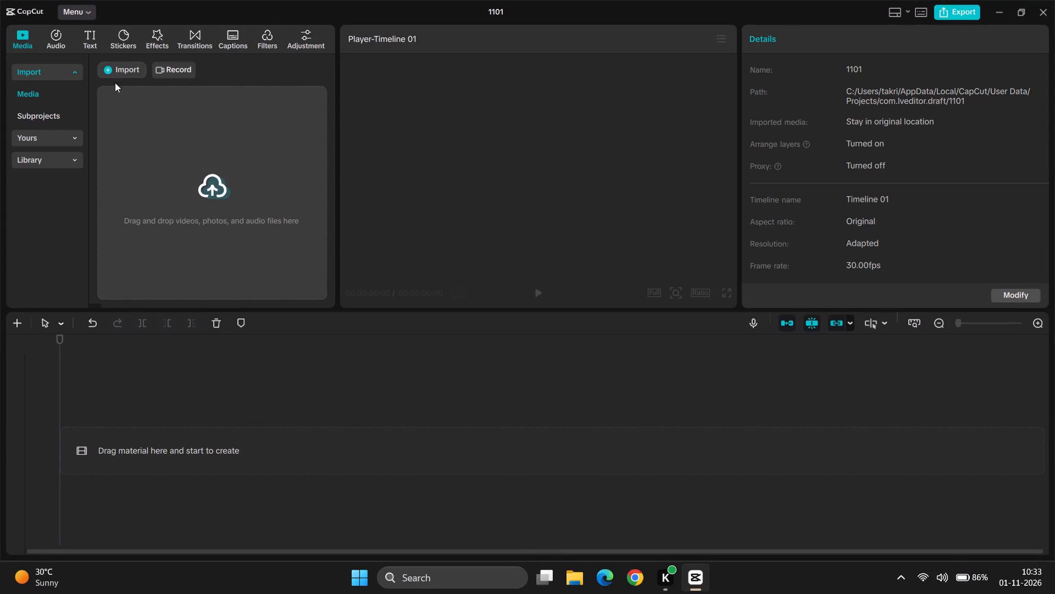
Import the video 20261031_173016_1 from the Capcut RAW folder on Local Disk (D:) into the project media.
click(139, 68)
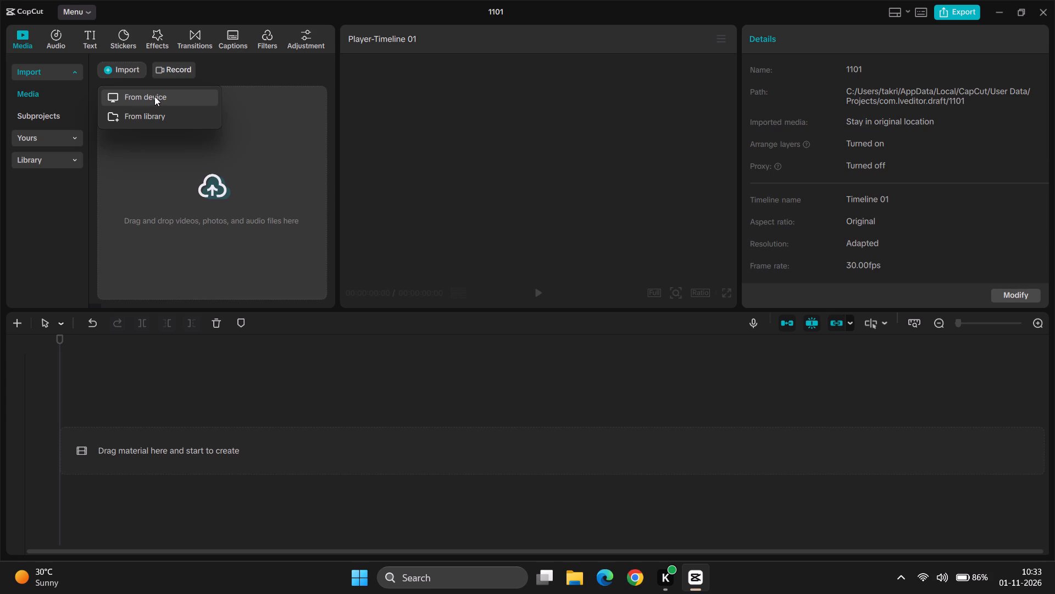
click(154, 96)
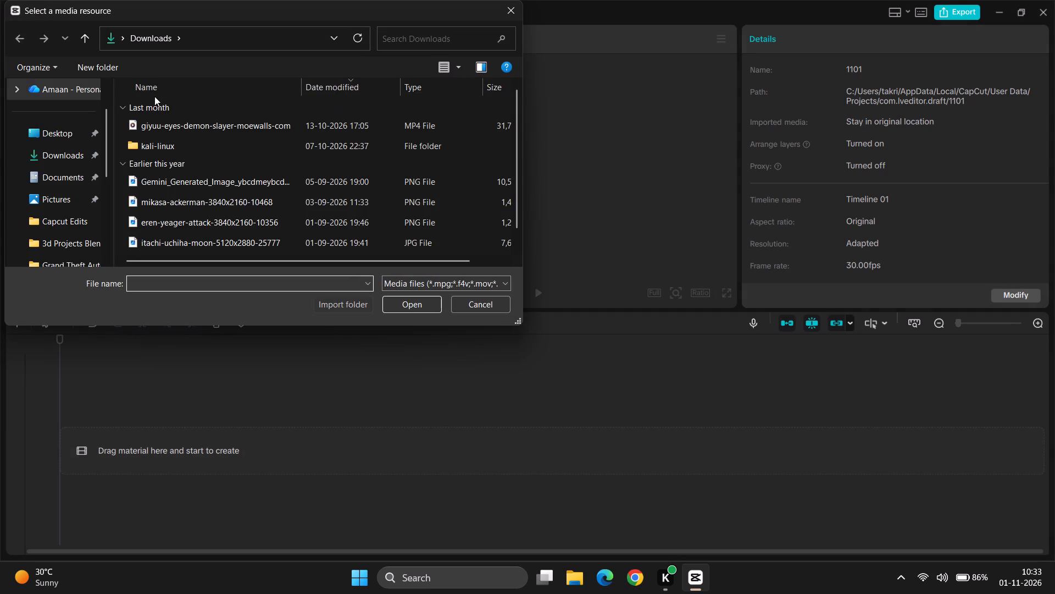
scroll(55, 193, down, 2)
click(69, 202)
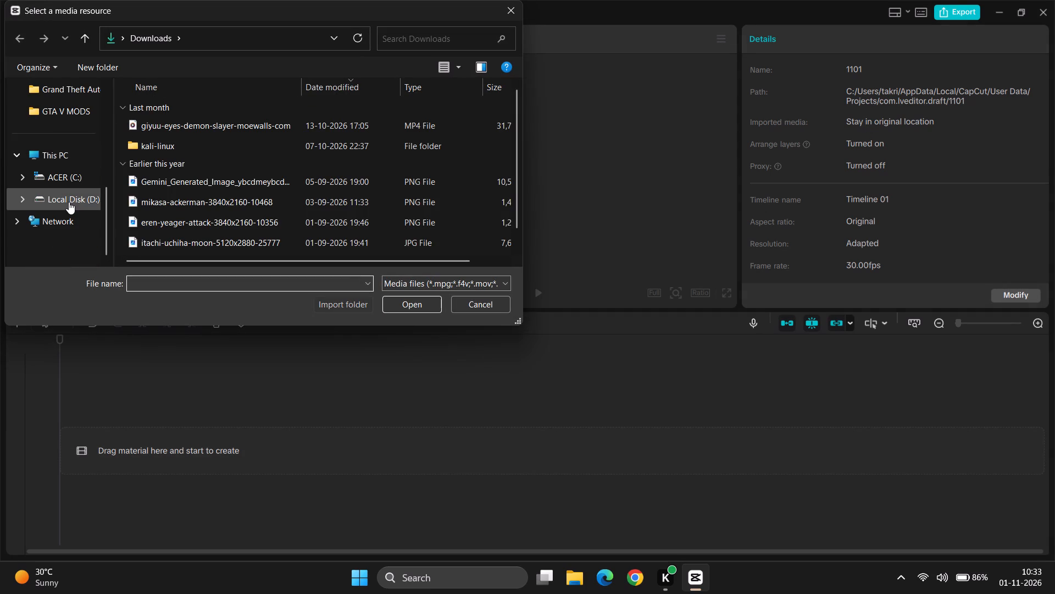
double_click(198, 224)
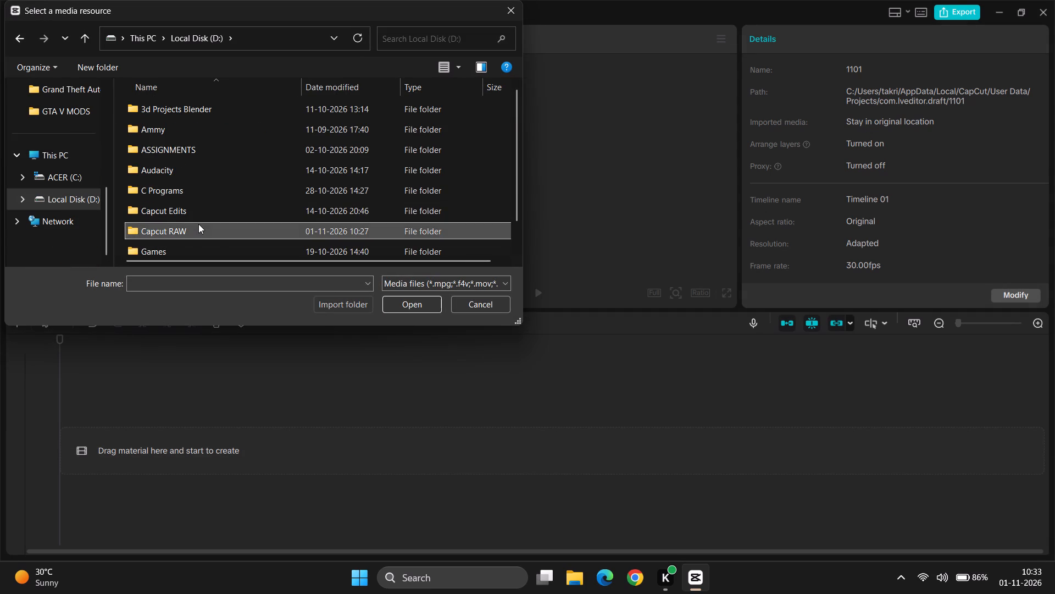
click(169, 151)
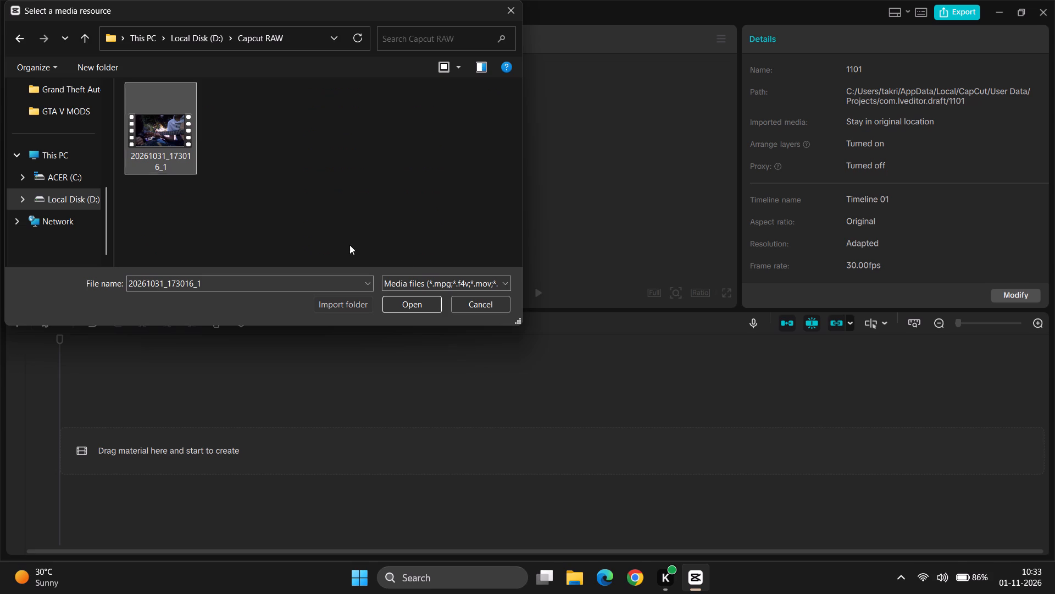
click(413, 302)
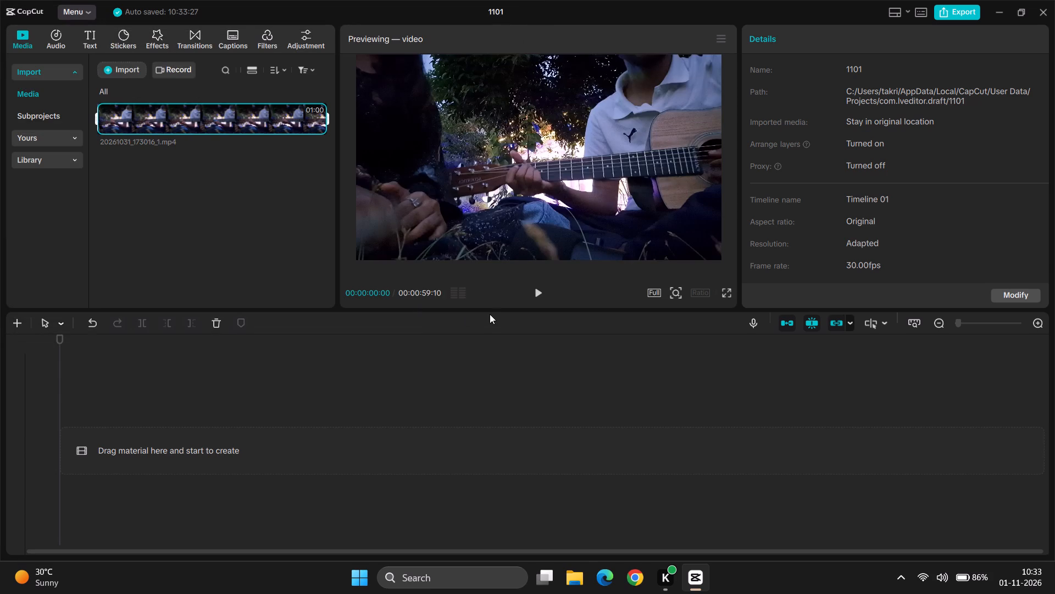
Play the opening seconds of the imported guitar clip in the preview and pause it.
click(540, 294)
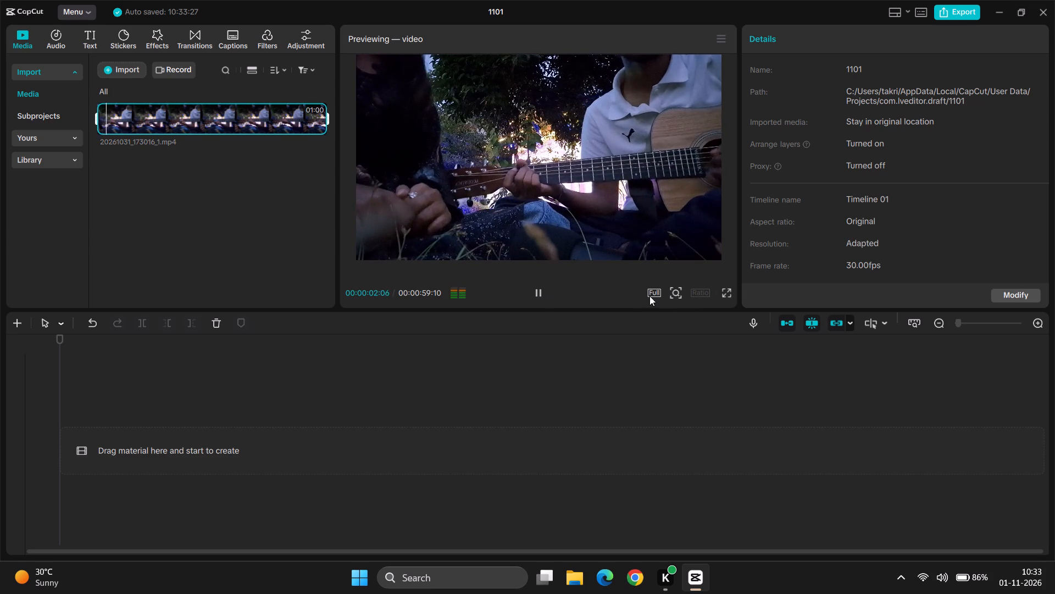
click(537, 295)
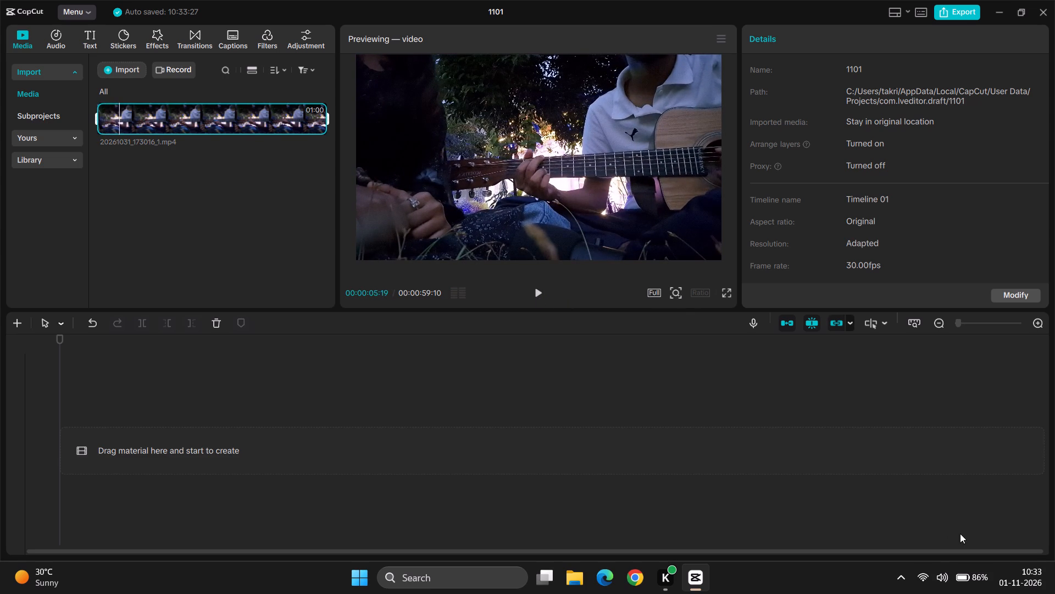
Connect the Noise Buds VS106 earbuds to the computer over Bluetooth.
click(961, 585)
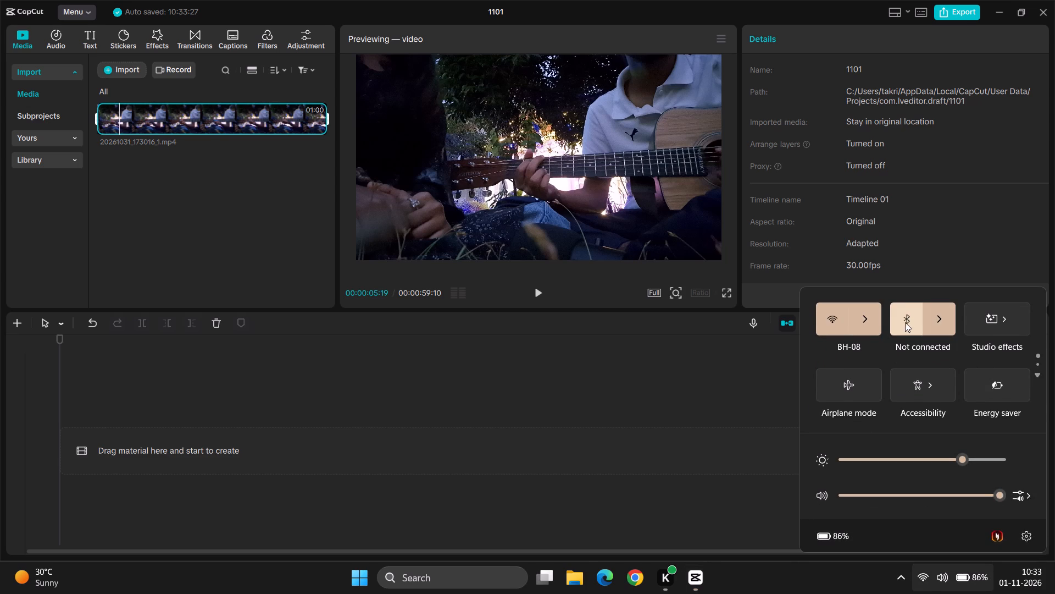
click(942, 321)
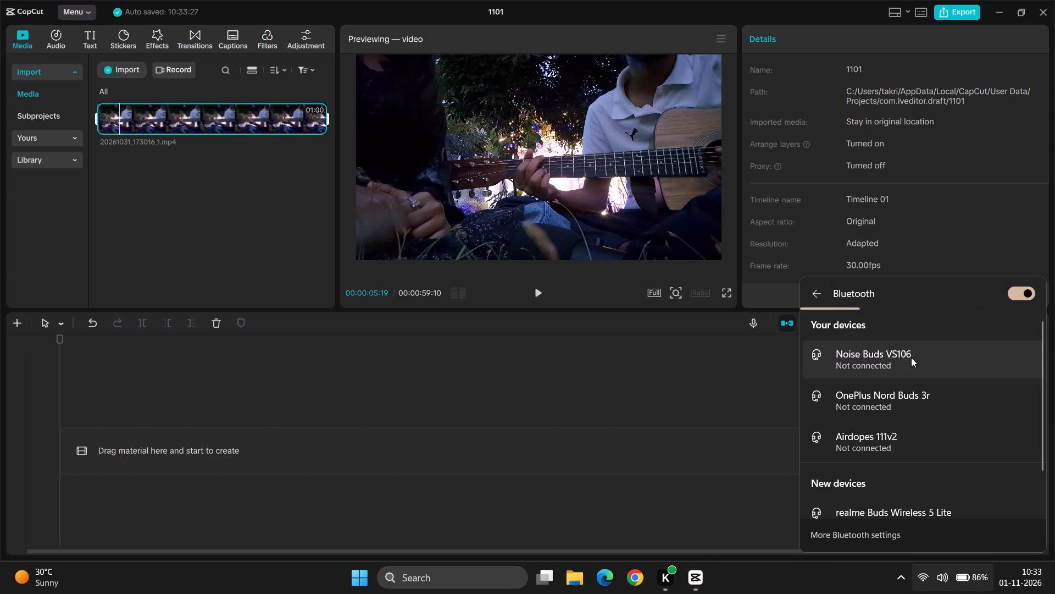
click(911, 358)
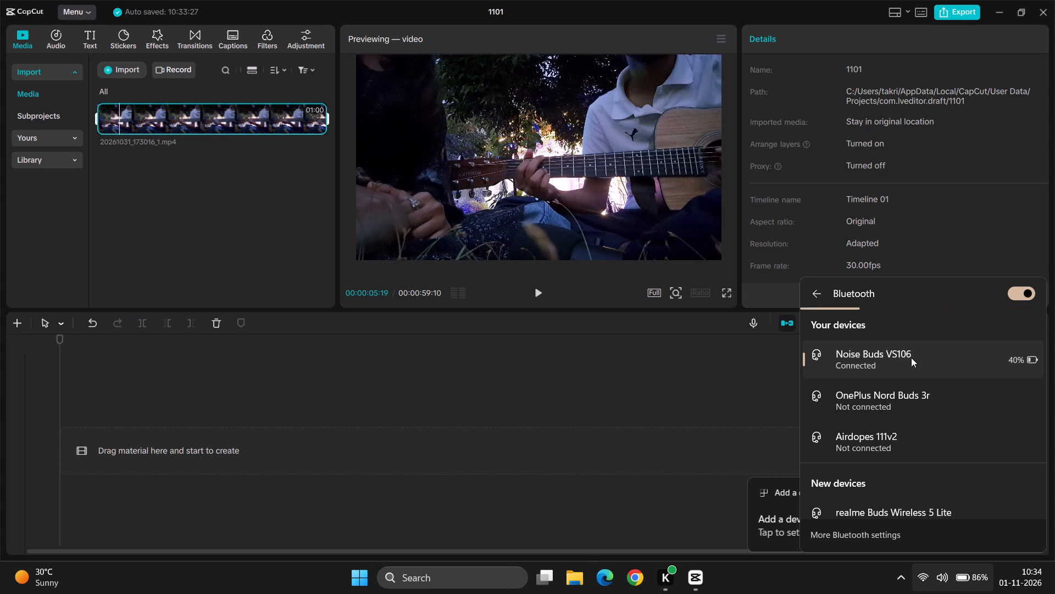
Resume the imported clip's preview briefly to check the sound, pausing it again.
click(534, 293)
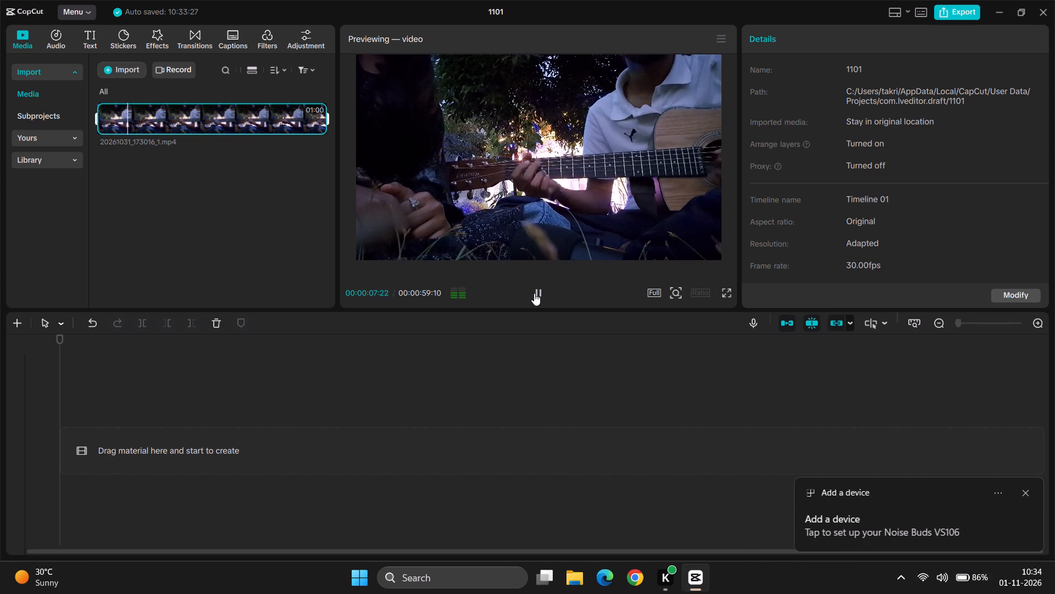
click(534, 293)
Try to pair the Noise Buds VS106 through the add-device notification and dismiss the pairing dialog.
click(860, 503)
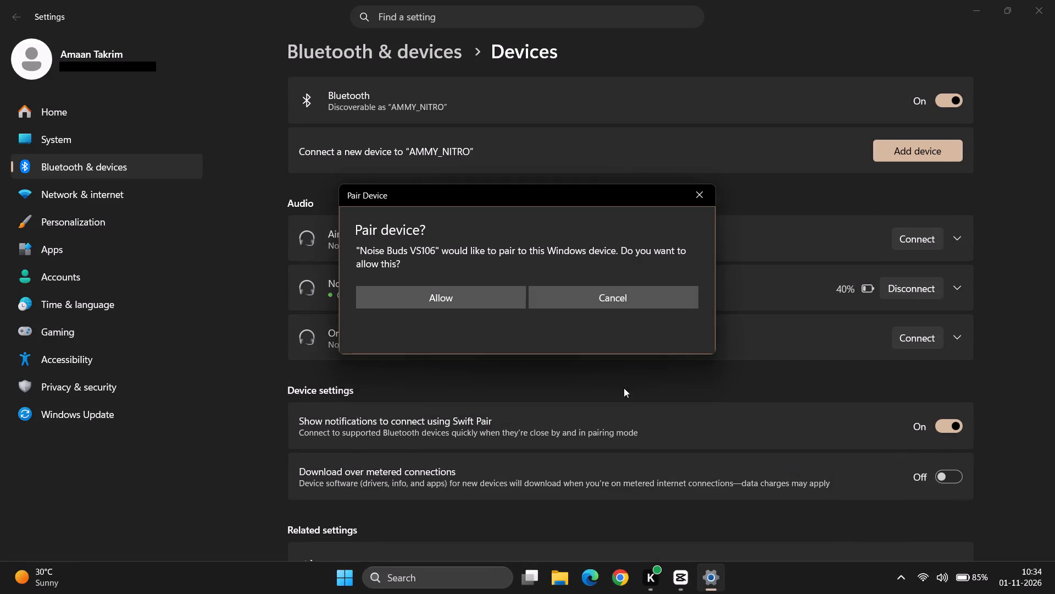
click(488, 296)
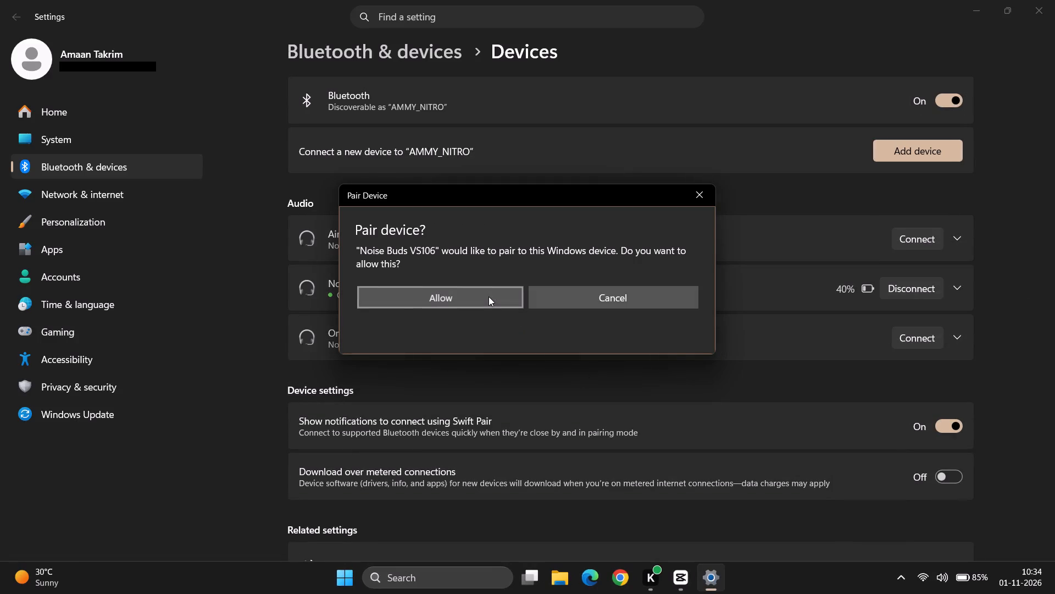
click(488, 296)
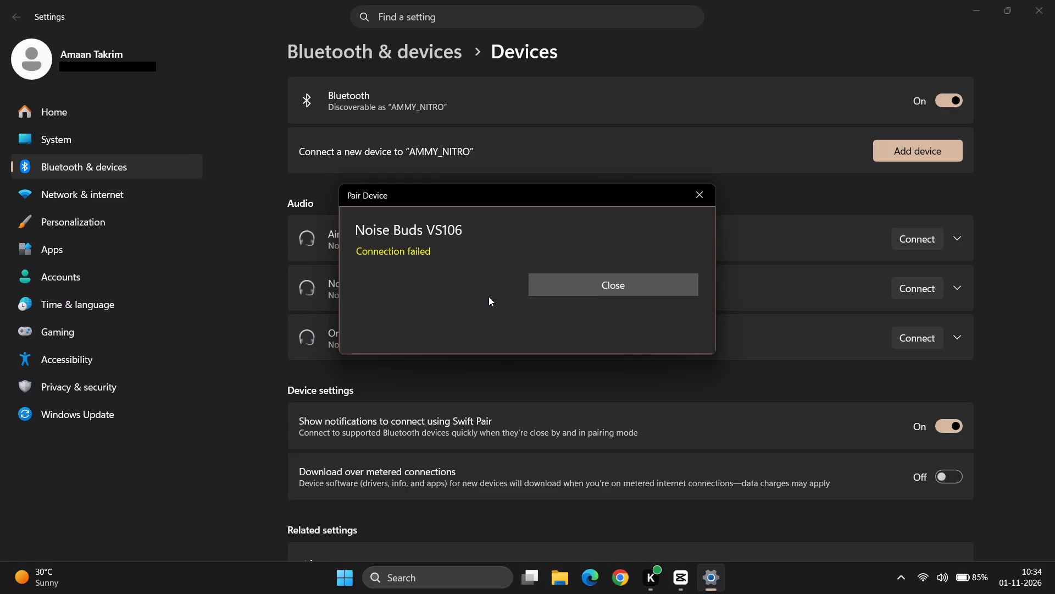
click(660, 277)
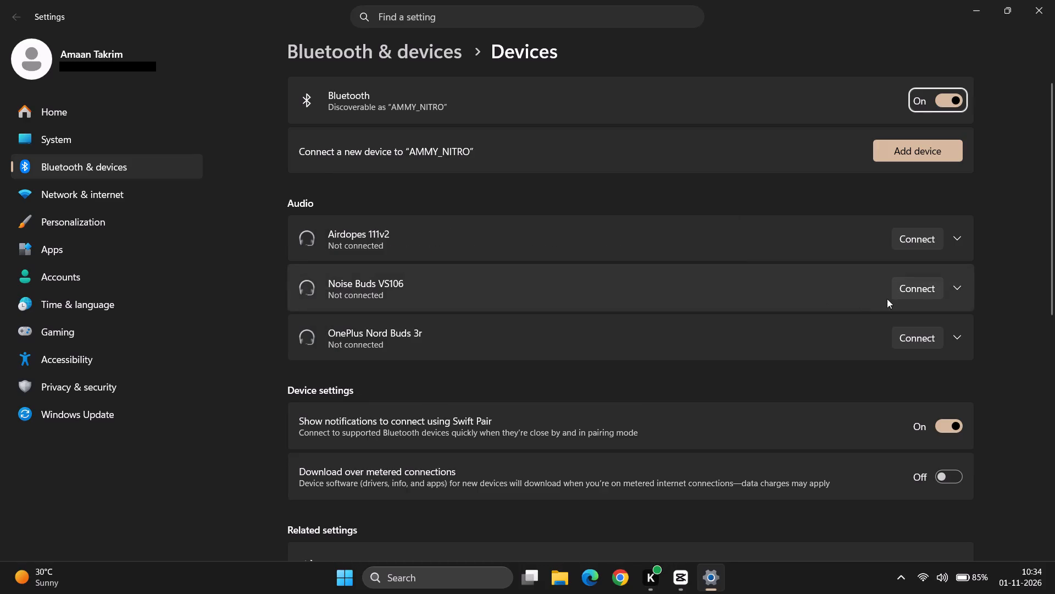
Reconnect the Noise Buds VS106 in the Bluetooth settings, allow the pairing request, and close Settings.
click(923, 284)
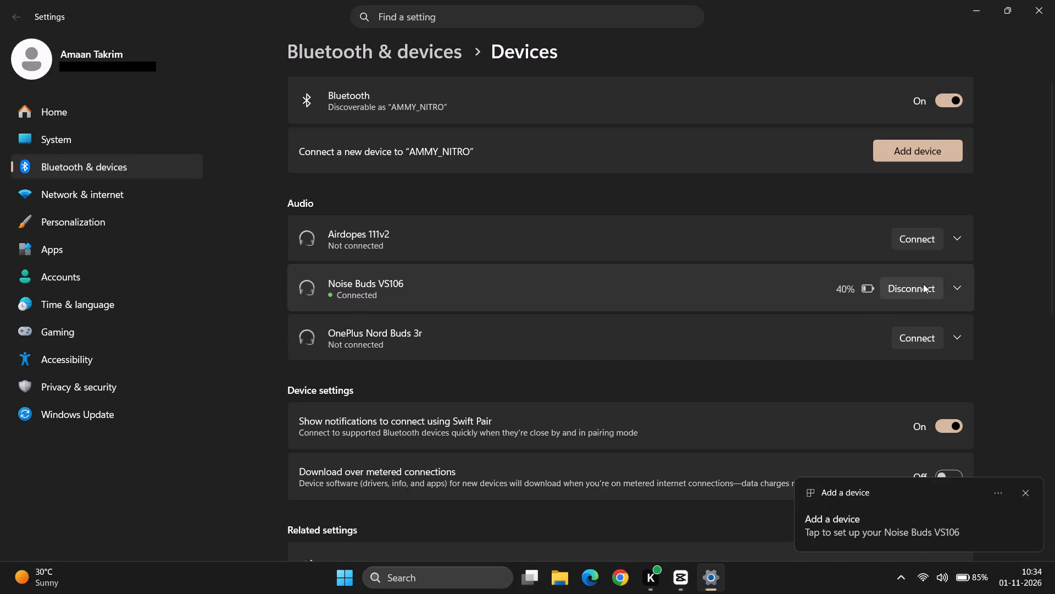
click(861, 507)
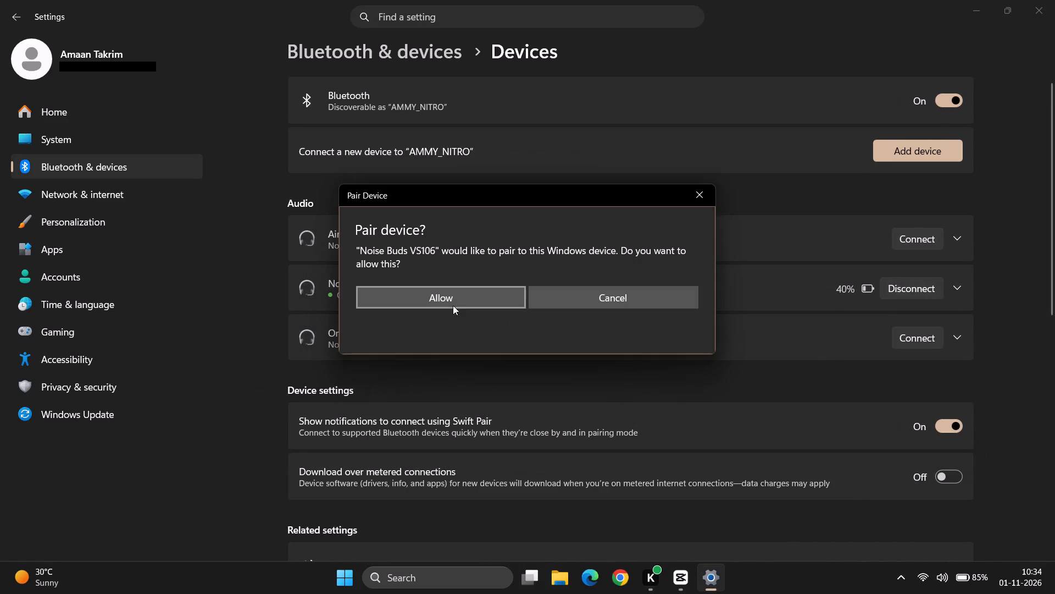
click(452, 299)
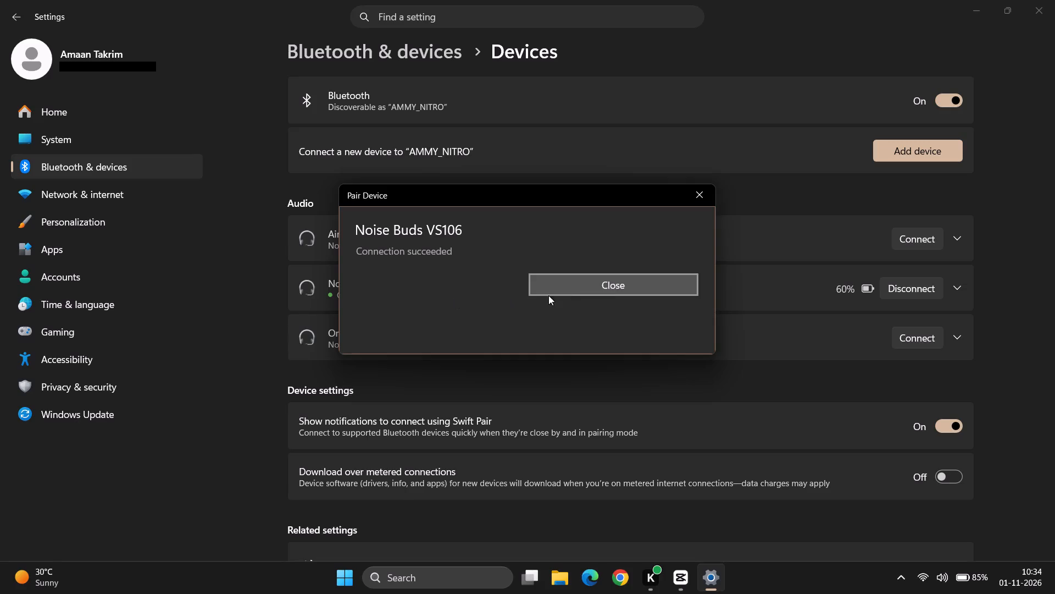
click(610, 292)
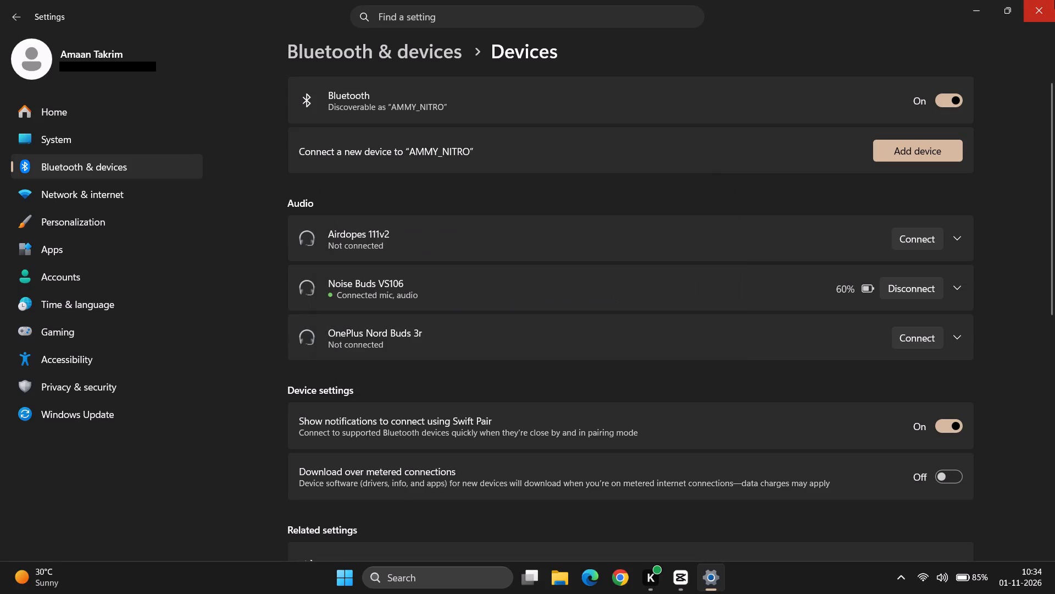
click(1054, 0)
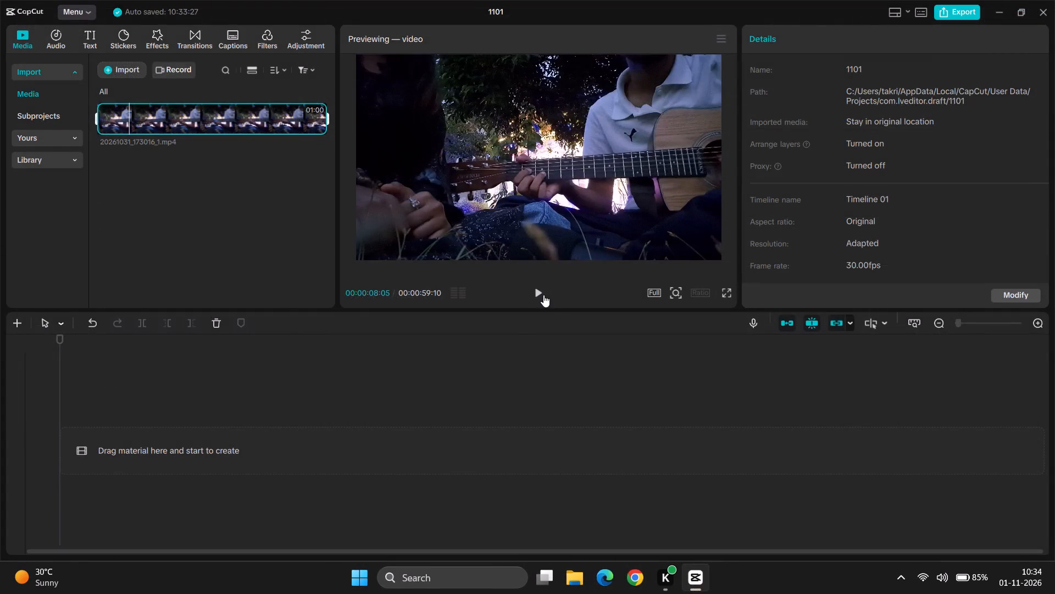
Play the imported clip in the preview to review its footage and sound.
click(538, 295)
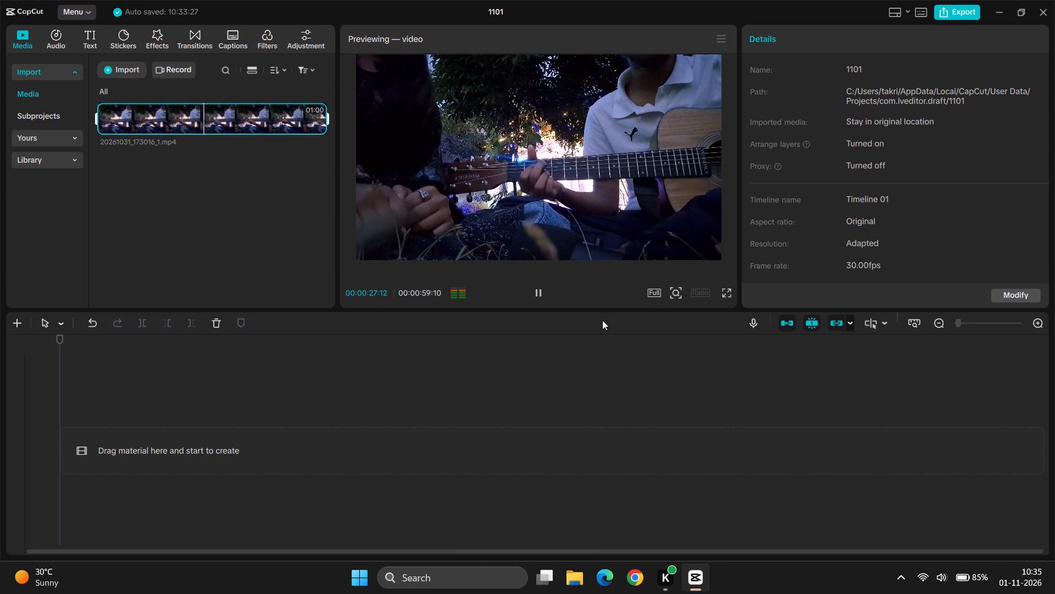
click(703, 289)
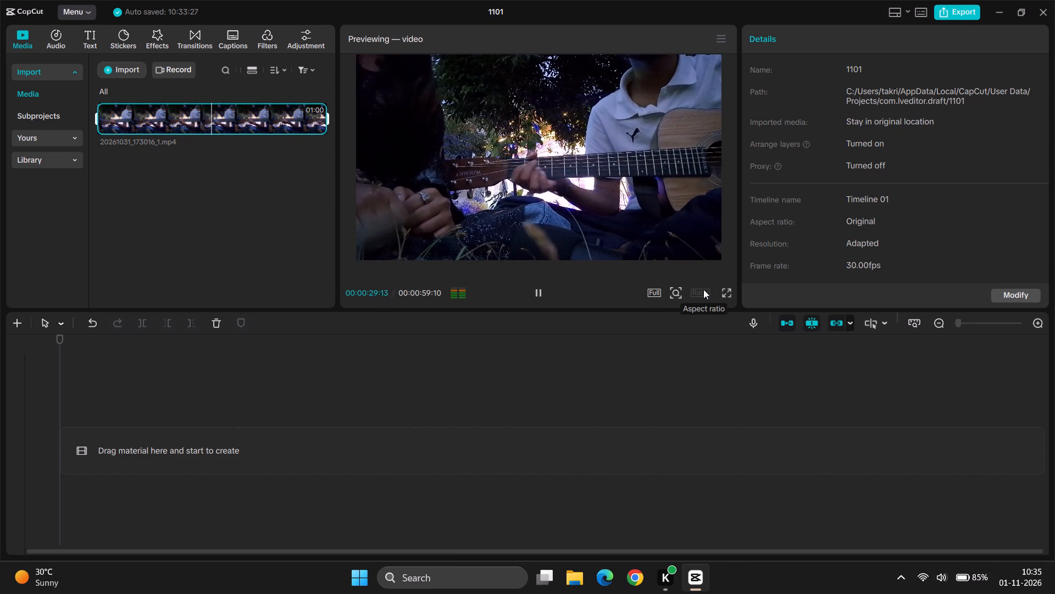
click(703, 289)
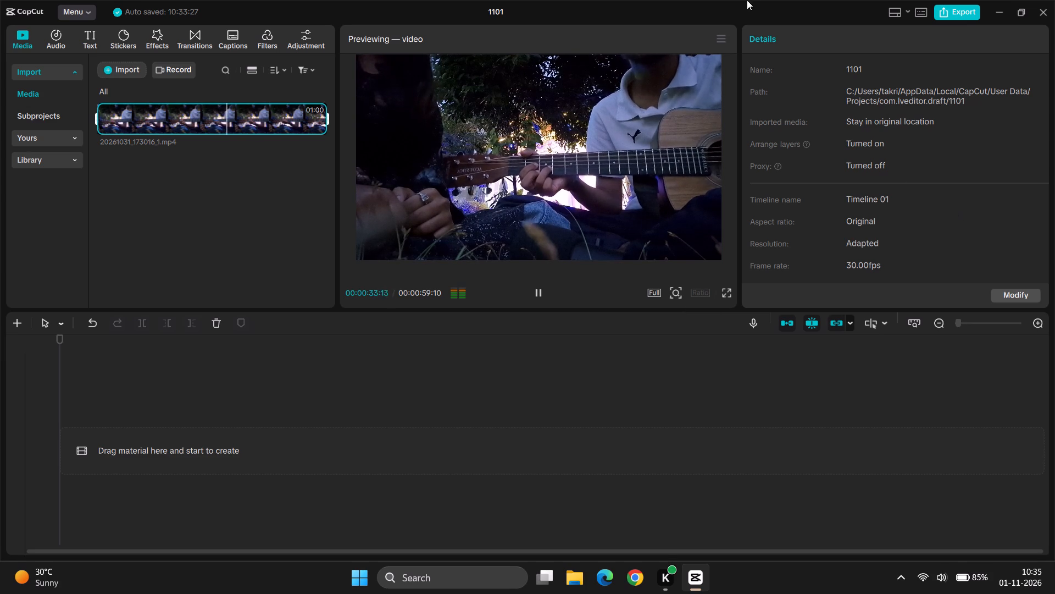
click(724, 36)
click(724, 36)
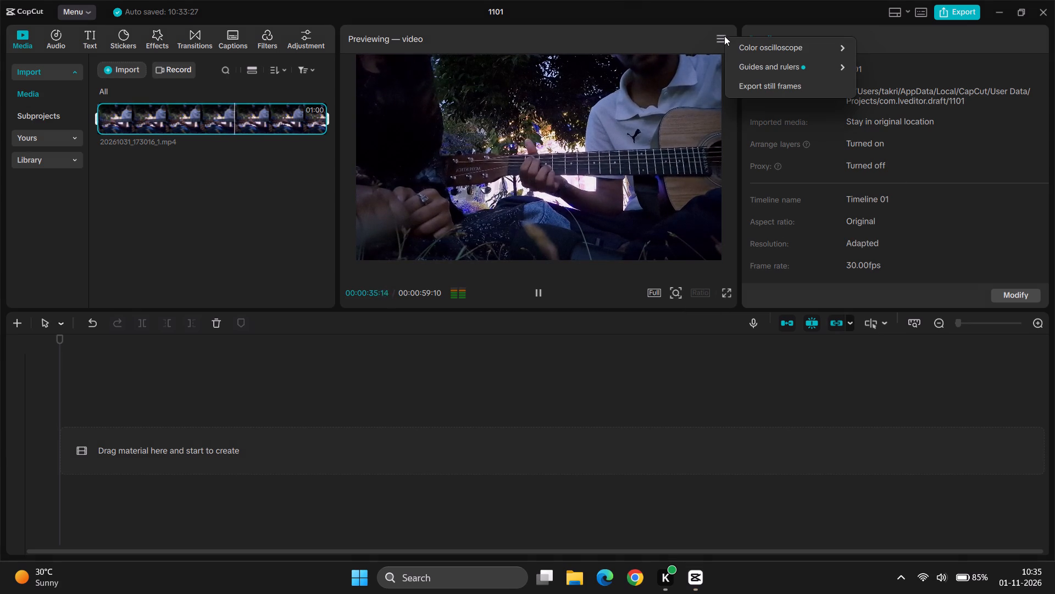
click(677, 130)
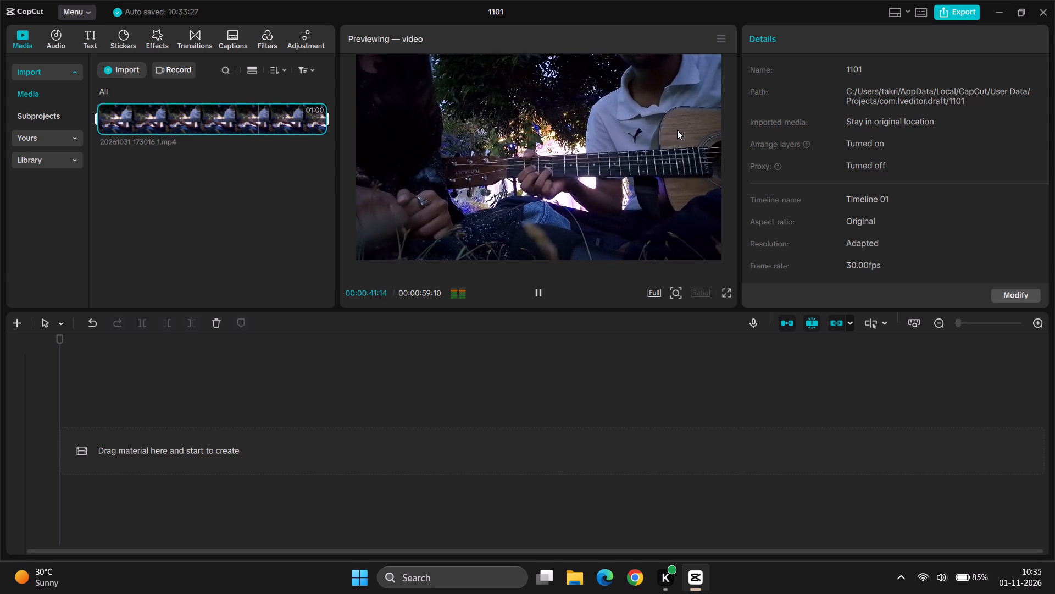
Place the imported clip 20261031_173016_1.mp4 on the main track at the start of the timeline.
drag(177, 120, 179, 443)
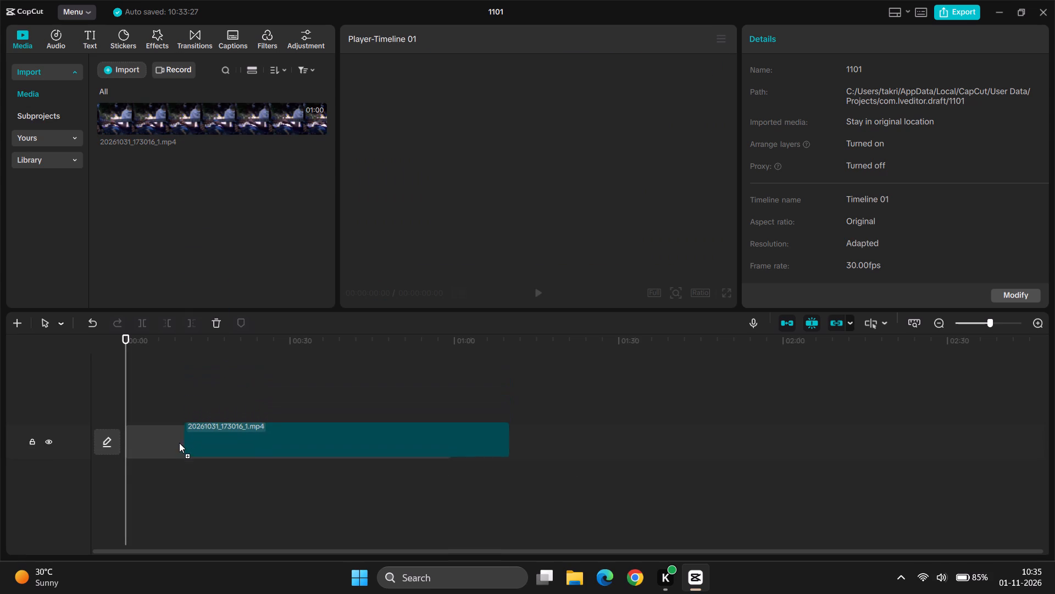
drag(179, 443, 165, 444)
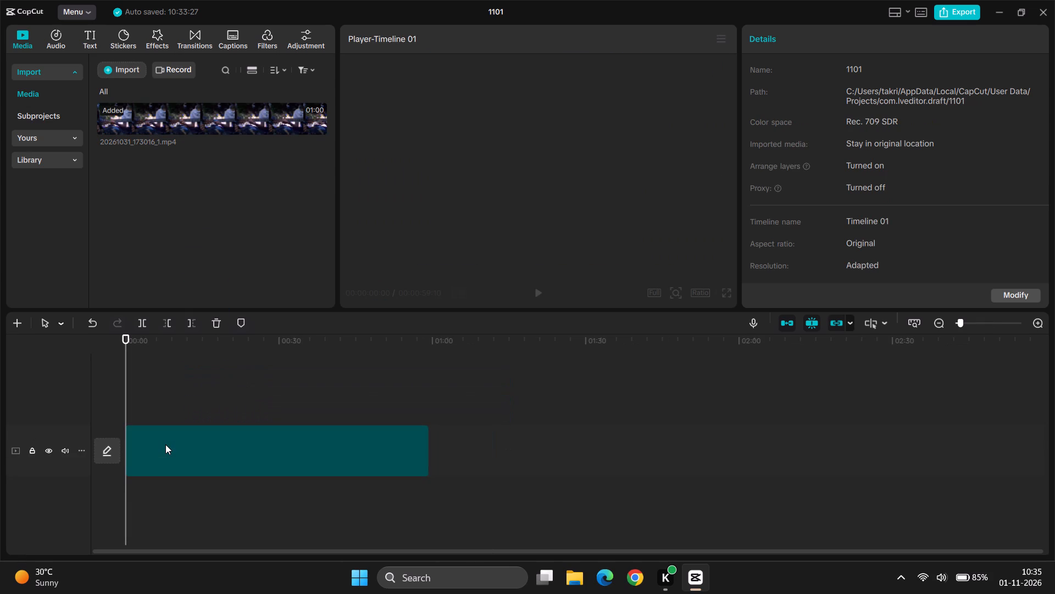
Return the playhead to the start of the timeline and play the placed clip.
click(356, 376)
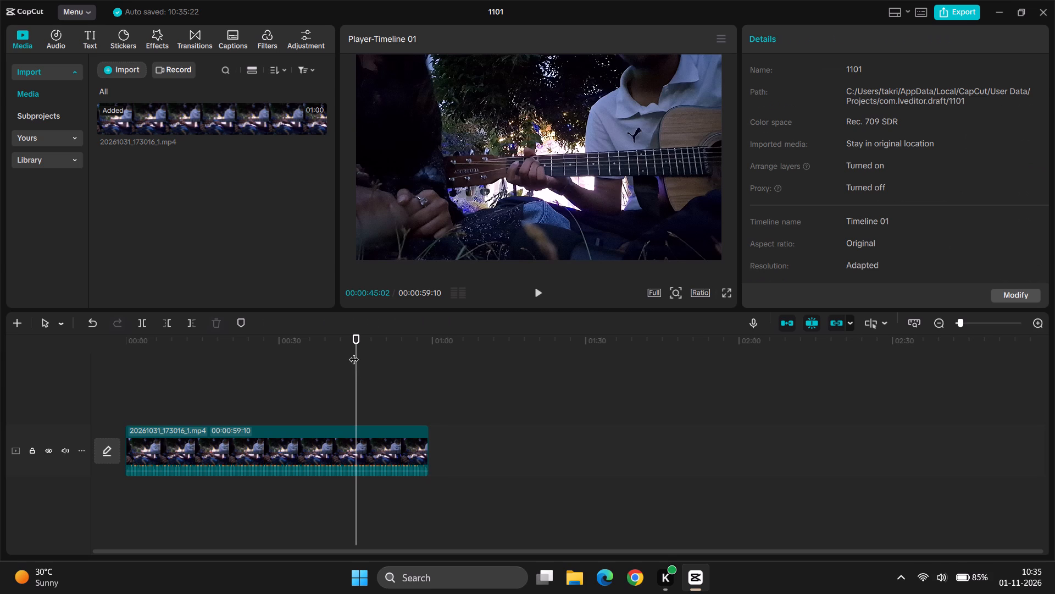
drag(355, 339, 99, 393)
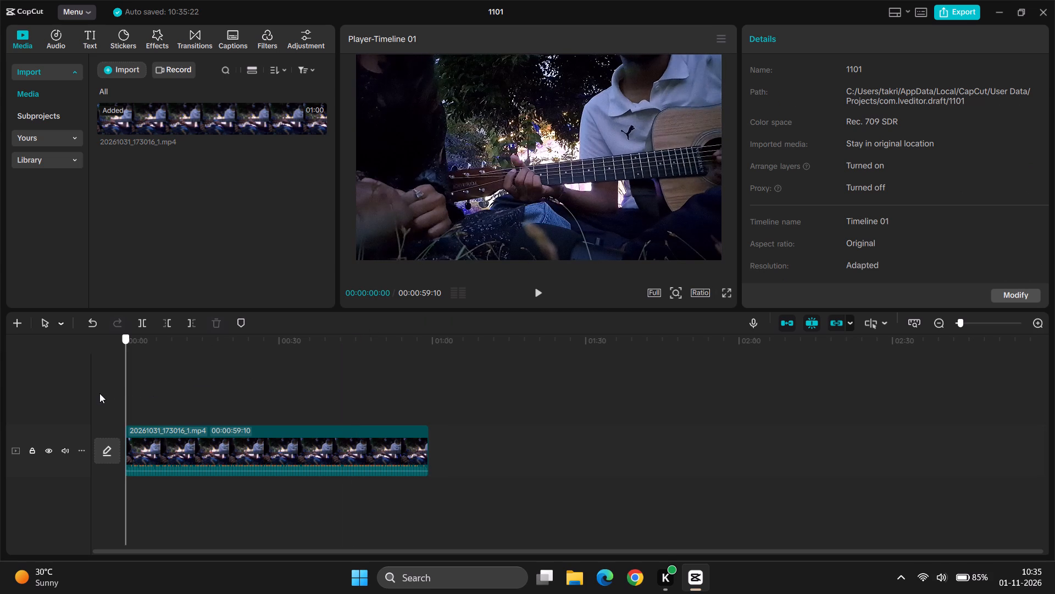
drag(99, 393, 85, 393)
key(space)
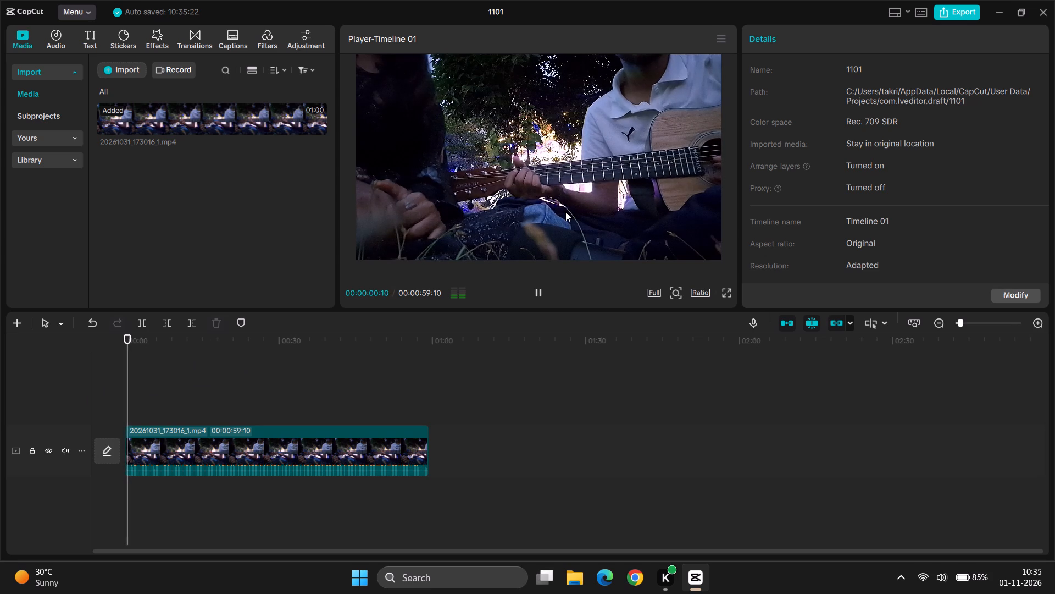
Set the timeline's aspect ratio to 9:16.
click(698, 291)
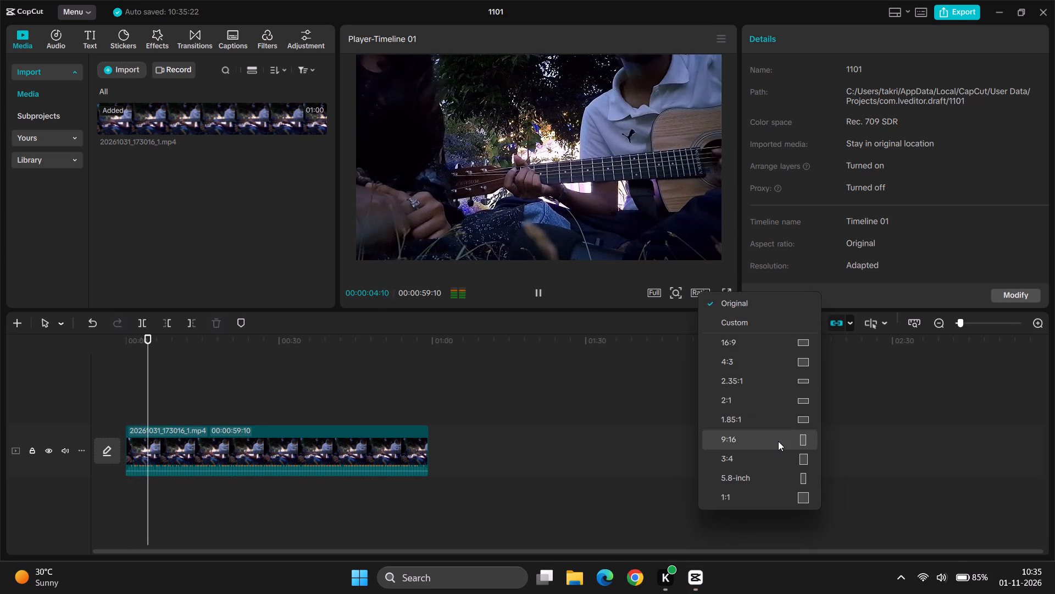
click(778, 441)
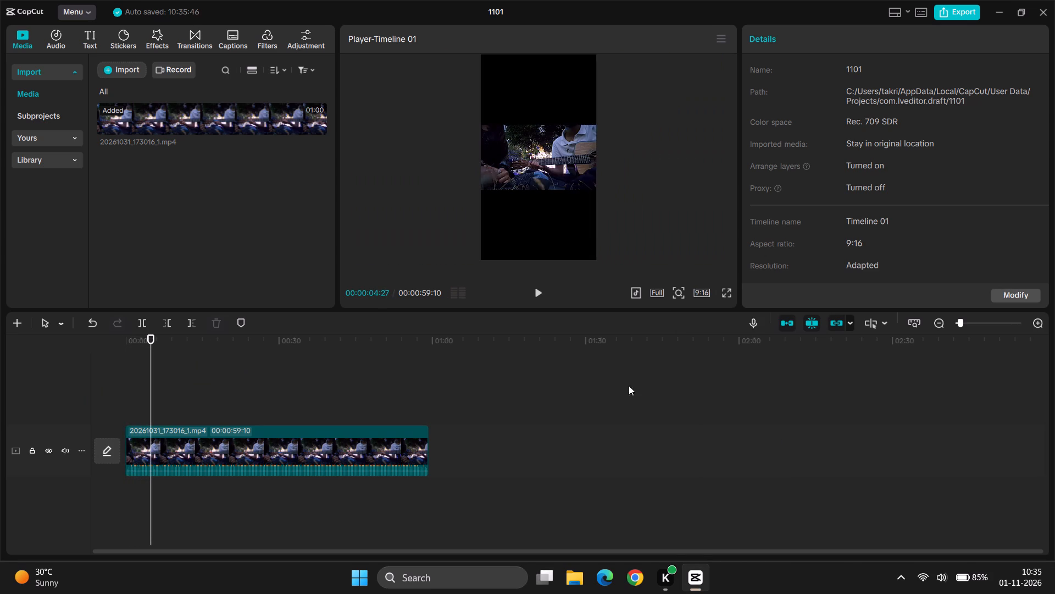
Play the vertical timeline and watch it in full screen.
click(537, 297)
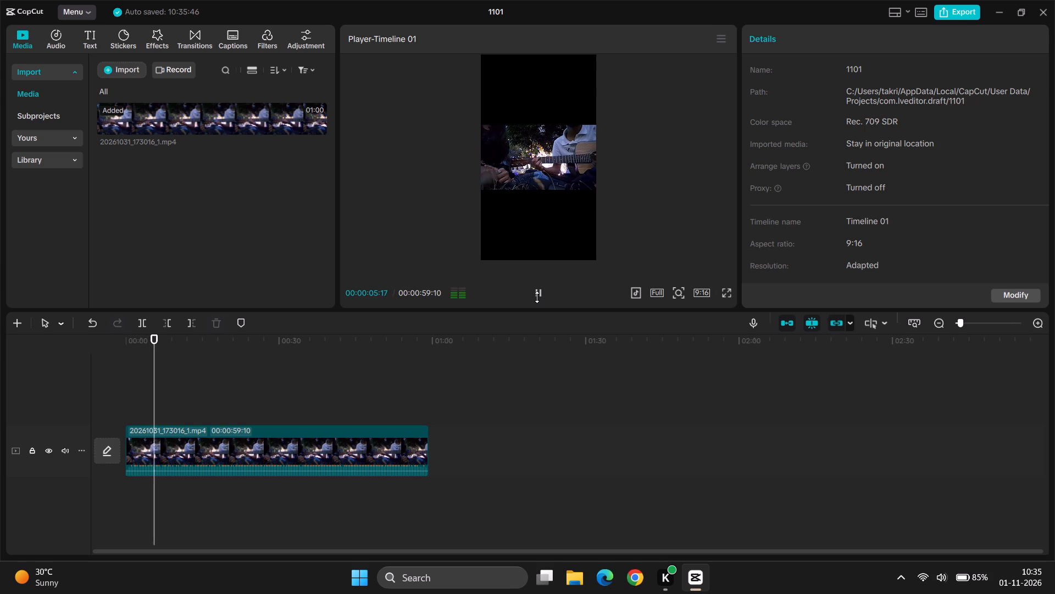
click(728, 291)
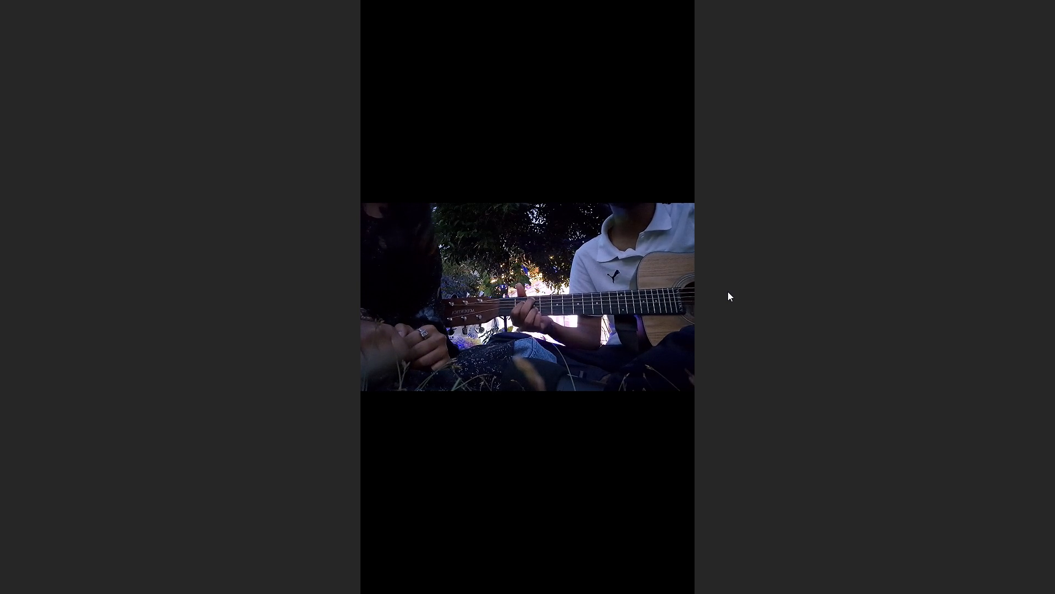
Leave the full-screen preview and pause the playback.
click(659, 378)
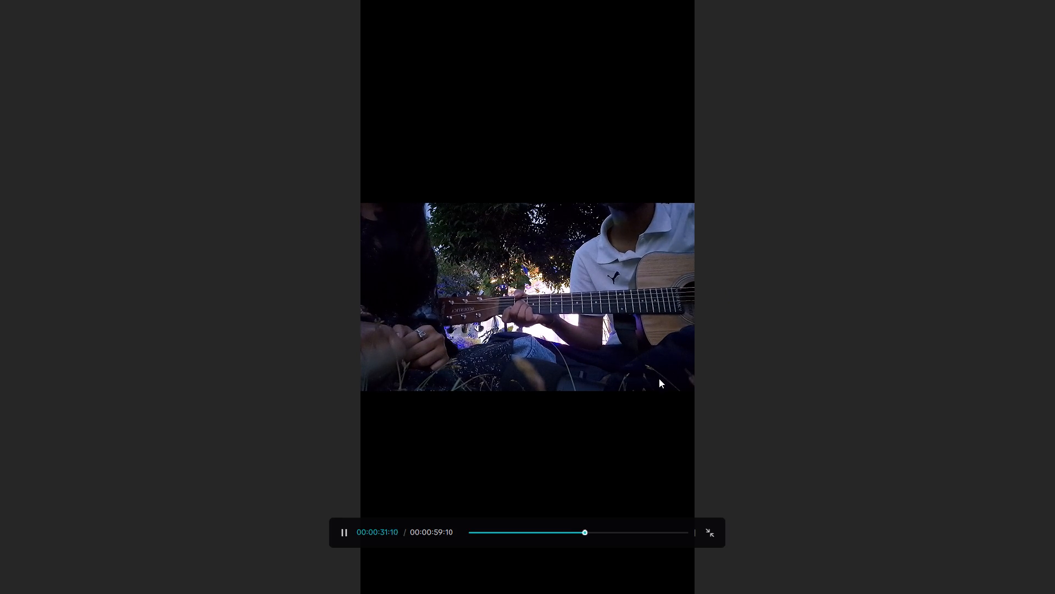
click(715, 535)
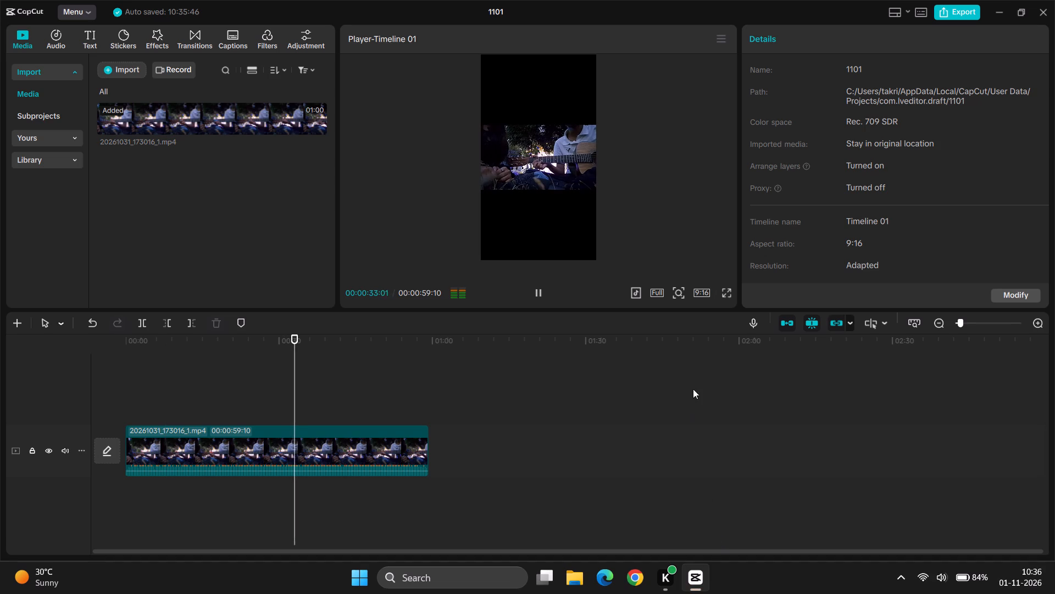
key(space)
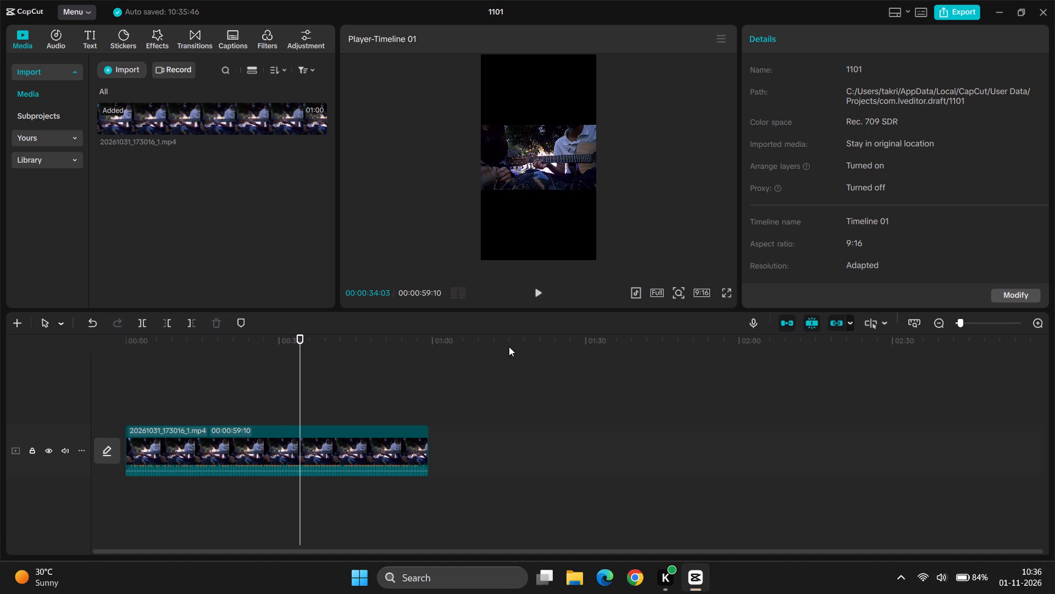
Return the playhead to the start of the timeline and extract the video clip's audio onto a separate track.
drag(298, 337, 142, 371)
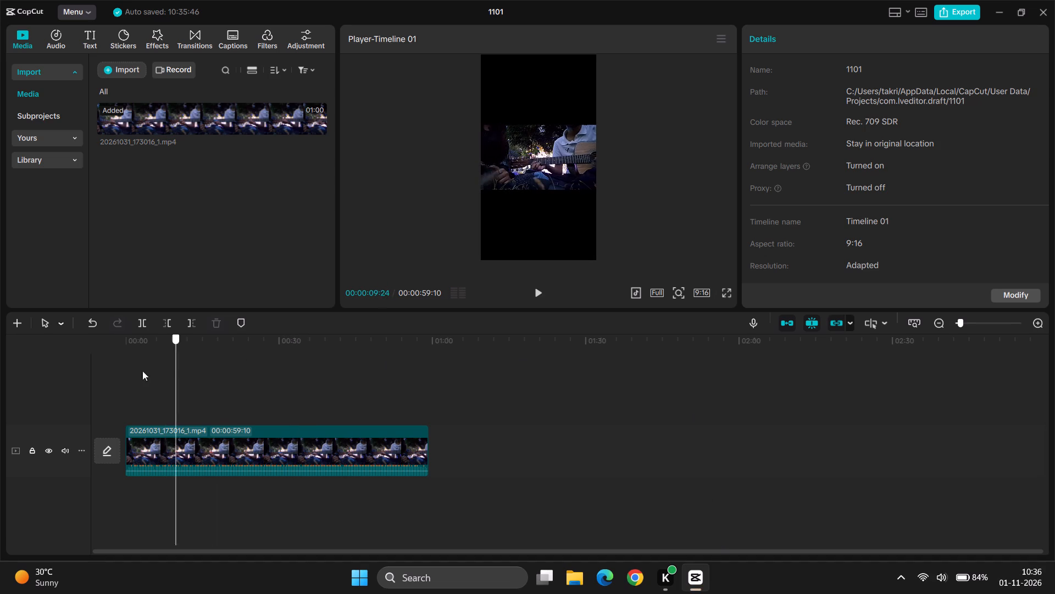
drag(142, 371, 92, 373)
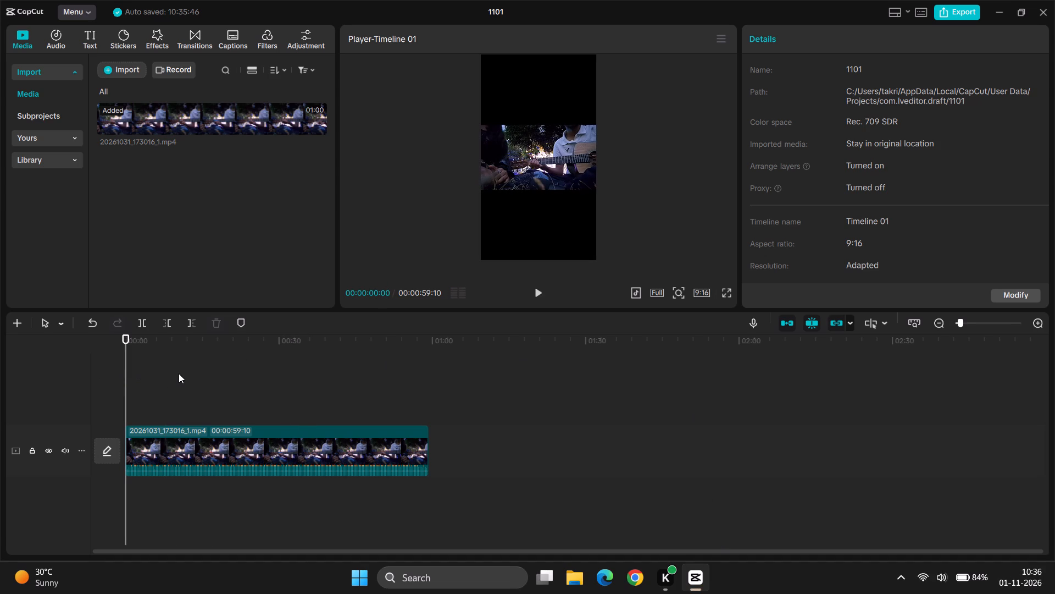
right_click(208, 440)
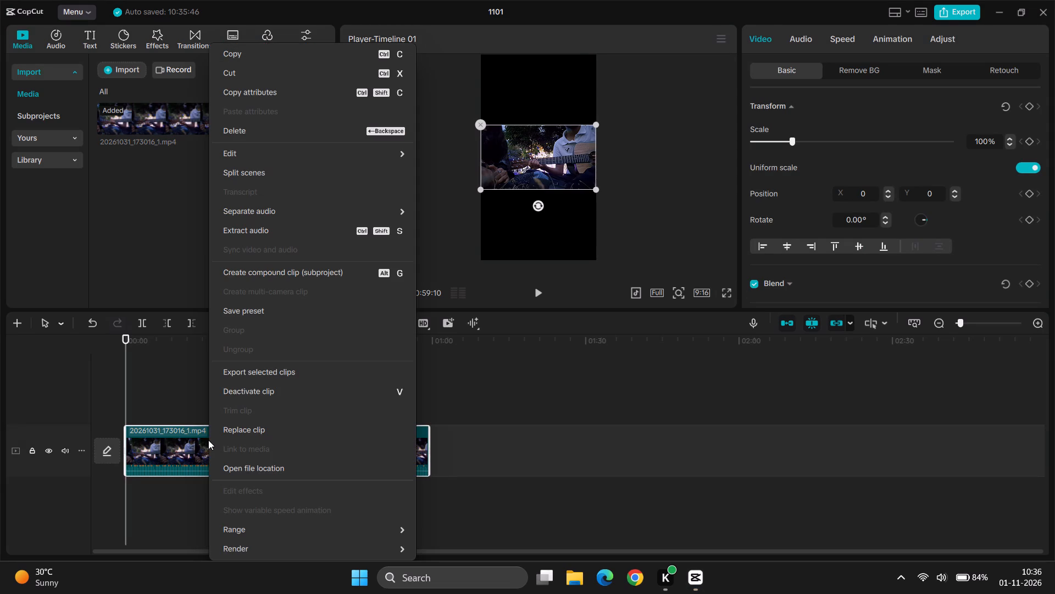
click(278, 232)
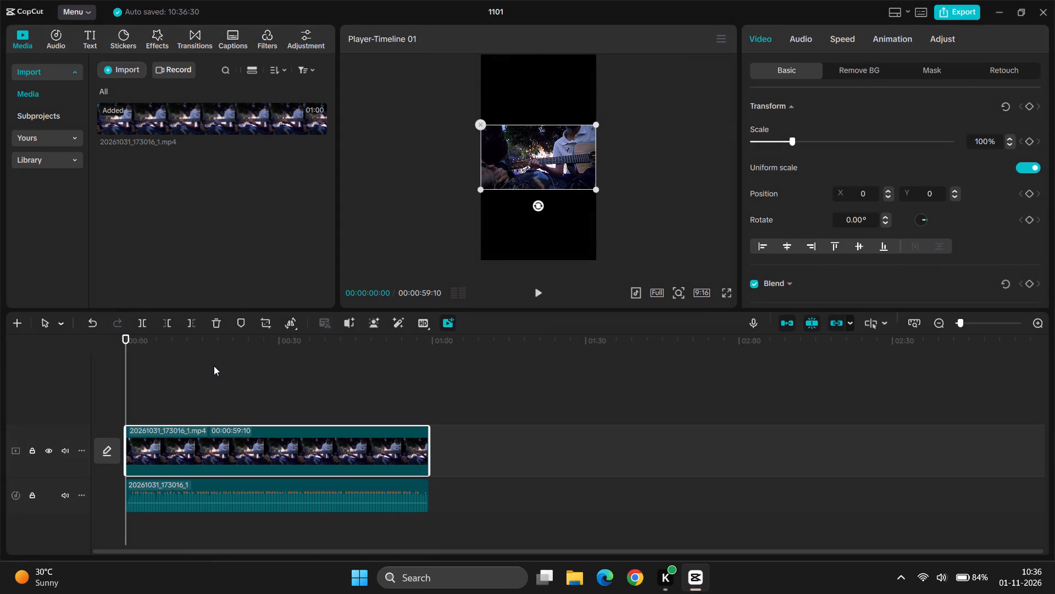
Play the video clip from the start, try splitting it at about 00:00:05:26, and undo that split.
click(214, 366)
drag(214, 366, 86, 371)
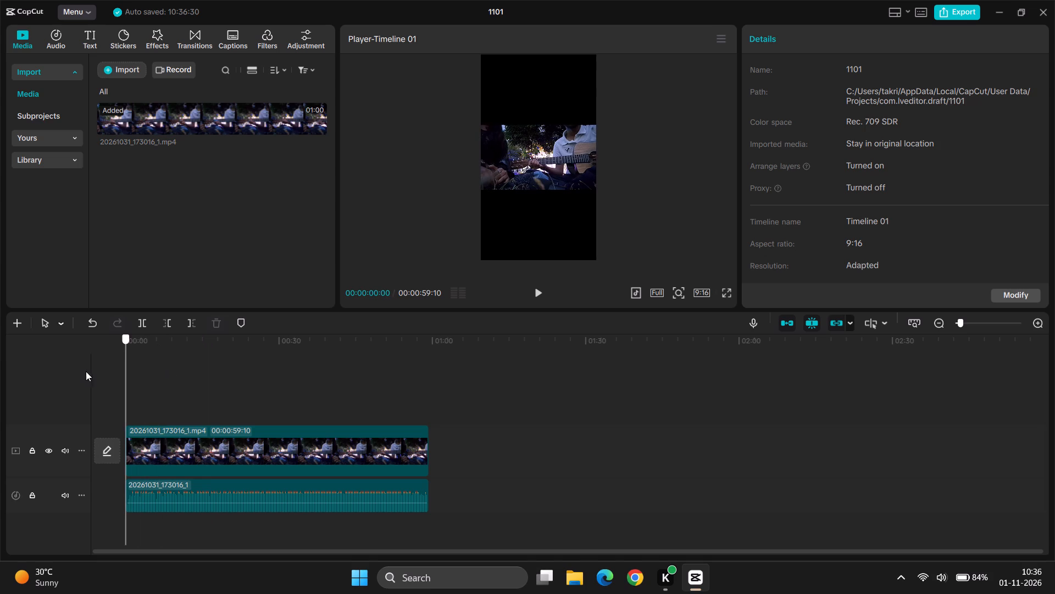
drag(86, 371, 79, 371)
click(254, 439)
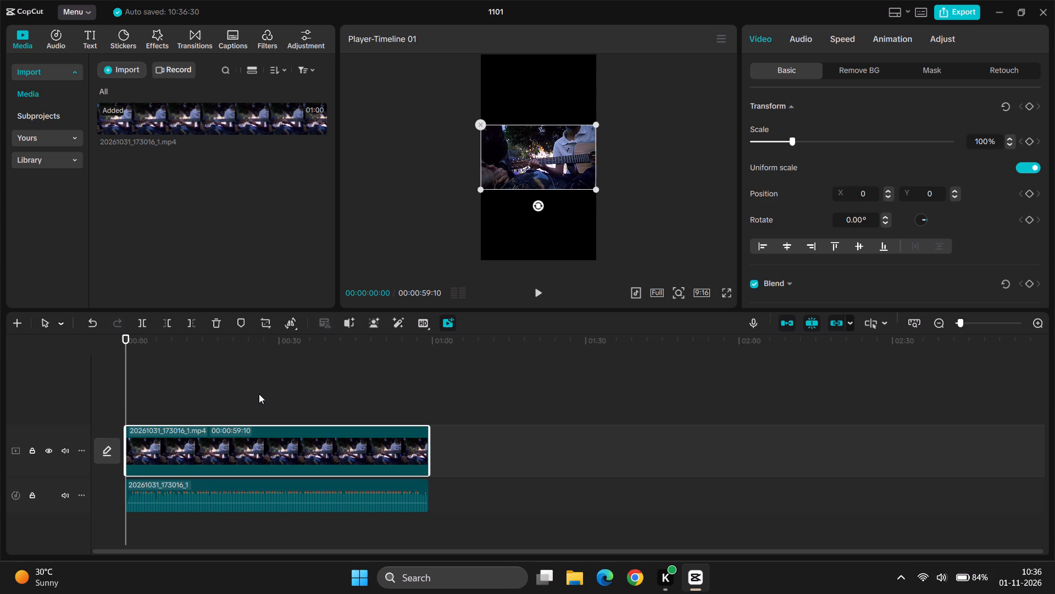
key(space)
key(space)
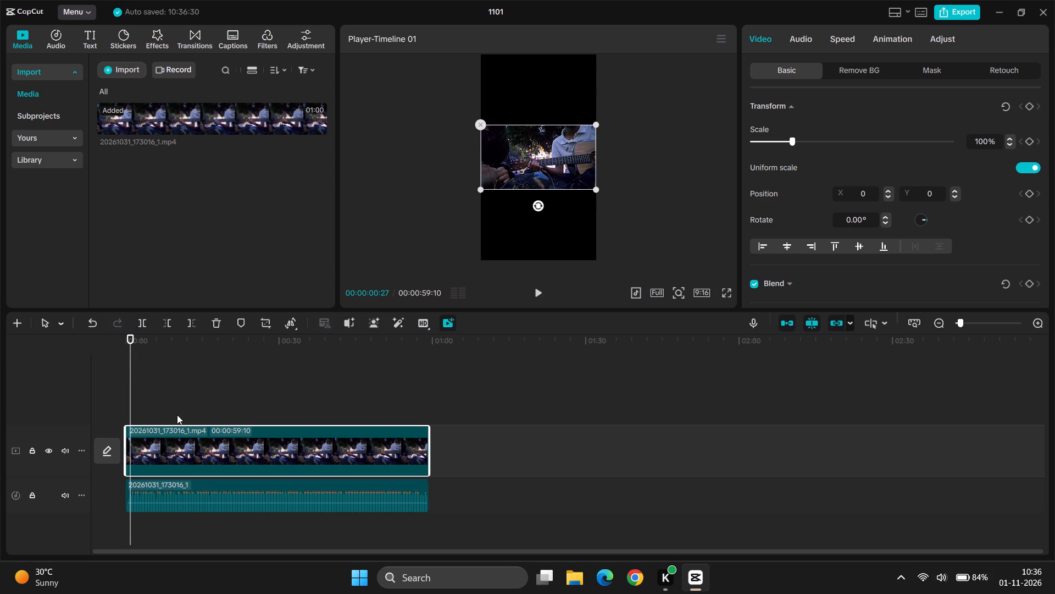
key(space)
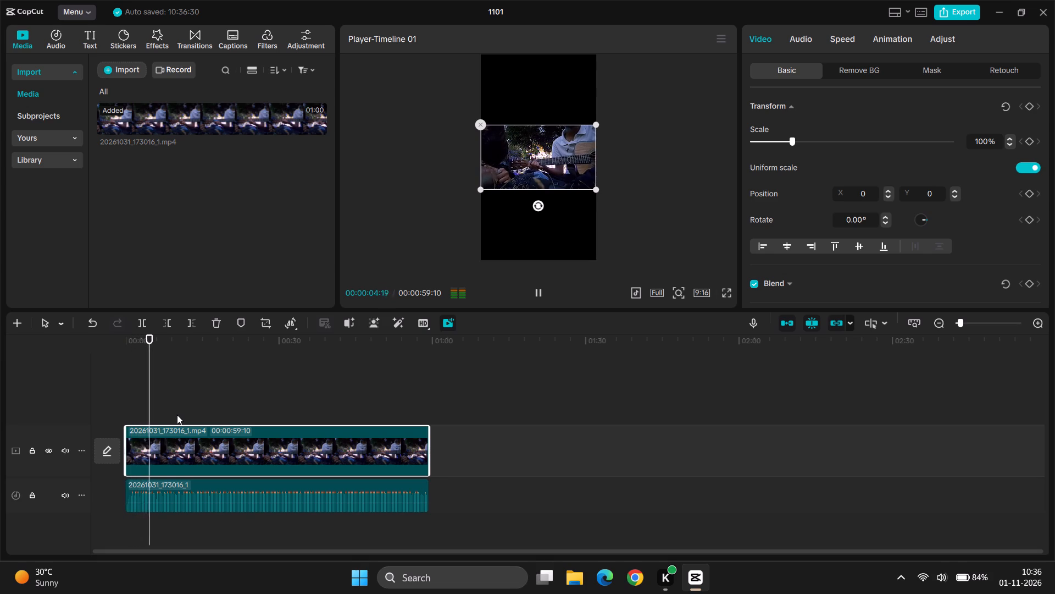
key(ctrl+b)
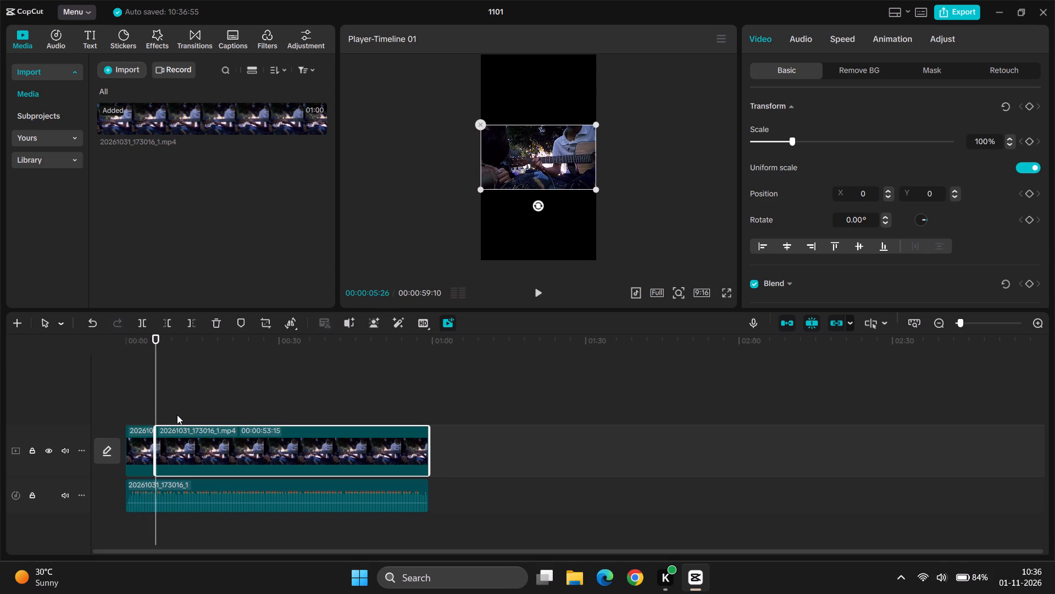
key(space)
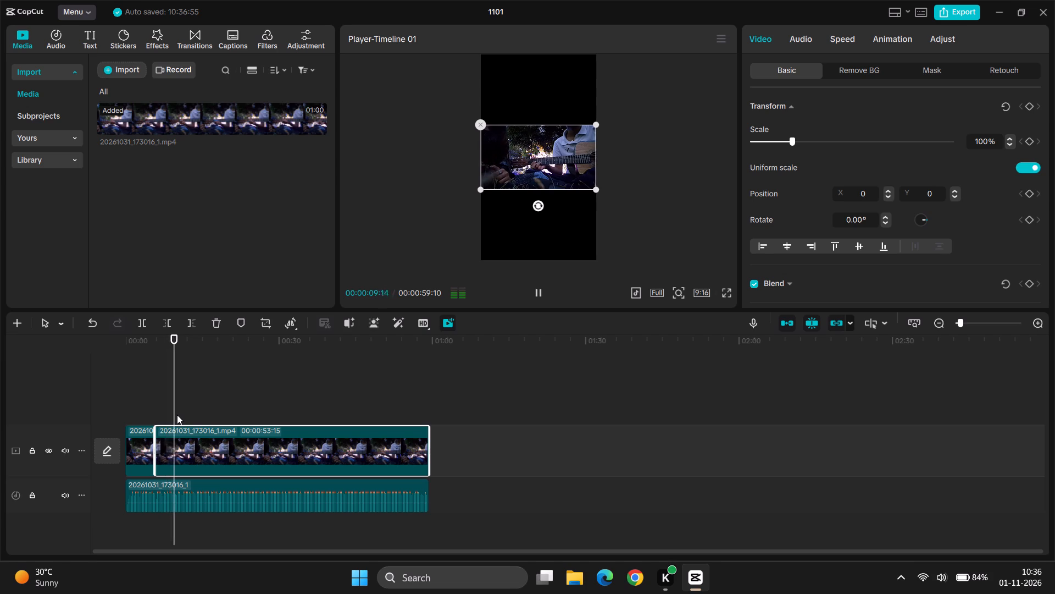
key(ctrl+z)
Step the playhead back to about 00:00:08:24 and replay the passage to find the first cut point.
key(space)
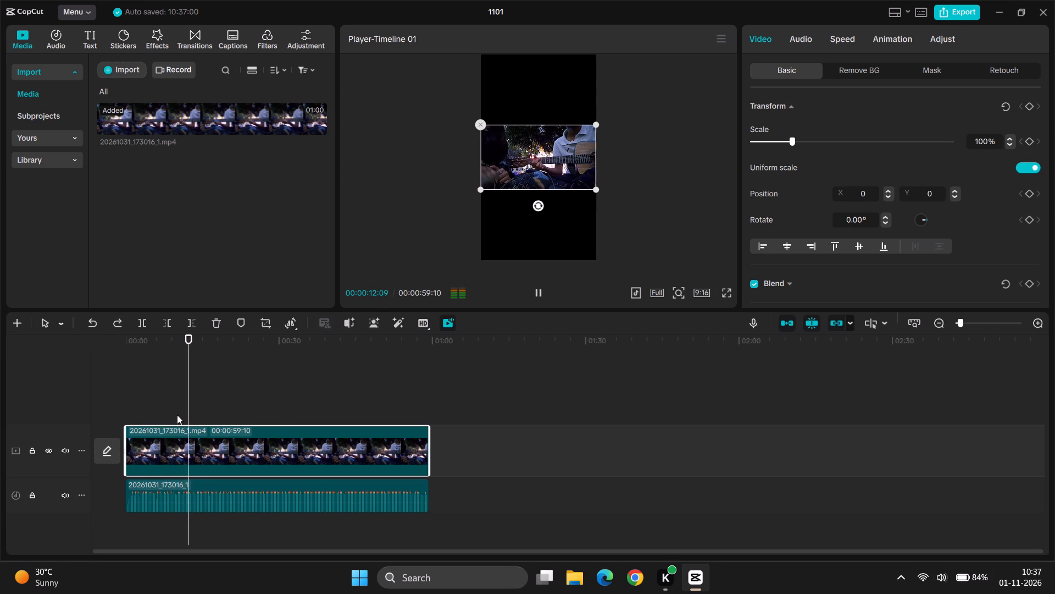
key(Left)
key(Left)
key(Left)
key(Left)
key(Left)
key(Left)
key(Left)
key(Left)
key(Left)
key(Left)
key(Left)
key(Left)
key(Left)
key(Left)
key(Left)
key(Left)
key(Left)
key(Left)
key(Left)
key(Left)
key(Left)
key(Left)
key(Left)
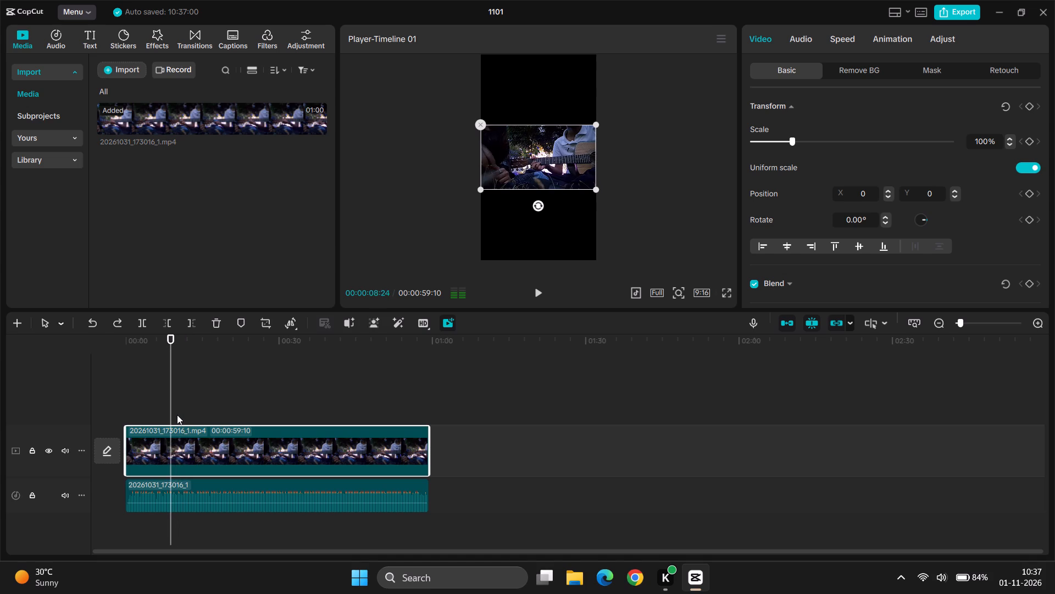
key(space)
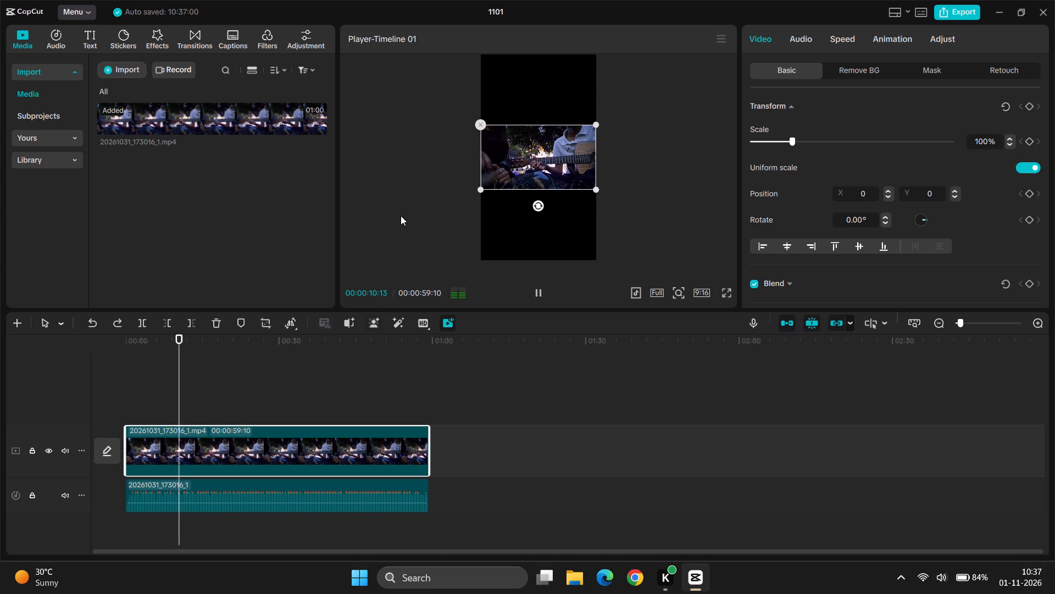
click(401, 214)
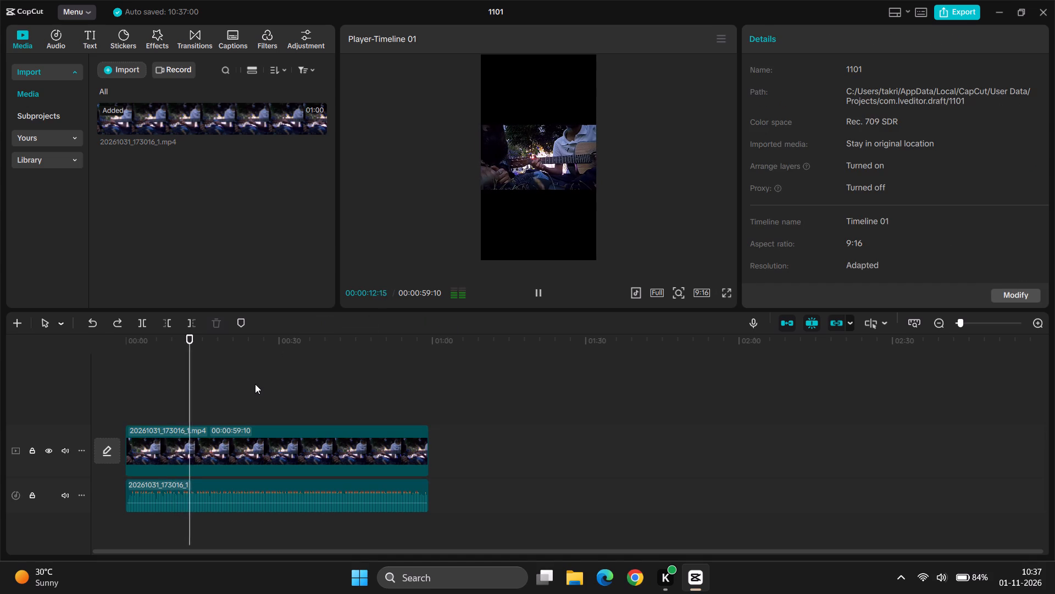
Replay from near the start and split the video clip at 00:00:08:16, 00:00:13:28, 00:00:19:05 and 00:00:24:04, leaving the extracted audio whole.
drag(196, 335, 135, 346)
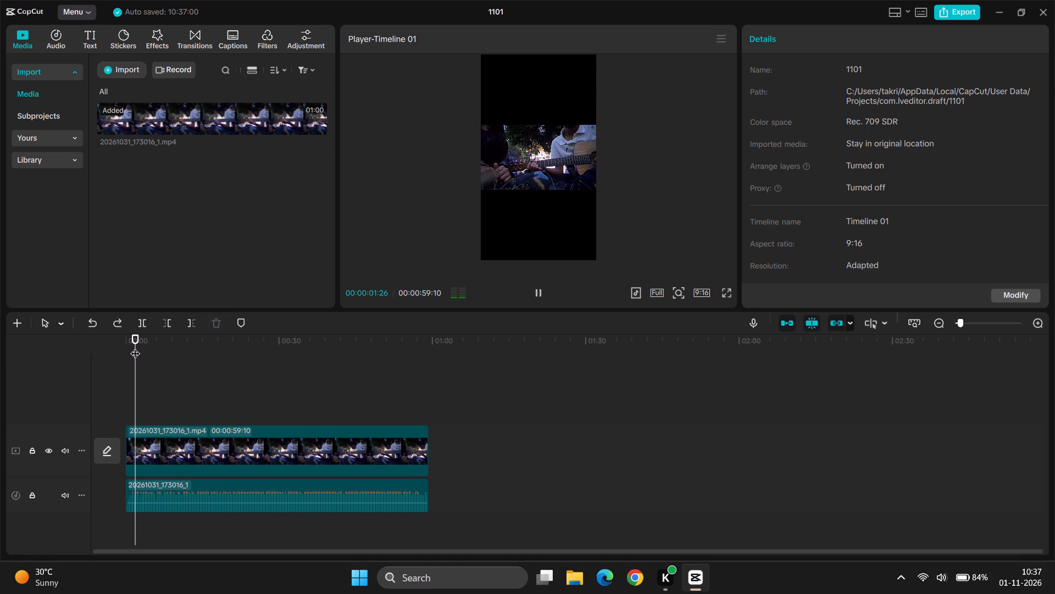
key(space)
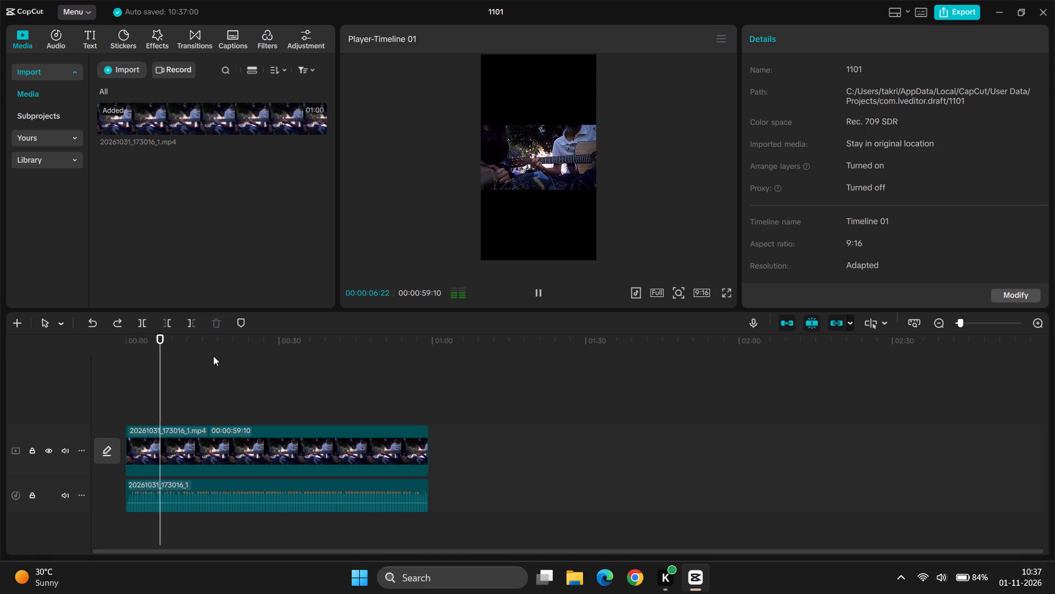
key(ctrl+b)
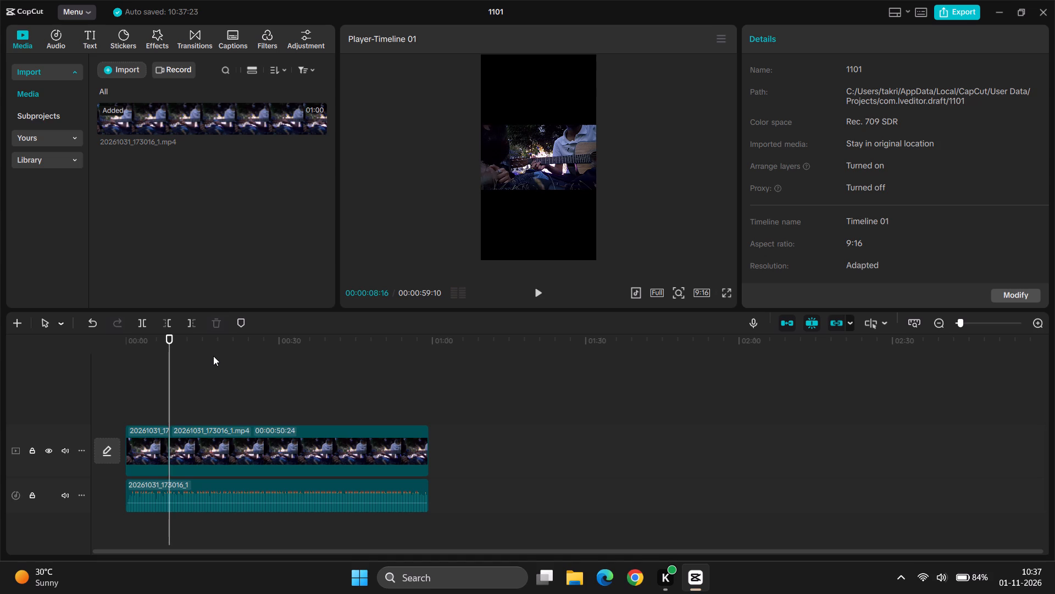
key(space)
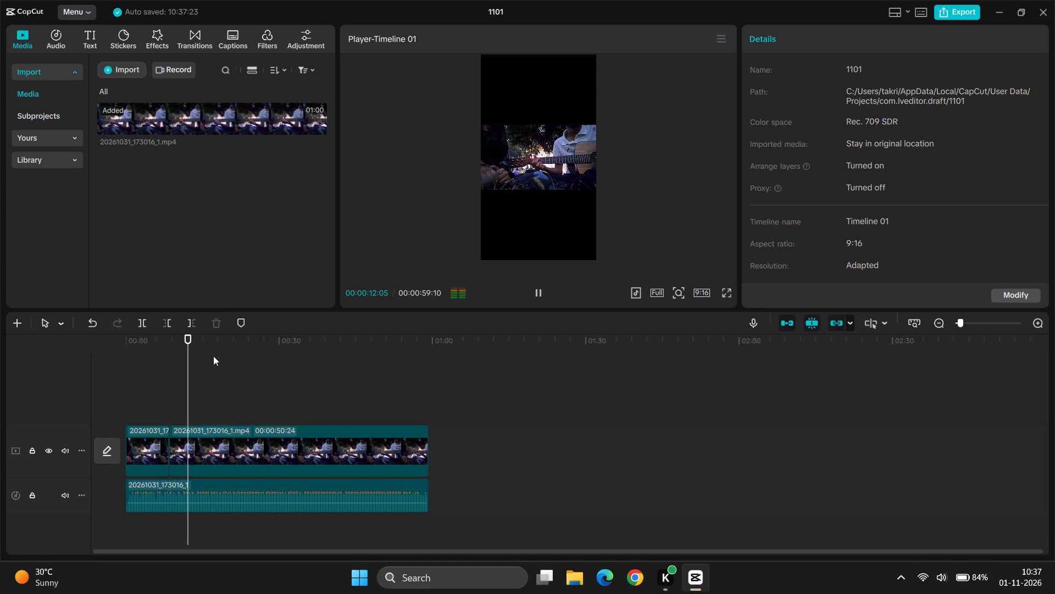
key(ctrl+b)
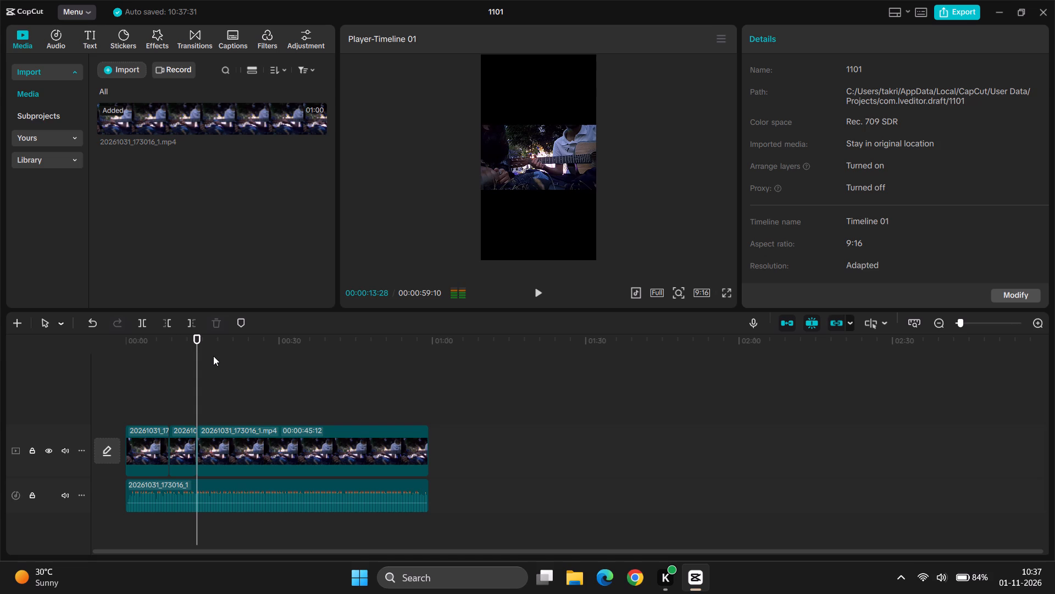
key(space)
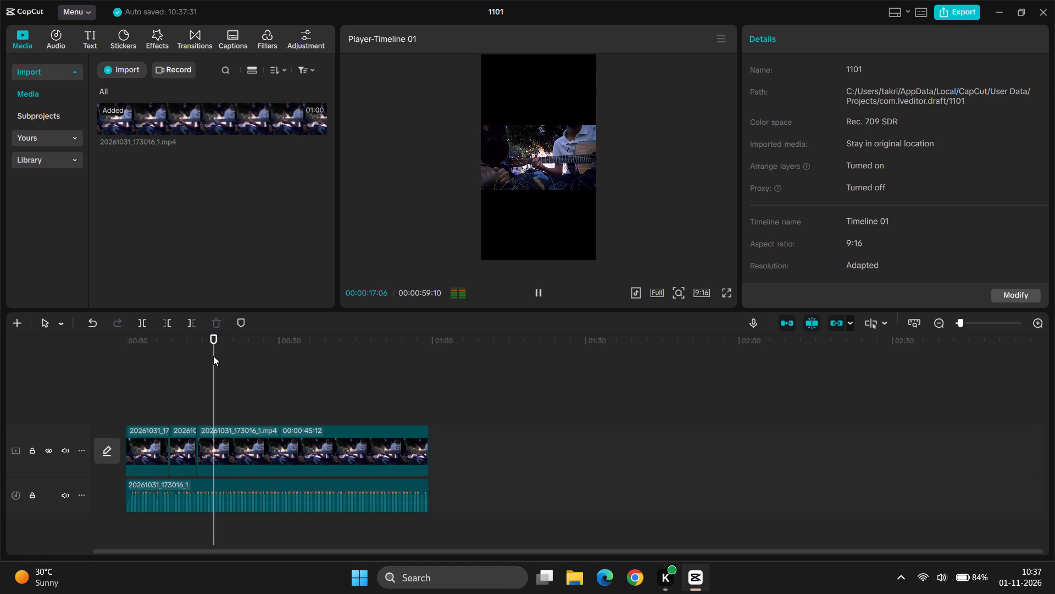
key(ctrl+b)
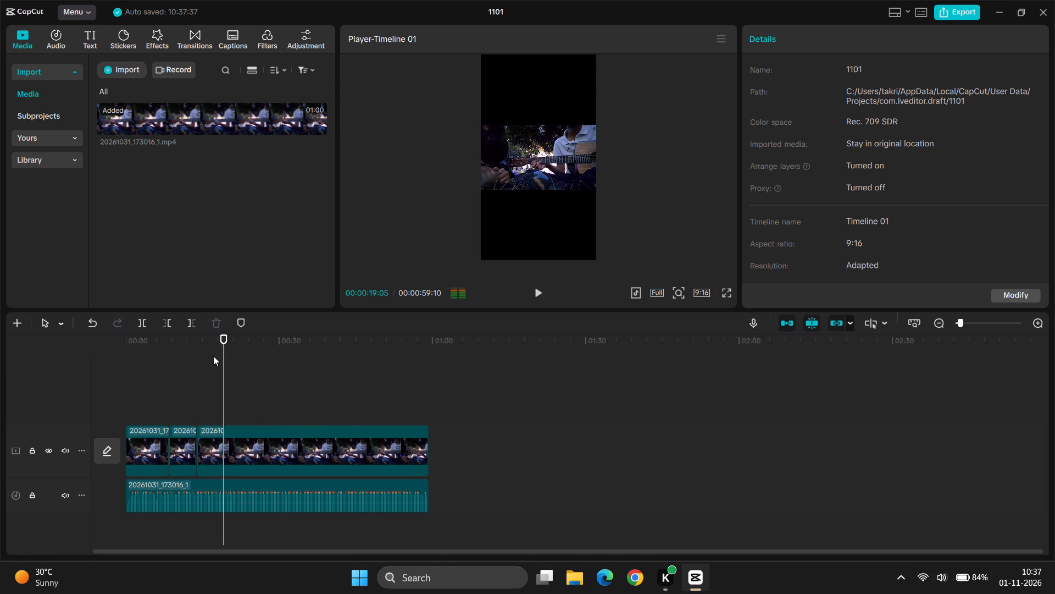
key(space)
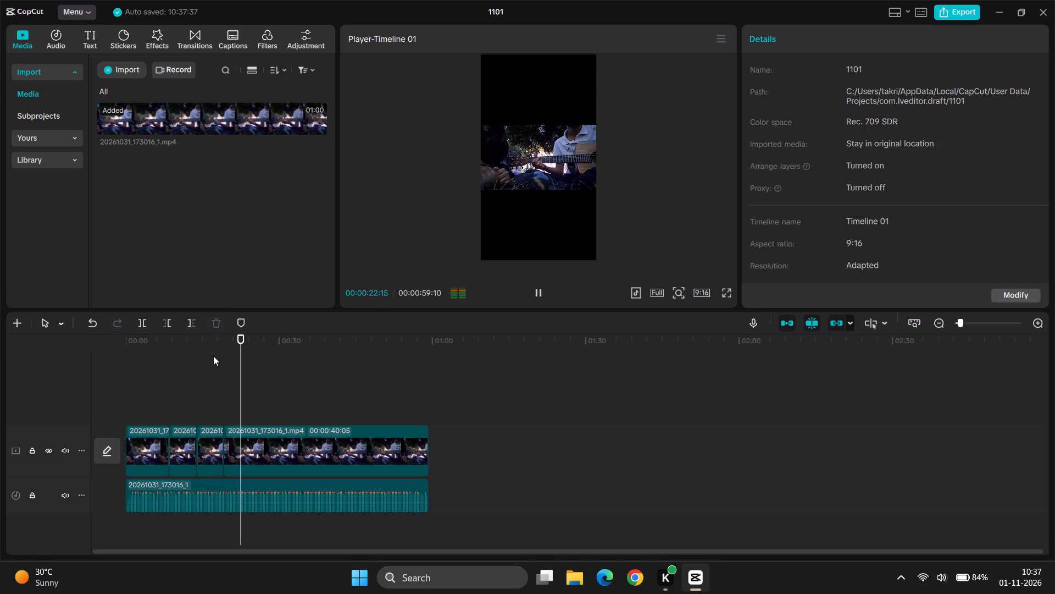
key(ctrl+b)
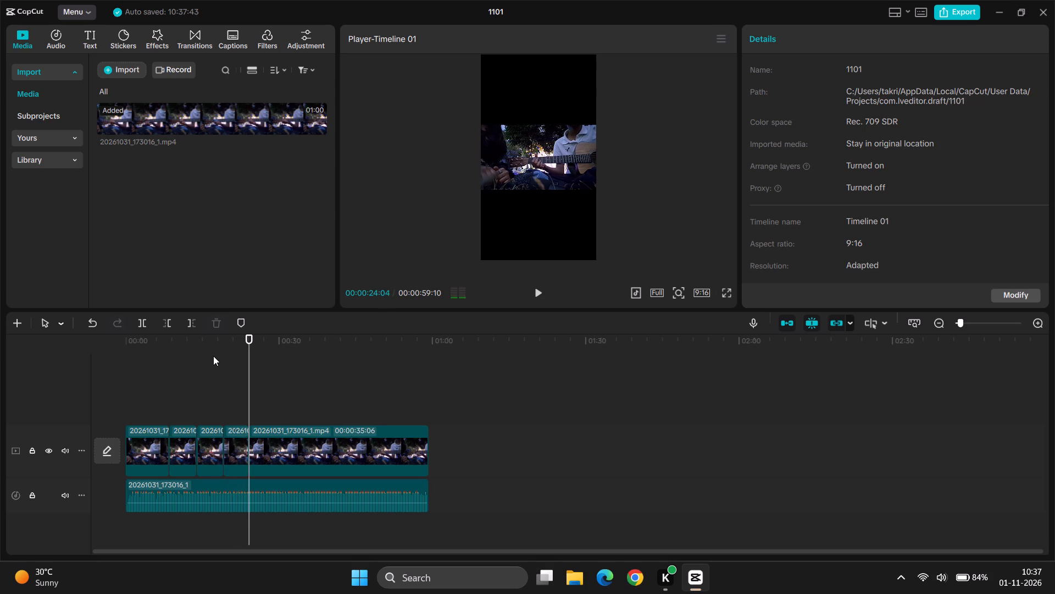
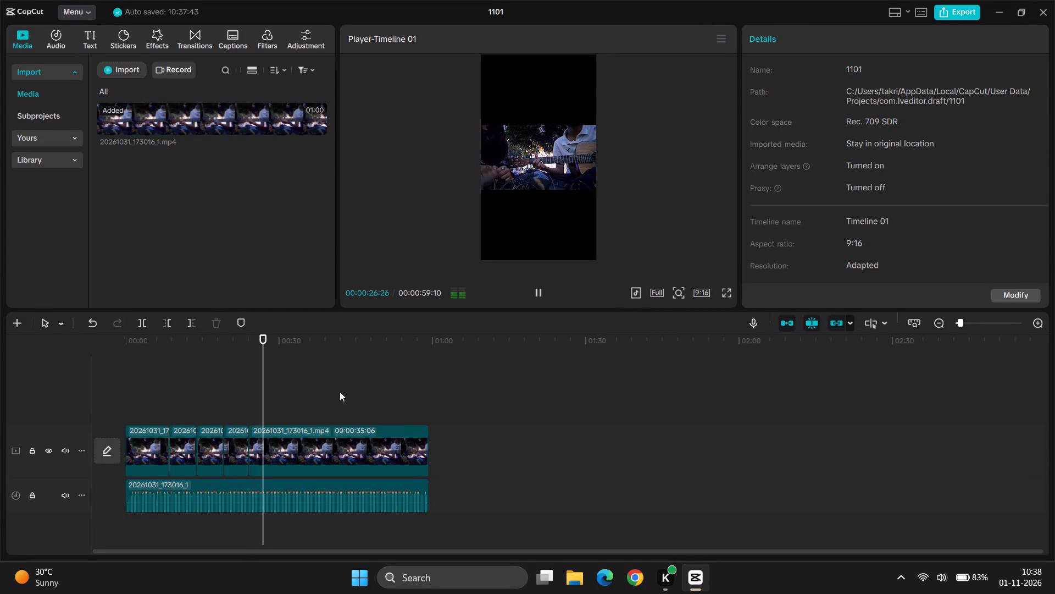
Play on through the footage and split the video clip at 00:00:27:07, 00:00:29:25 and 00:00:34:28.
key(space)
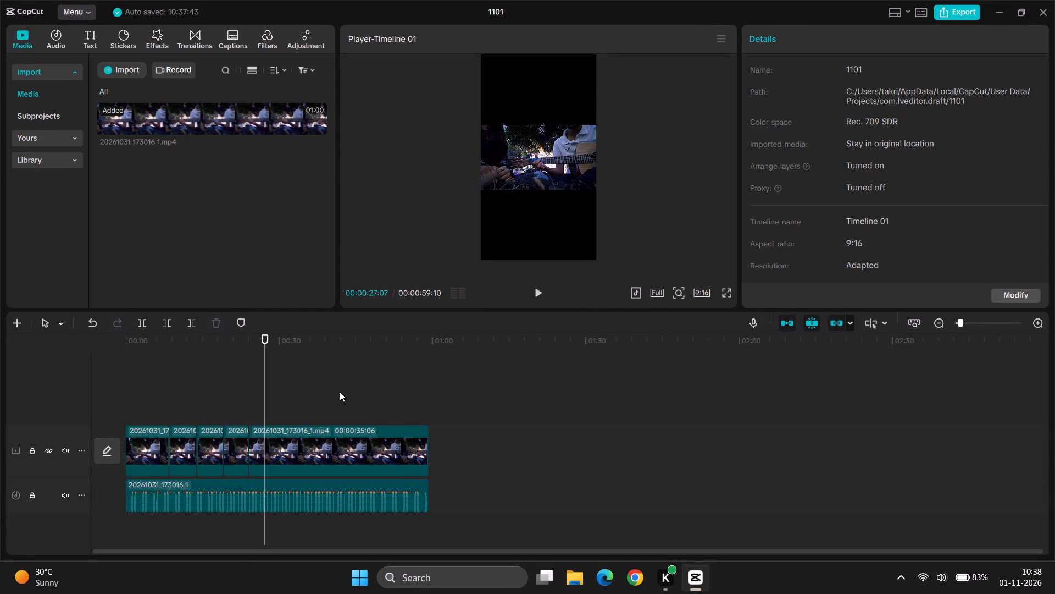
key(ctrl+b)
key(space)
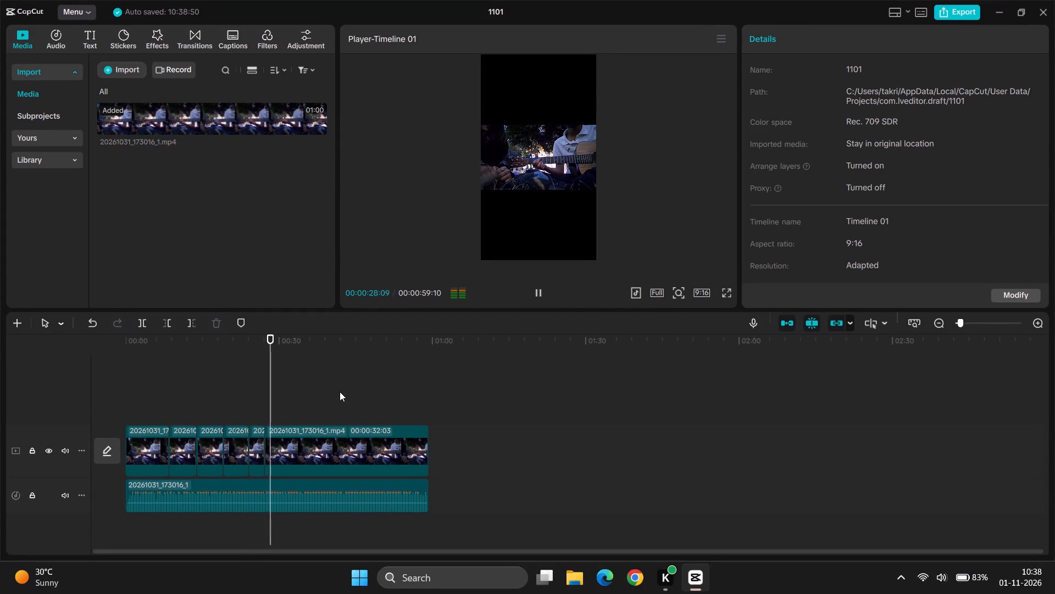
key(space)
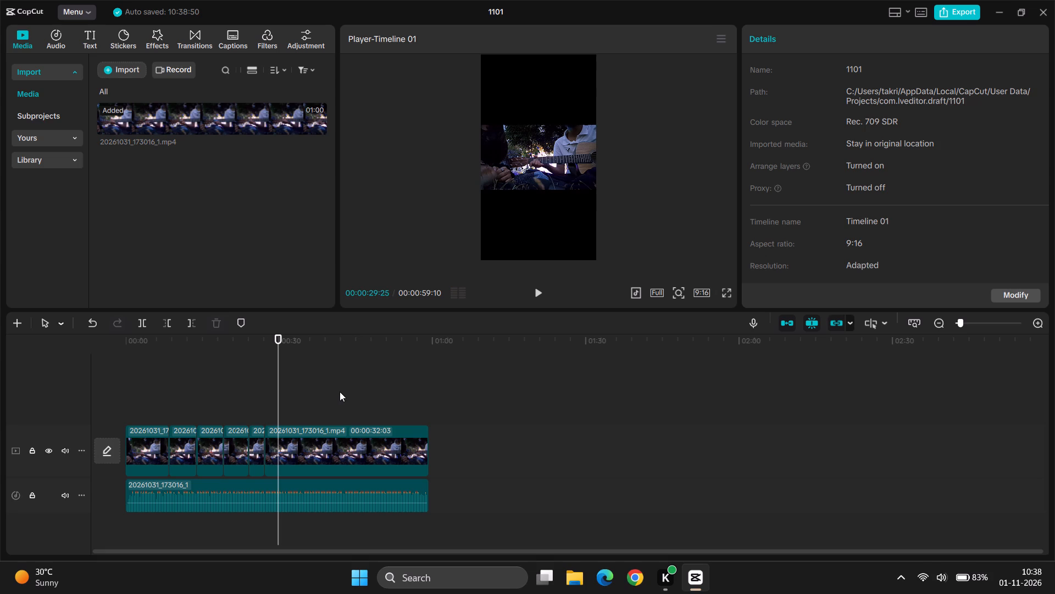
key(ctrl+b)
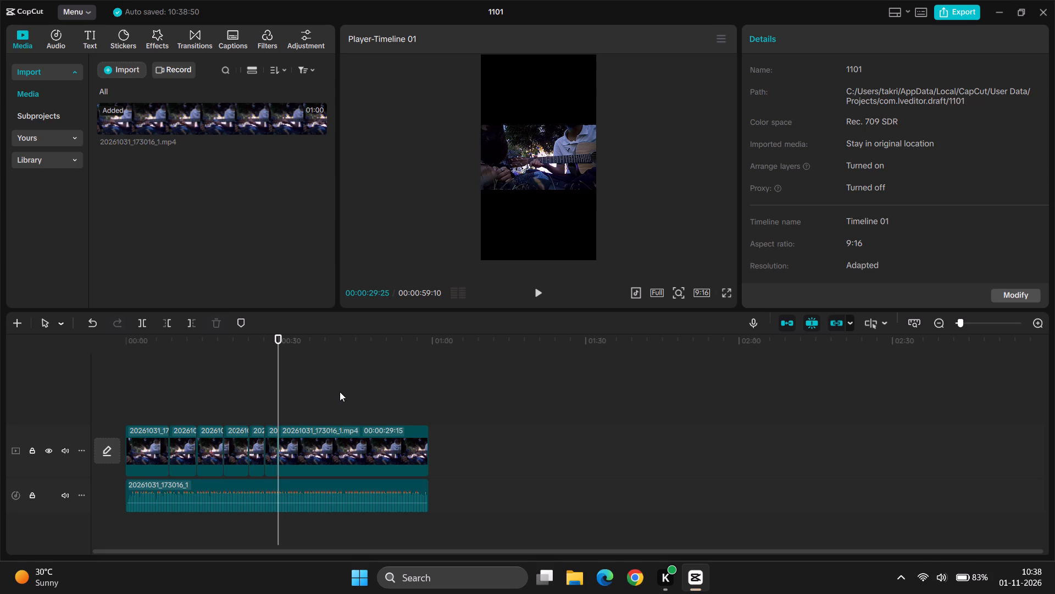
key(space)
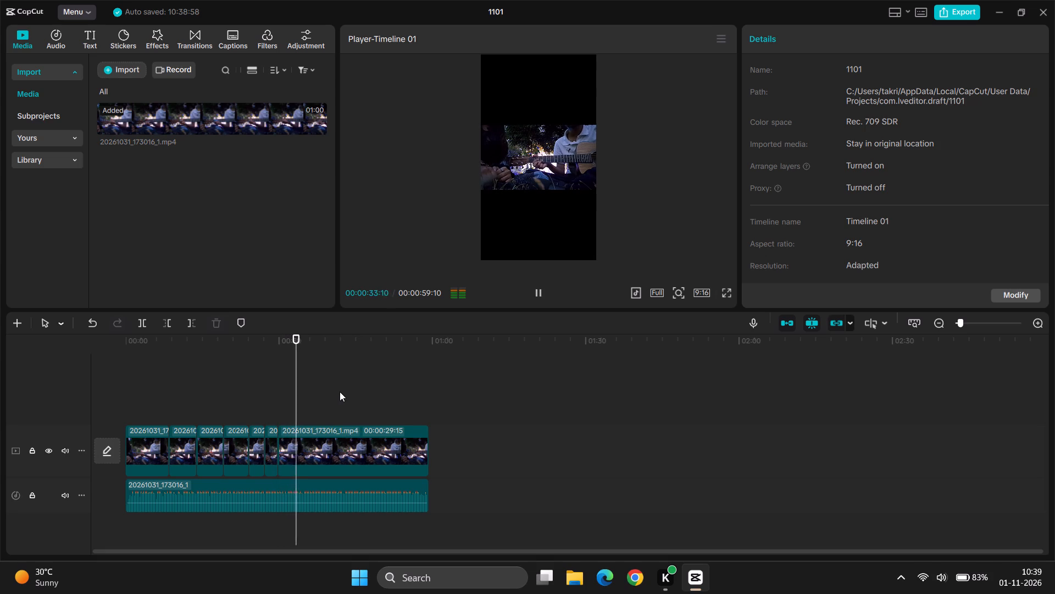
key(ctrl+b)
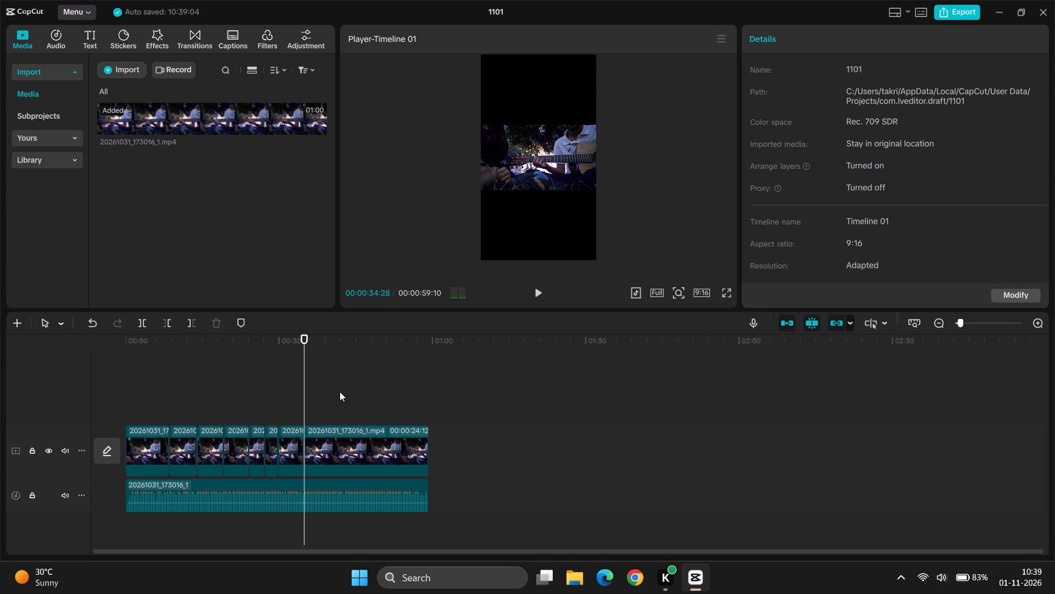
Continue playback and split the video clip at about 00:00:38 and at 00:00:40:09.
key(space)
key(space)
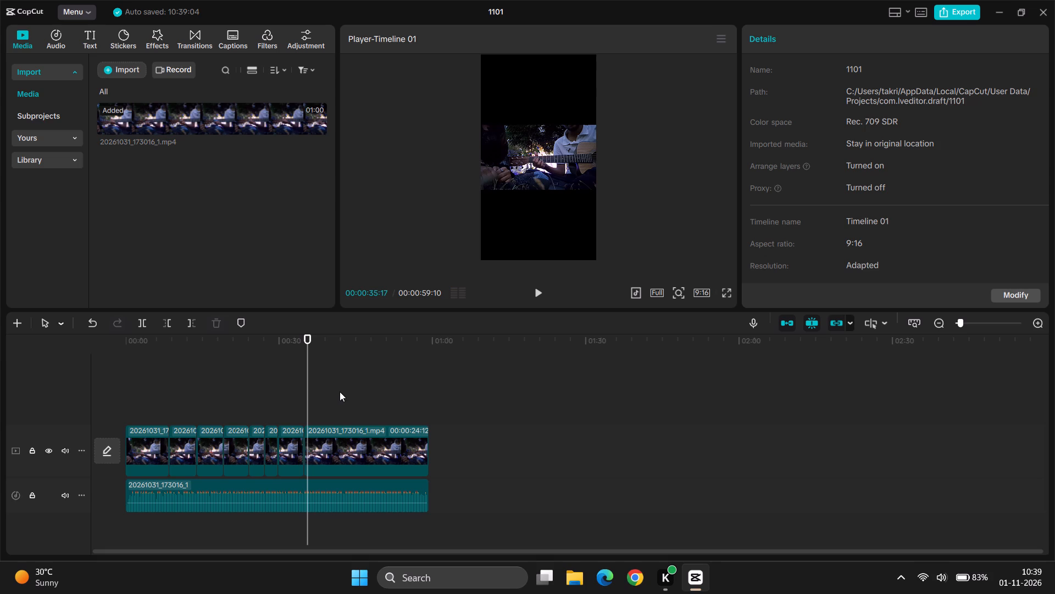
key(space)
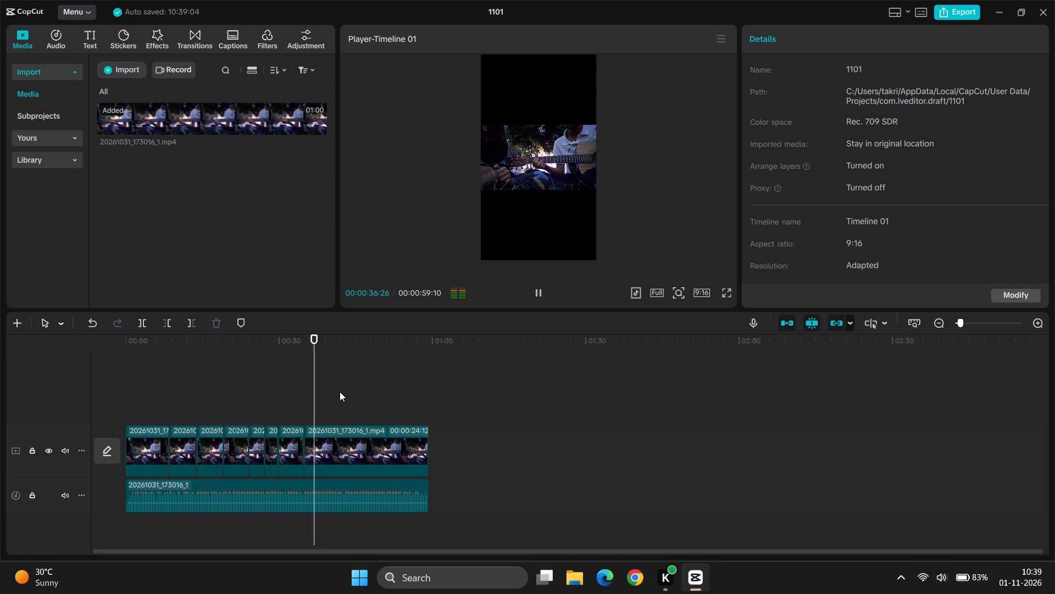
key(ctrl+b)
key(space)
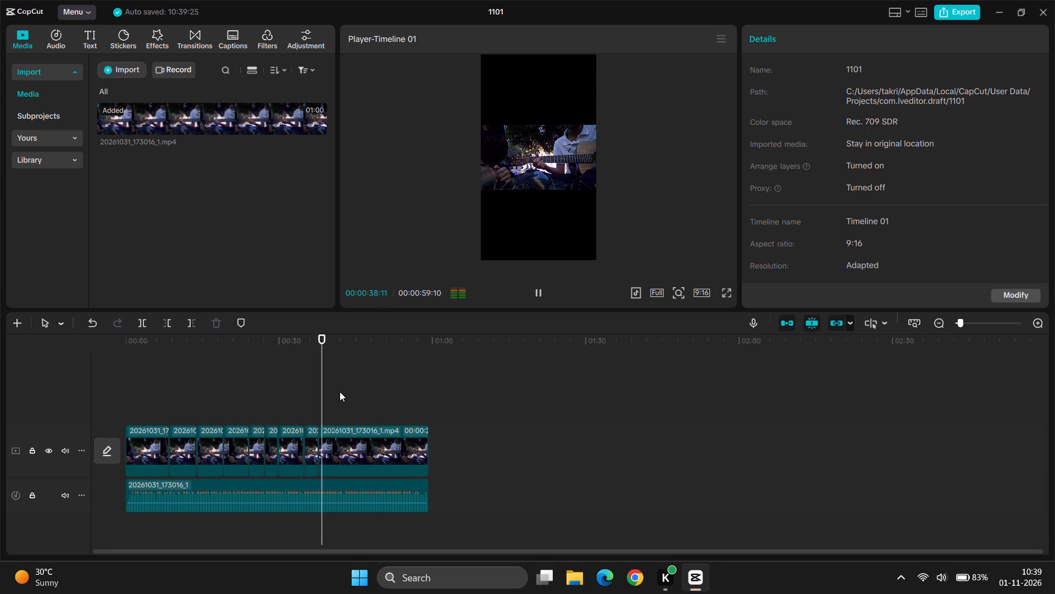
key(ctrl+b)
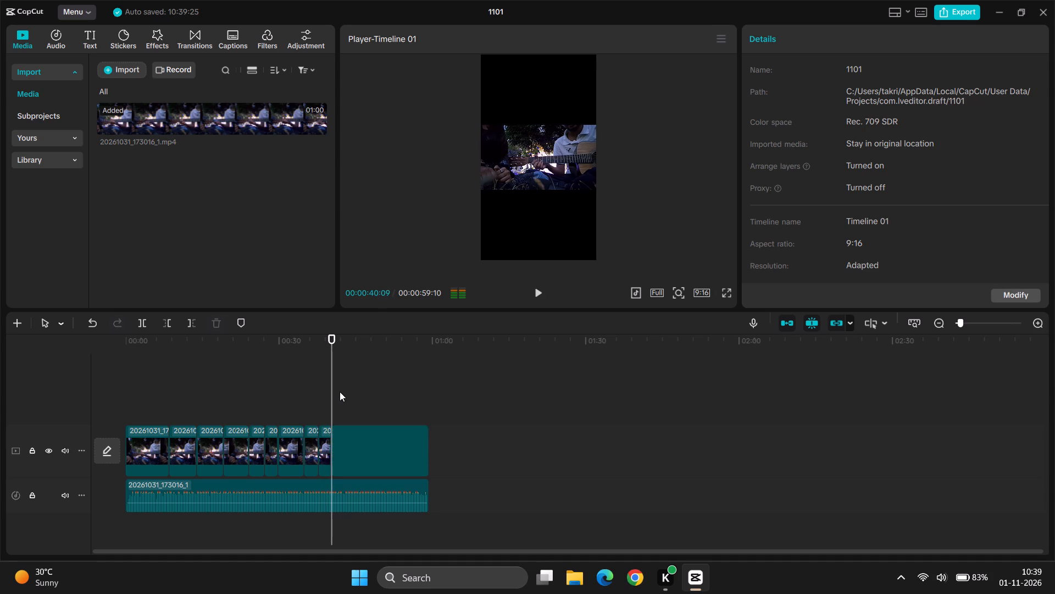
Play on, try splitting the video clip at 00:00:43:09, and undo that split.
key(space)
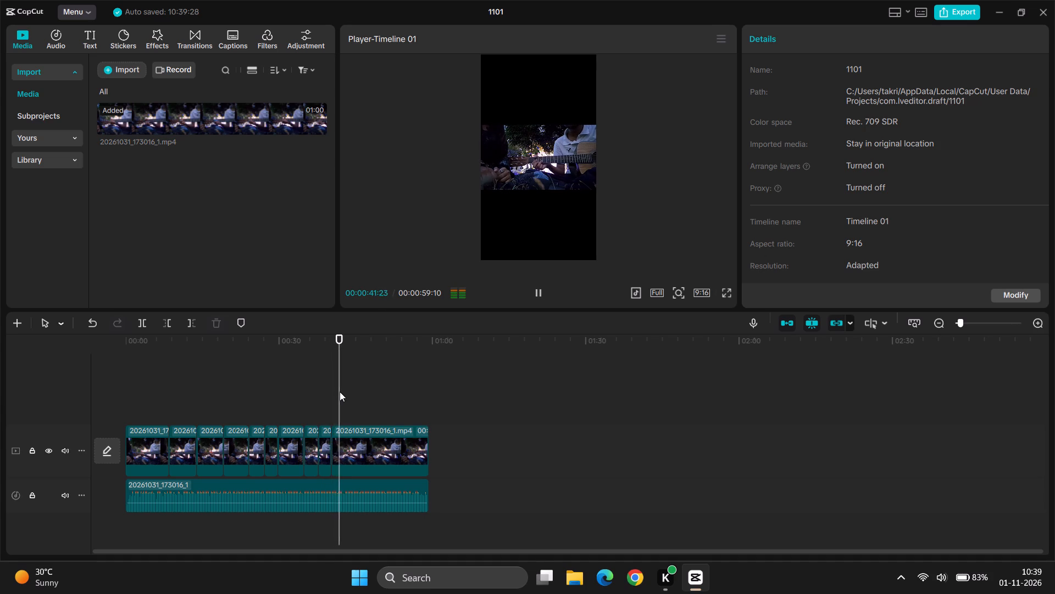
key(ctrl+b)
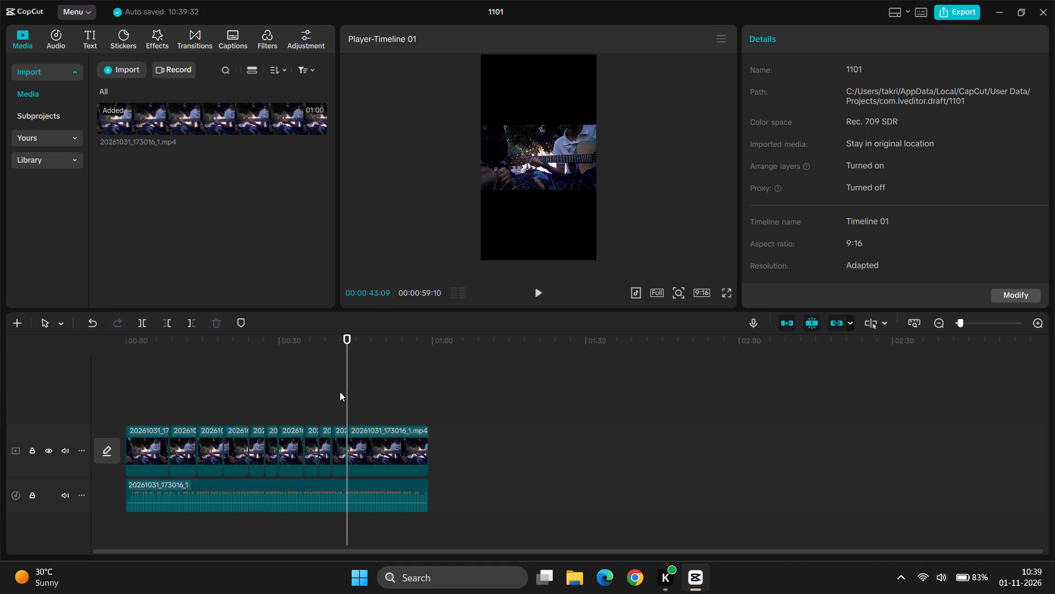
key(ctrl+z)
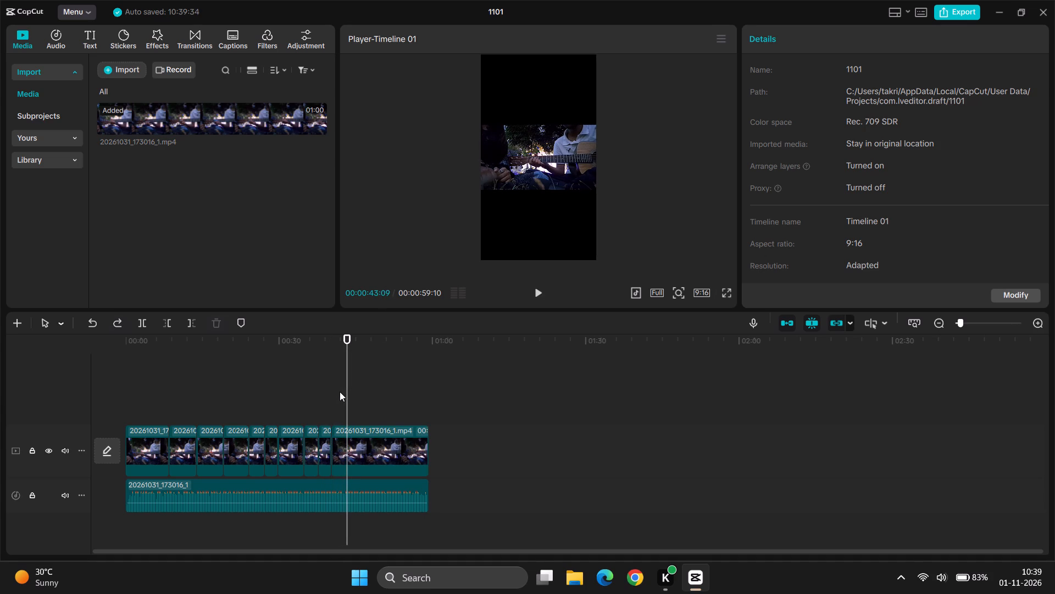
Step the playhead back to 00:00:39:24, replay the passage and split the video clip at 00:00:42:25.
click(340, 393)
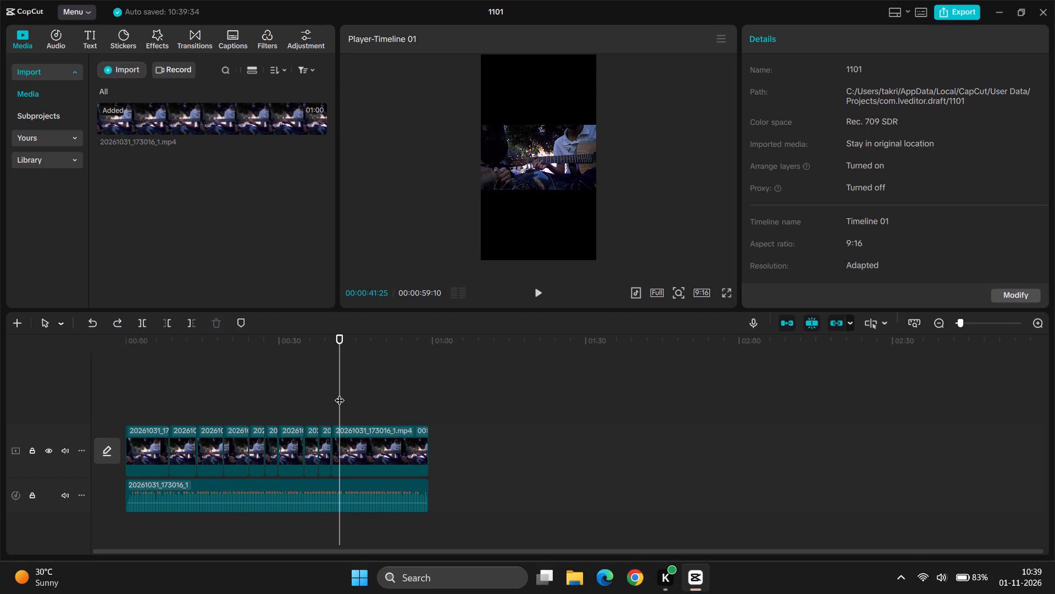
key(space)
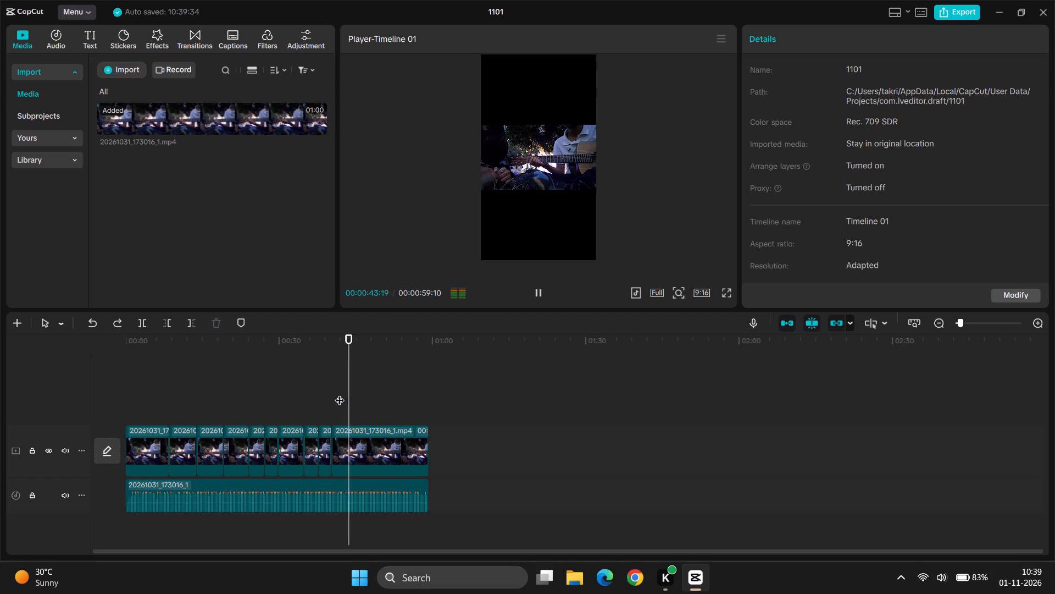
key(Left)
key(Left)
key(Left)
key(Left)
key(Left)
key(Left)
key(Left)
key(Left)
key(Left)
key(Left)
key(Left)
key(Left)
key(Left)
key(Left)
key(Left)
key(Left)
key(Left)
key(Left)
key(Left)
key(Left)
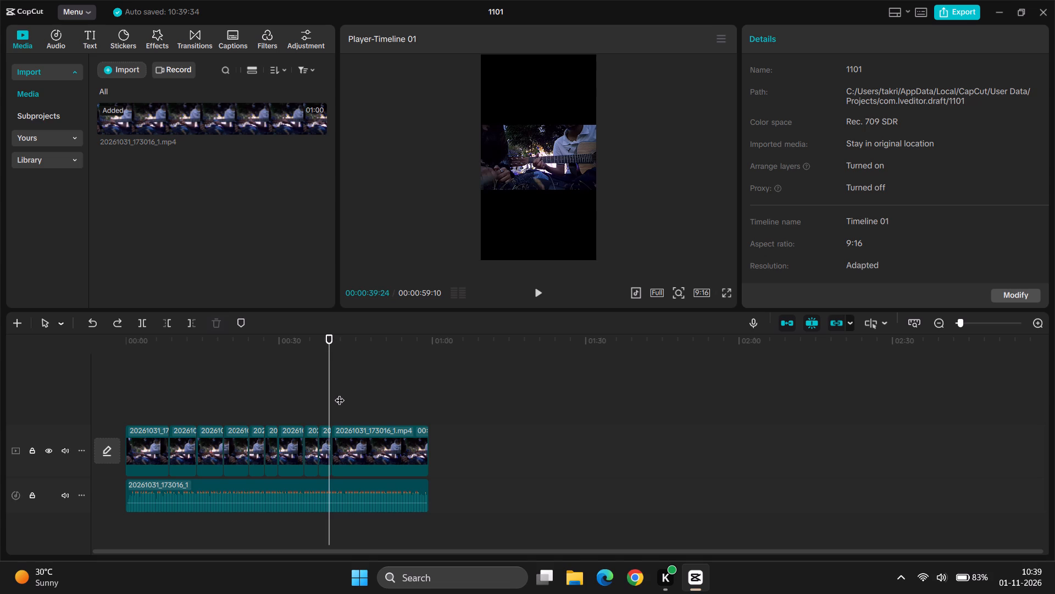
key(space)
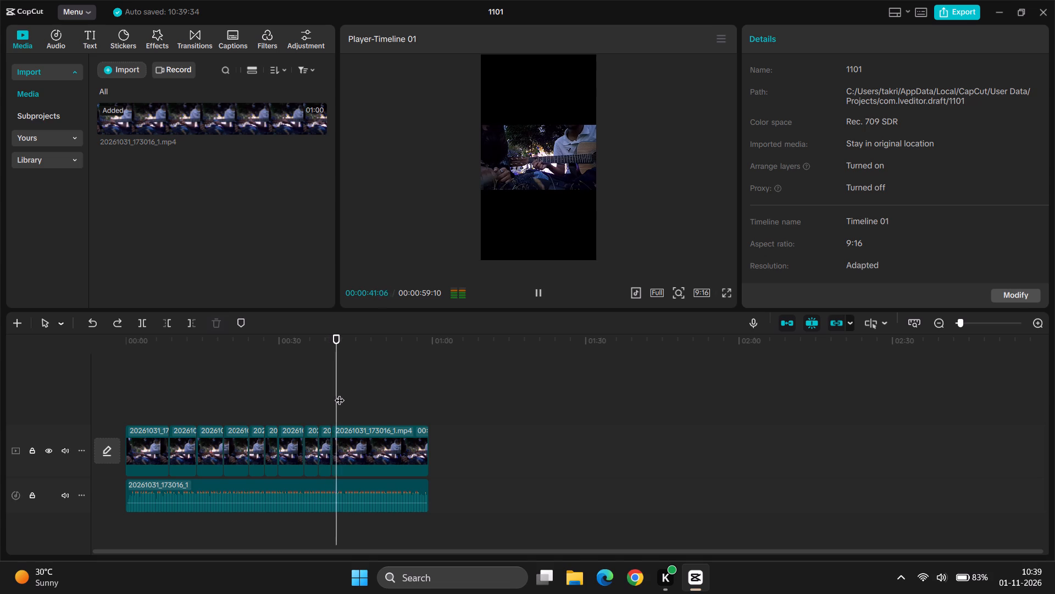
key(ctrl+b)
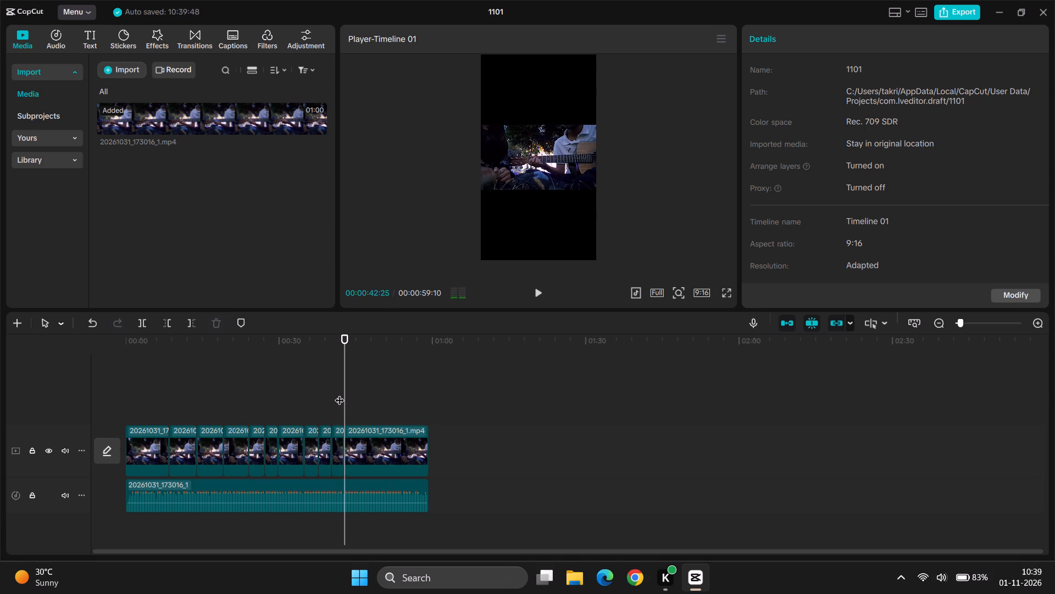
Continue playback and split the video clip at about 00:00:45:15, 00:00:47:27, about 00:00:50:11 and about 00:00:53.
key(space)
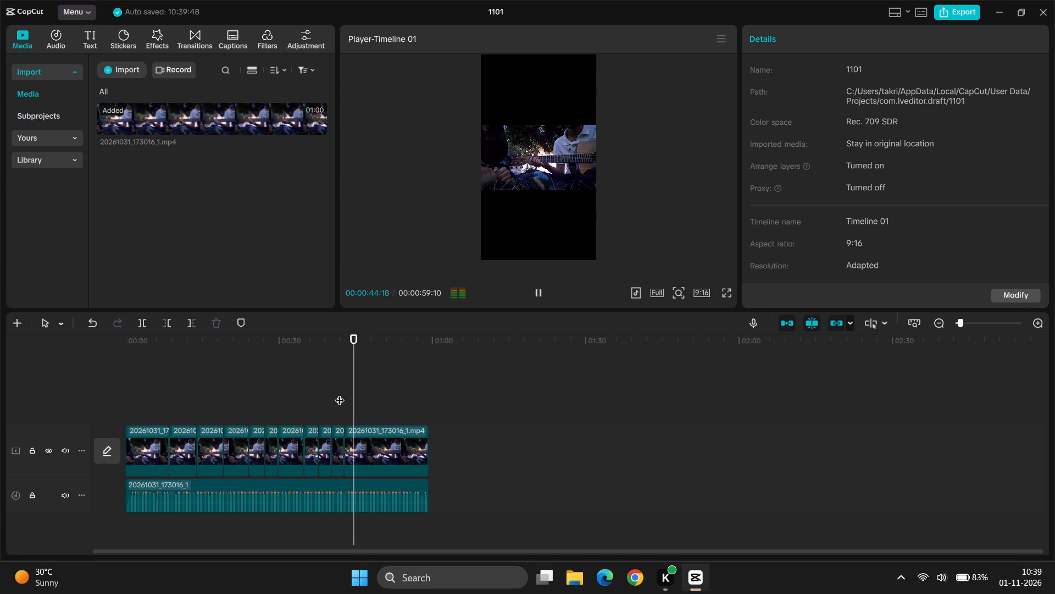
key(ctrl+b)
key(space)
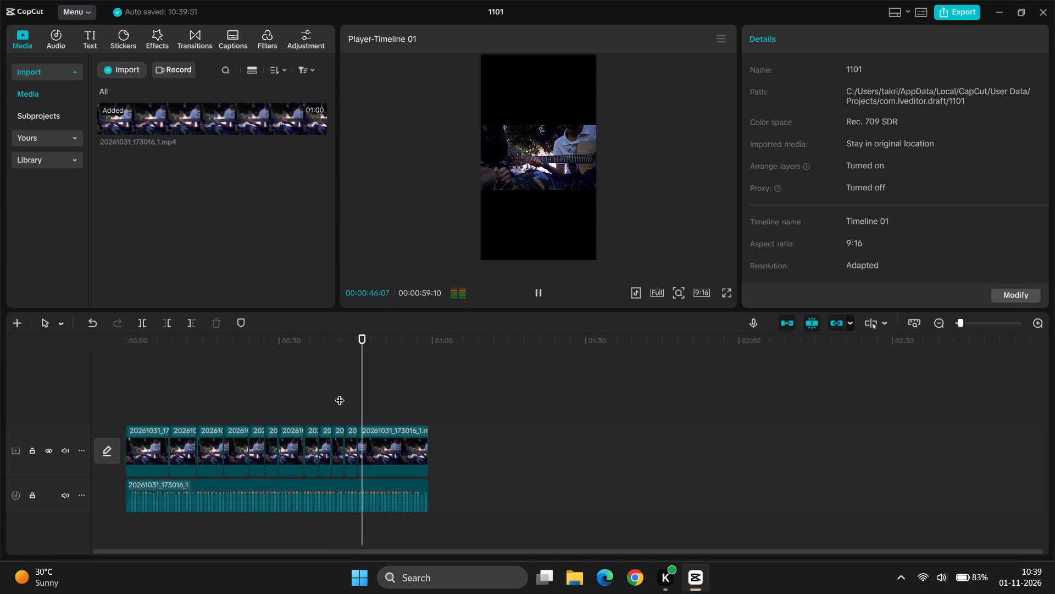
key(ctrl+b)
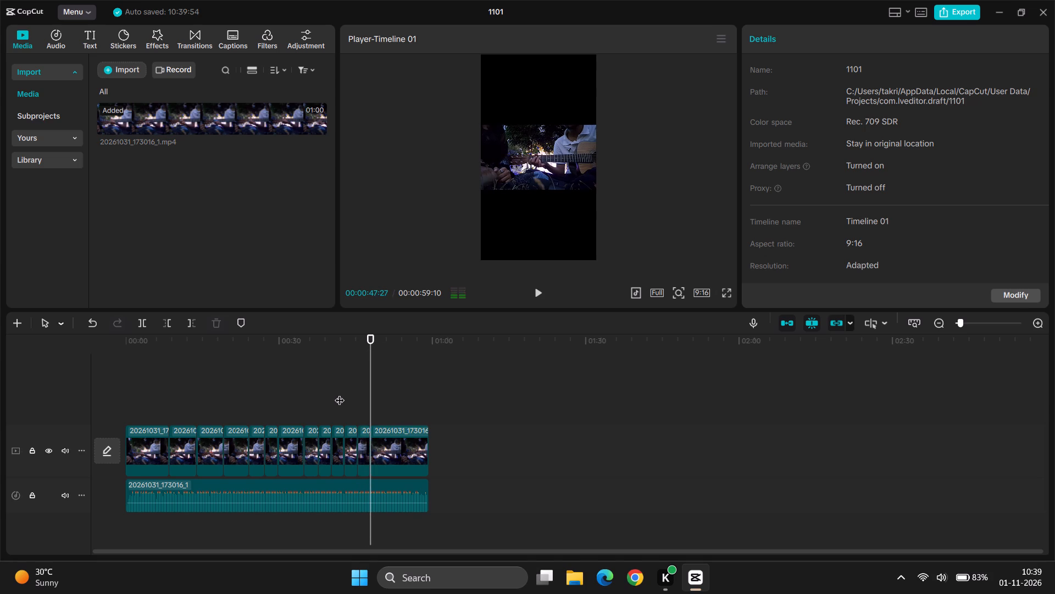
key(space)
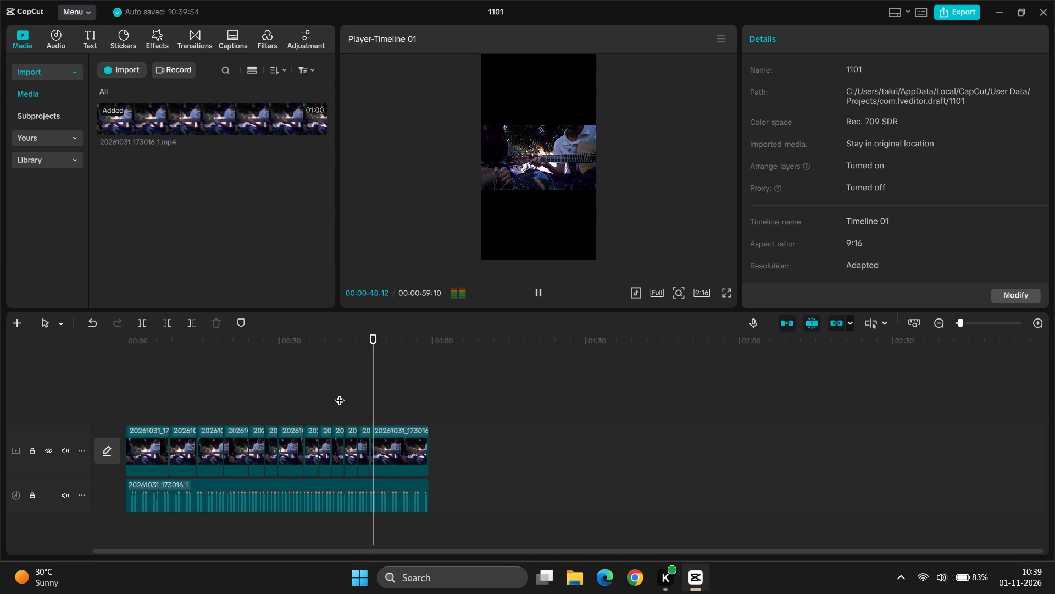
key(ctrl+b)
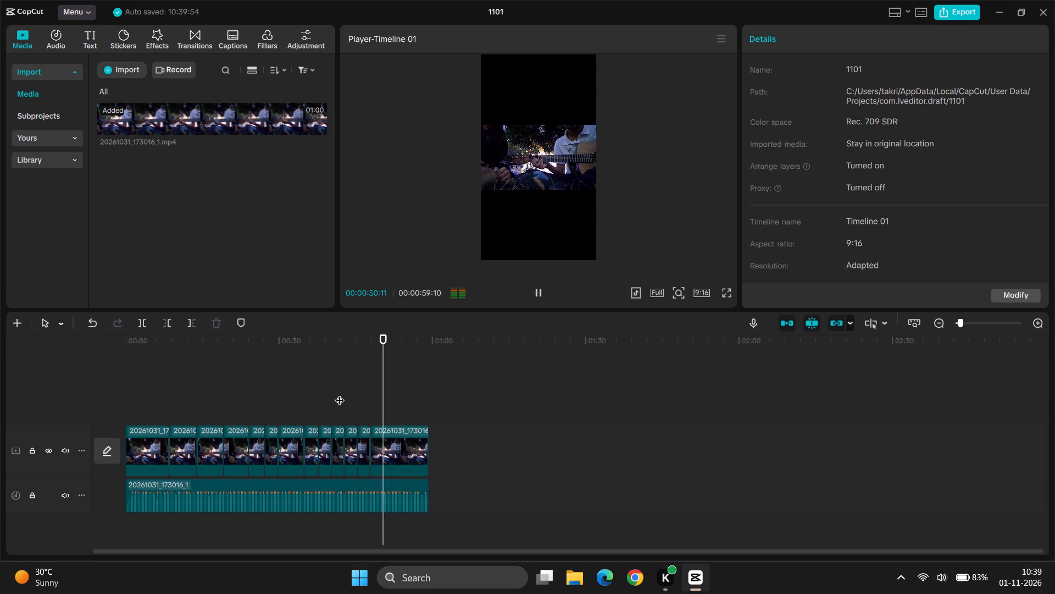
key(space)
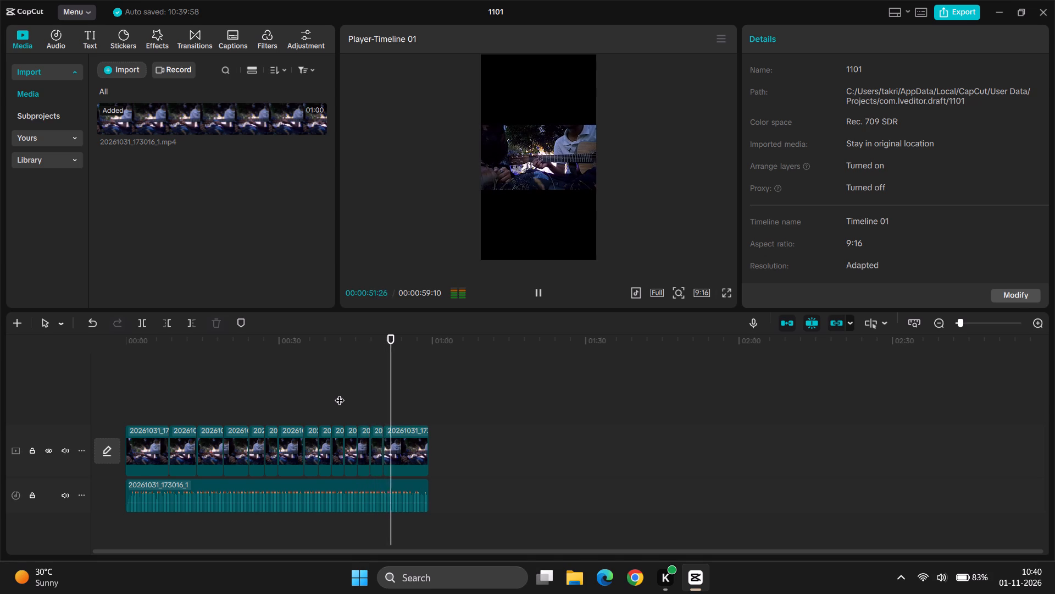
key(ctrl+b)
Play the last segment through to its end and return the playhead to the start of the timeline.
key(space)
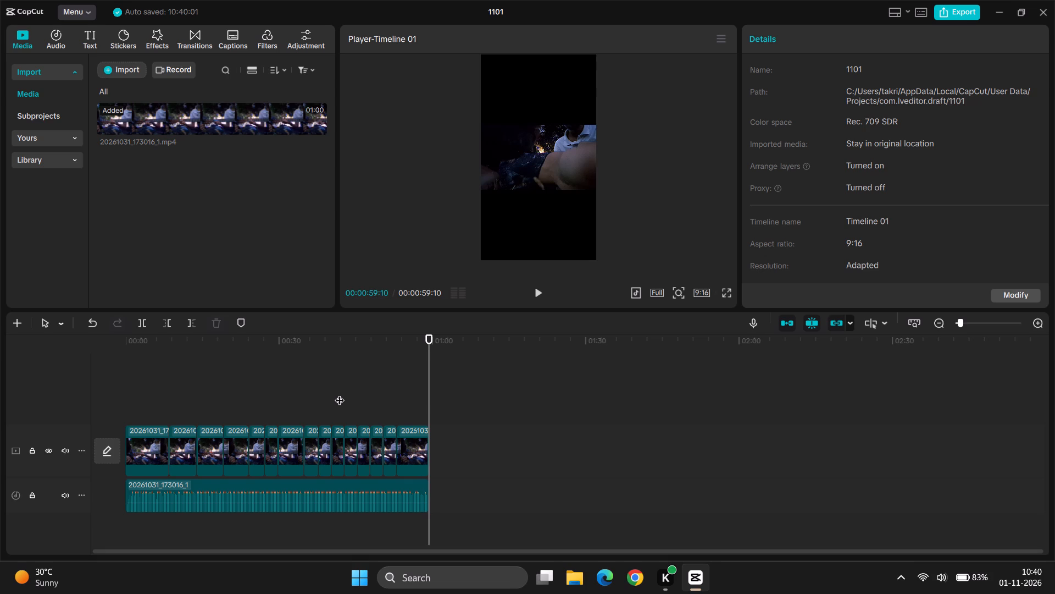
ctrl+scroll(340, 393, up, 10)
ctrl+scroll(340, 393, down, 1)
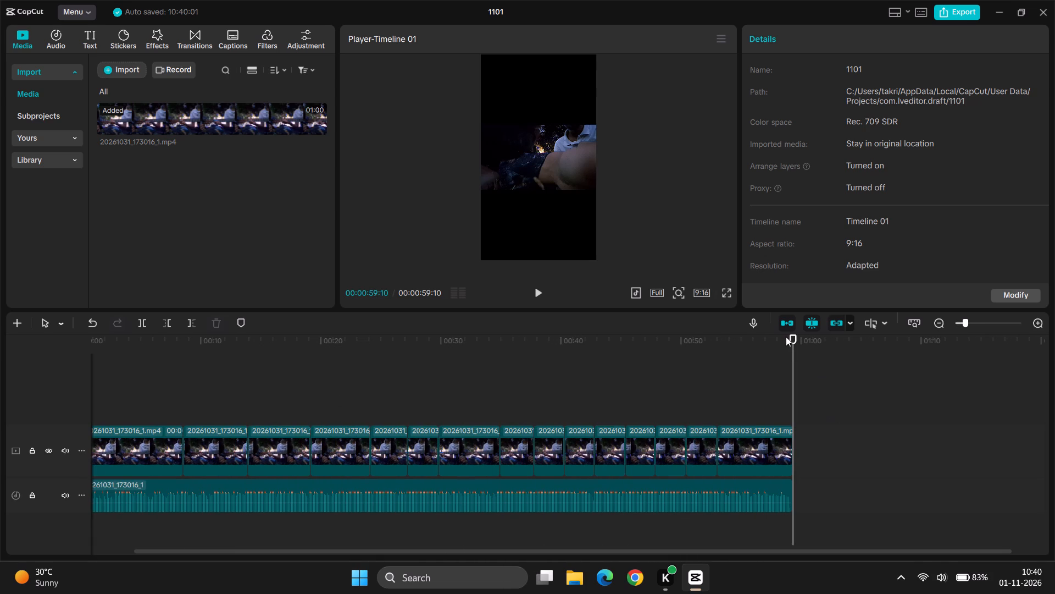
drag(790, 340, 136, 403)
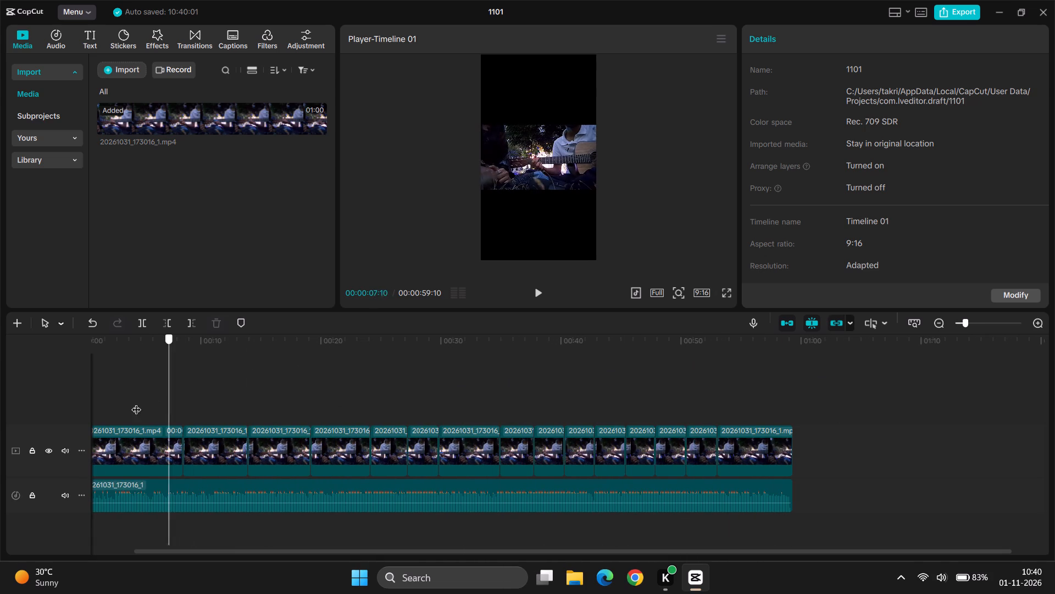
drag(136, 403, 55, 408)
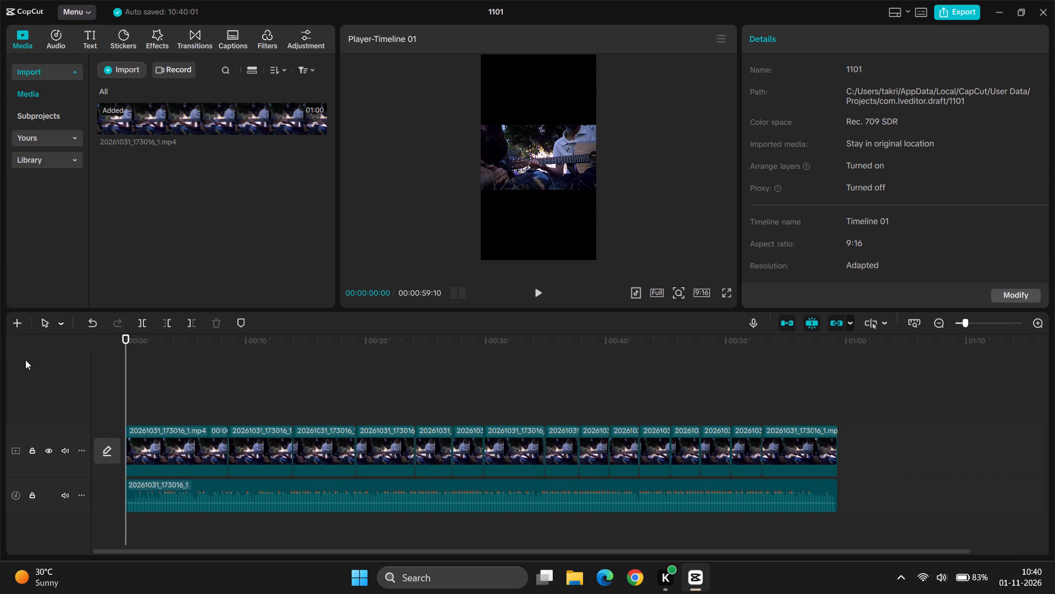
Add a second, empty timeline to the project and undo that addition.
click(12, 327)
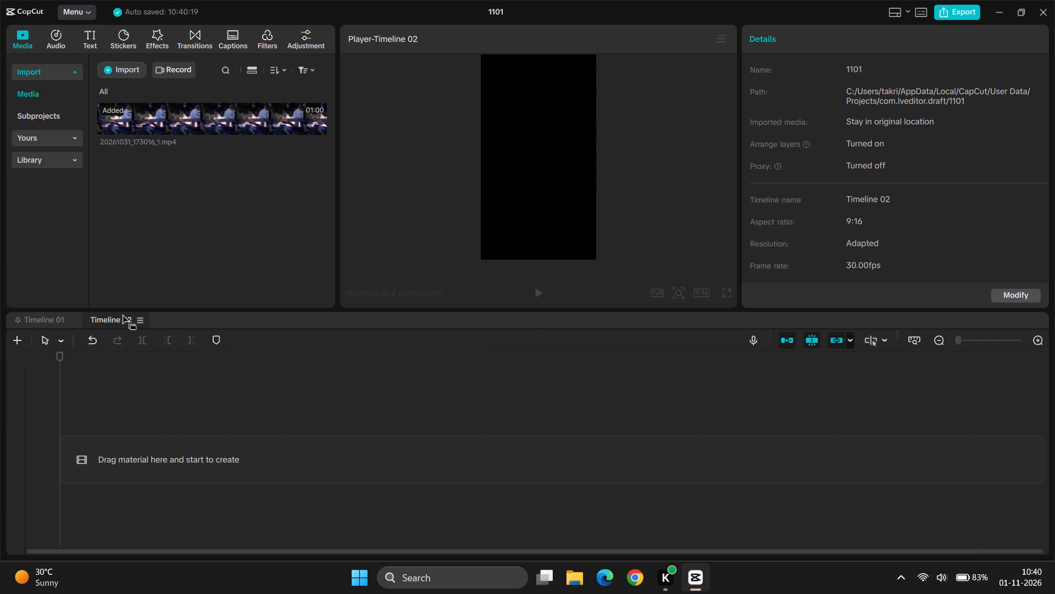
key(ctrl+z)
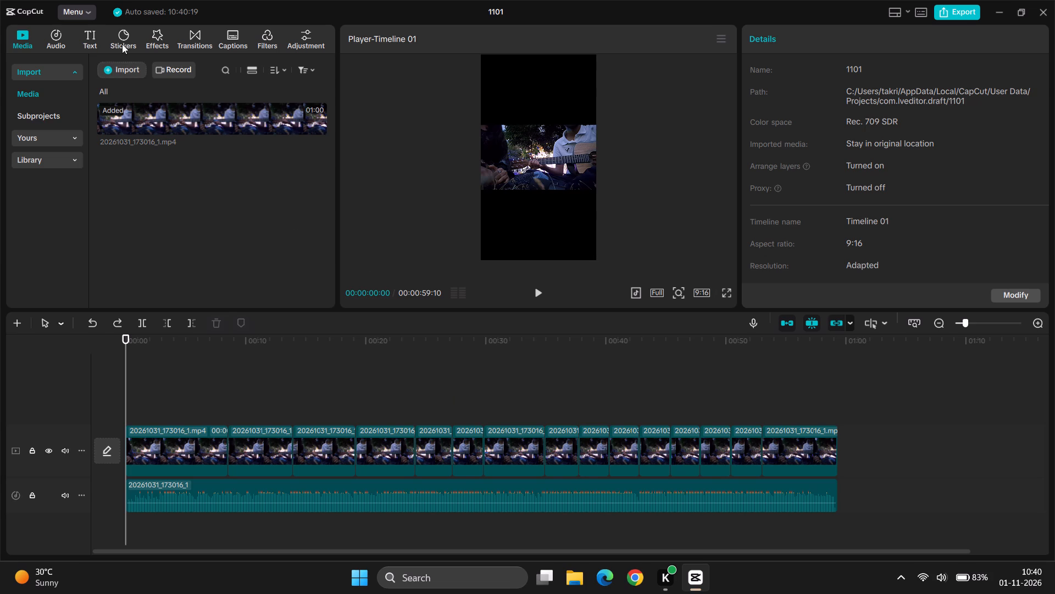
Add a default text at the start of the timeline and make it read "tu jo mila, to yun hua".
click(87, 37)
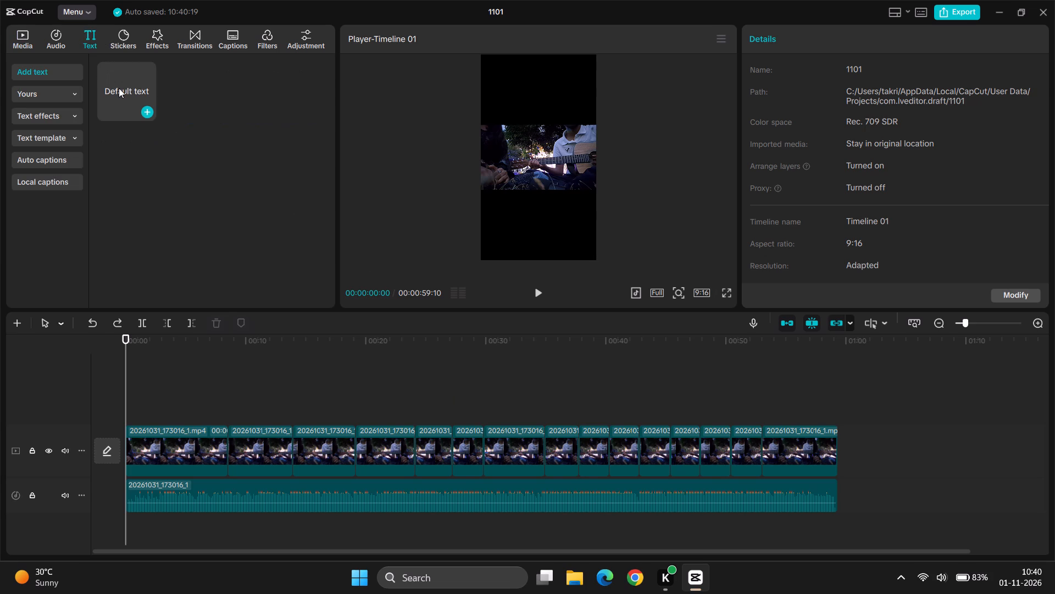
click(149, 112)
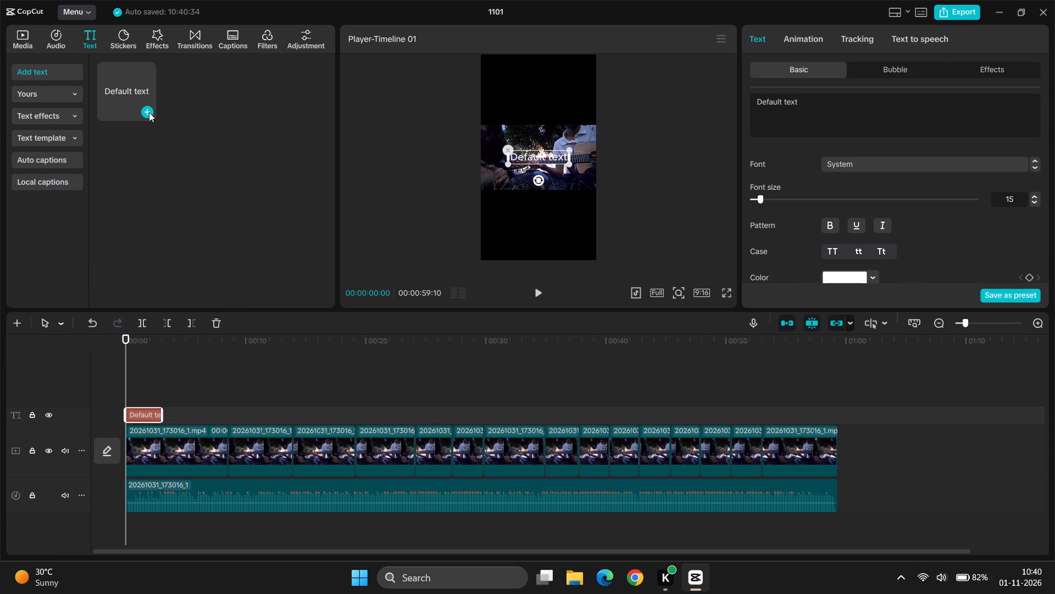
key(t)
click(828, 117)
key(ctrl+a)
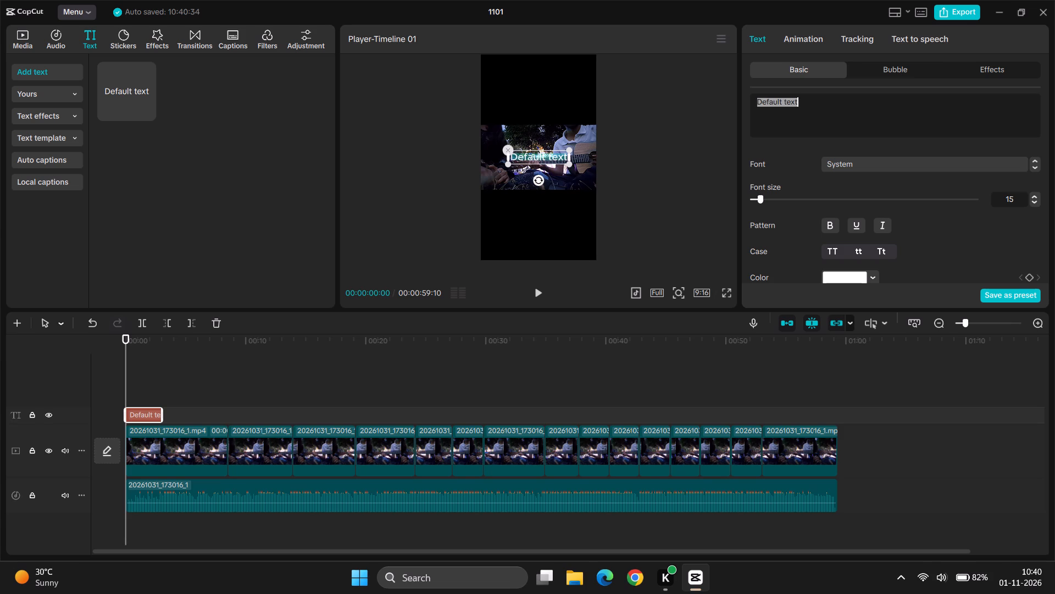
text(tu jo mila)
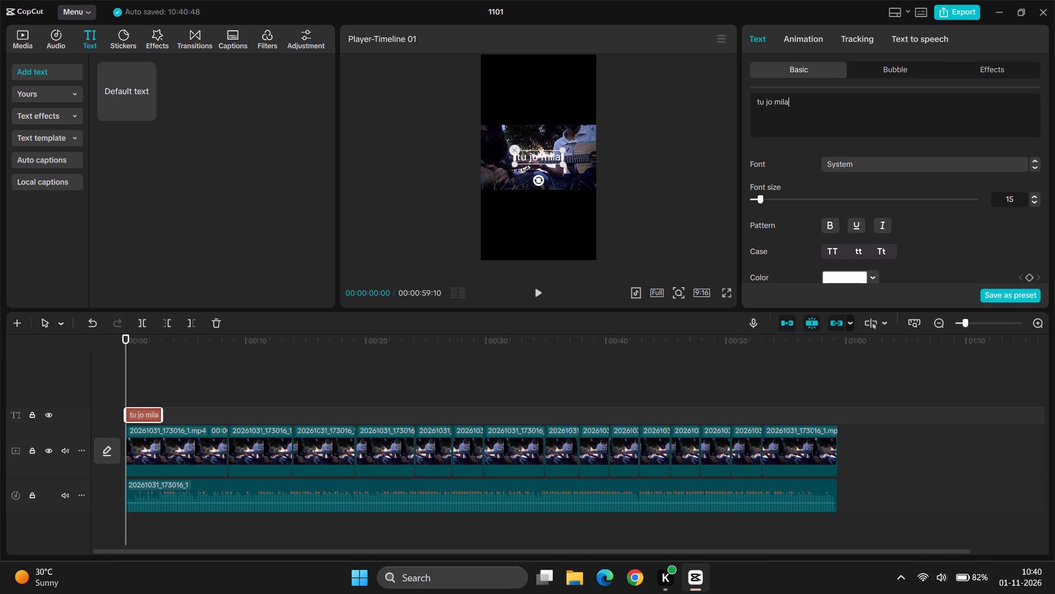
text(,)
key(space)
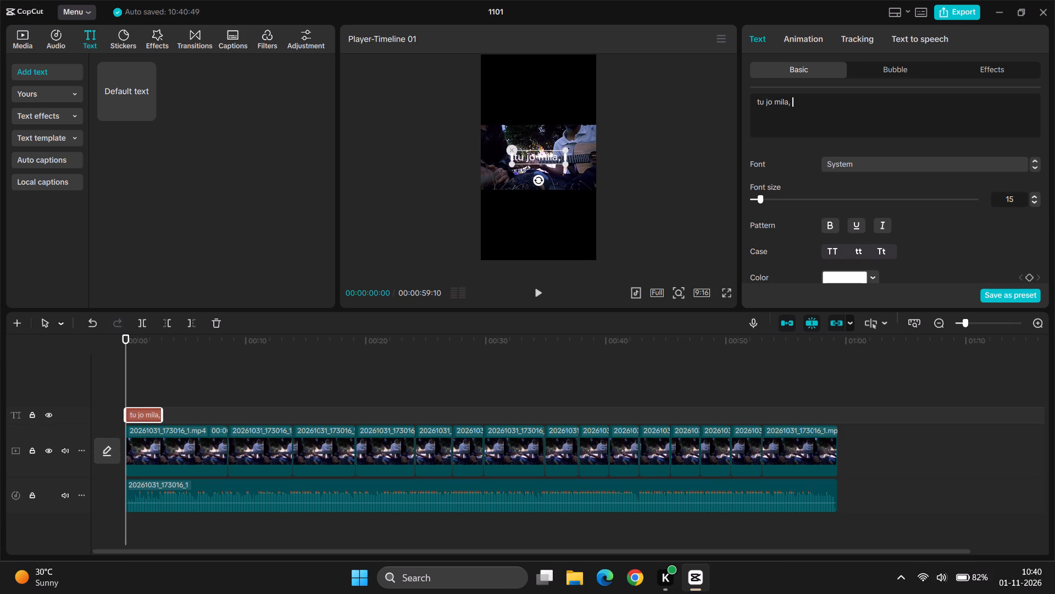
text(to)
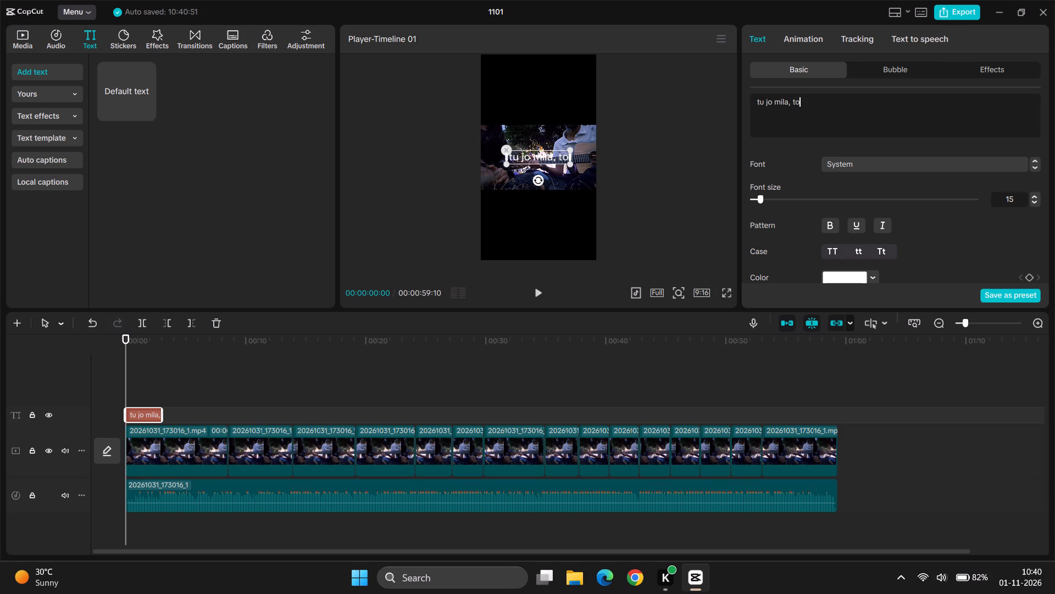
key(space)
text(yun hua)
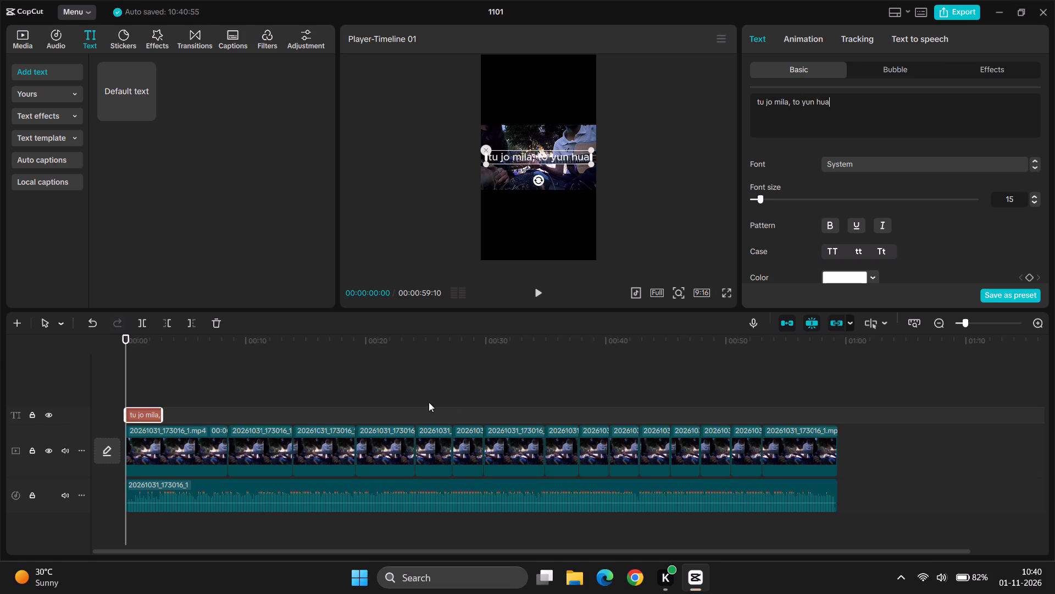
Extend the "tu jo mila, to yun hua" text clip to the end of the first video segment.
drag(161, 416, 223, 424)
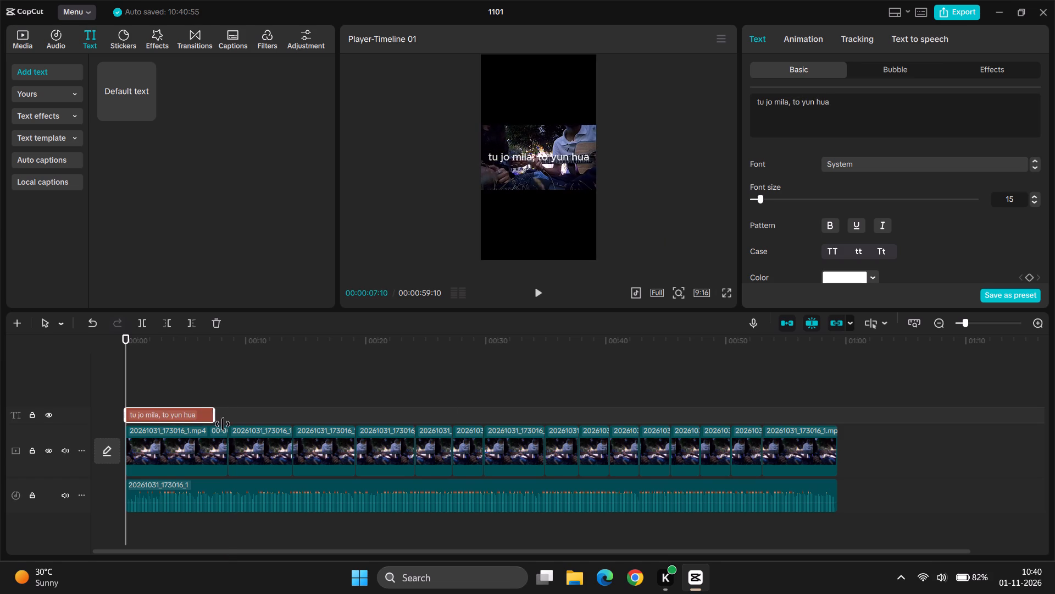
drag(223, 424, 230, 424)
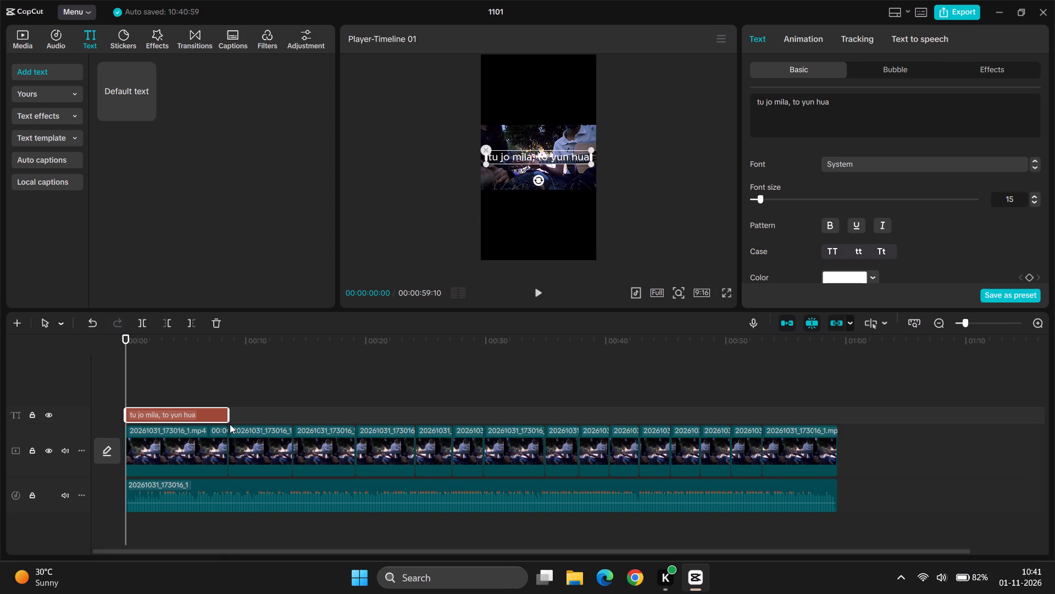
Add a second default text at 00:00:08:27 and make it read "ho gayi puri adhuri si dua".
click(238, 351)
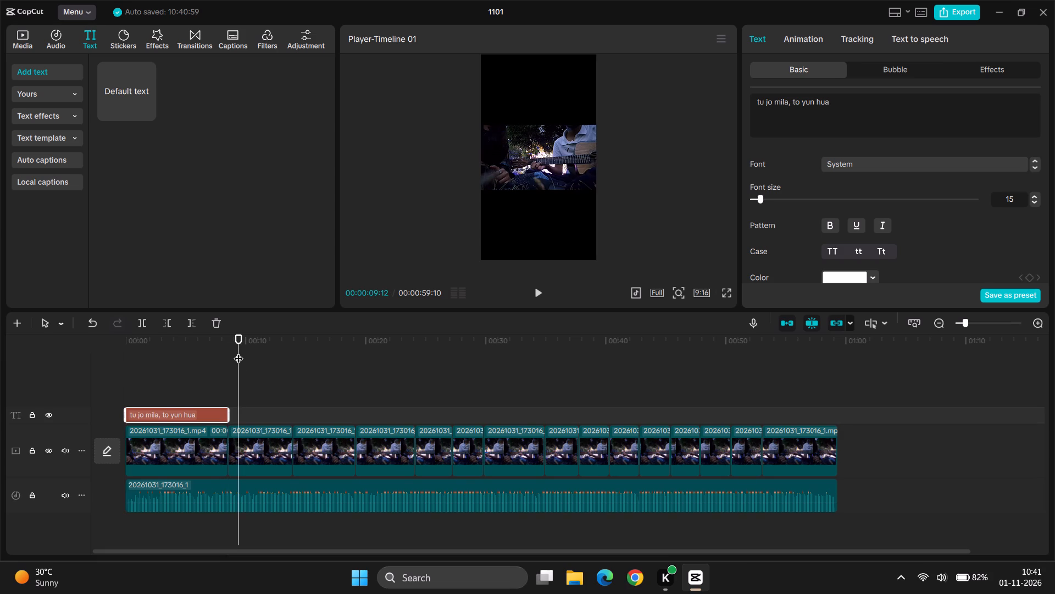
click(232, 360)
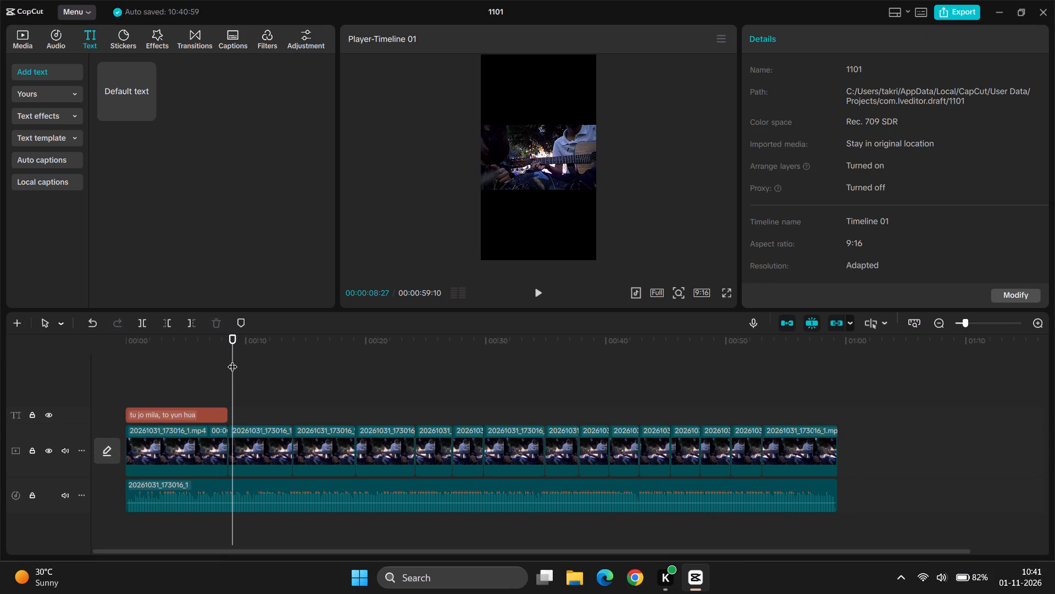
click(146, 112)
click(793, 109)
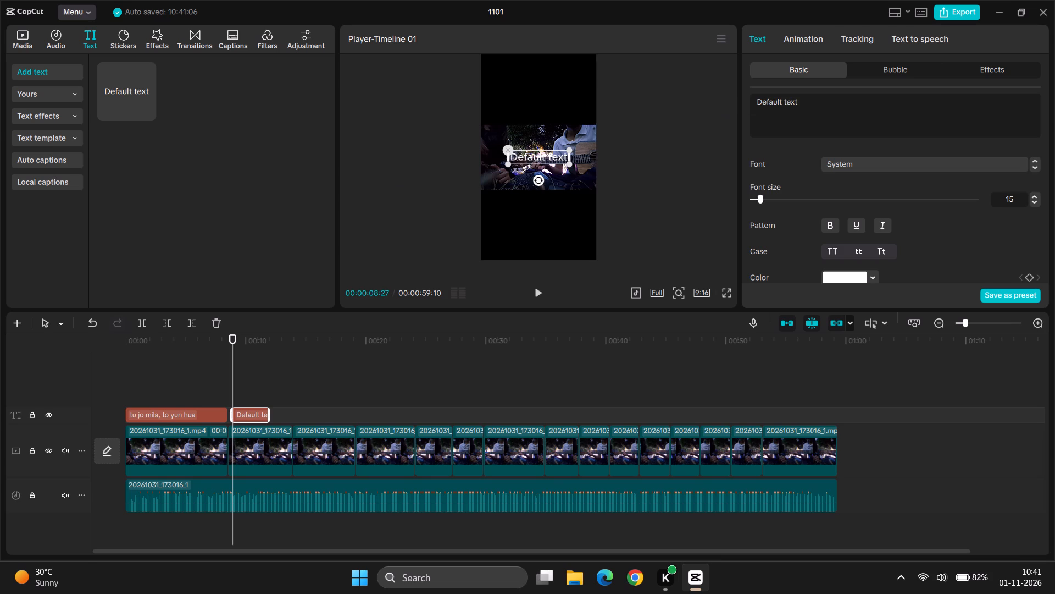
key(ctrl+a)
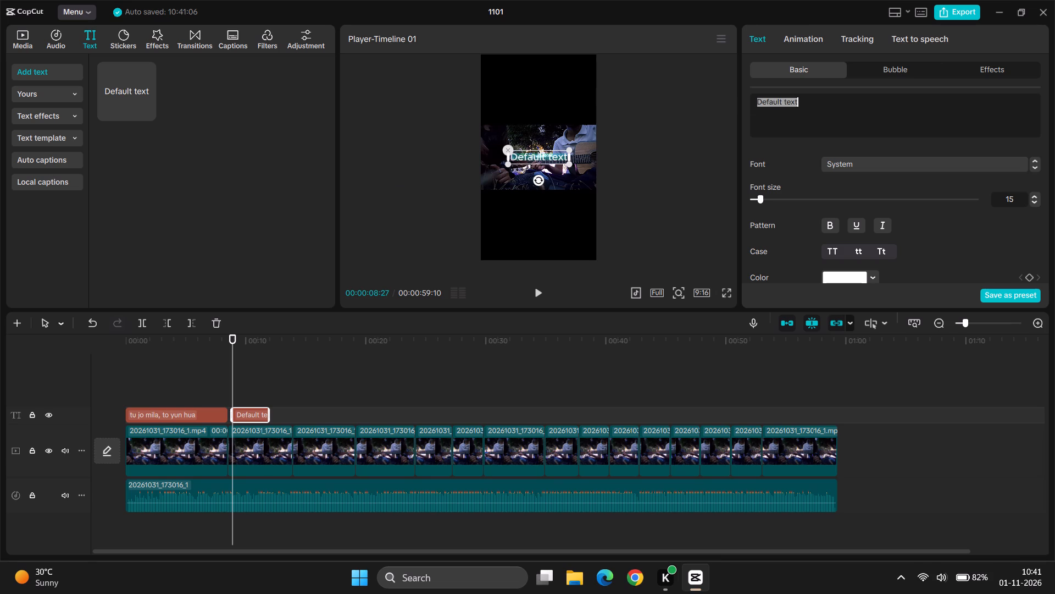
text(ho gayi puri)
key(space)
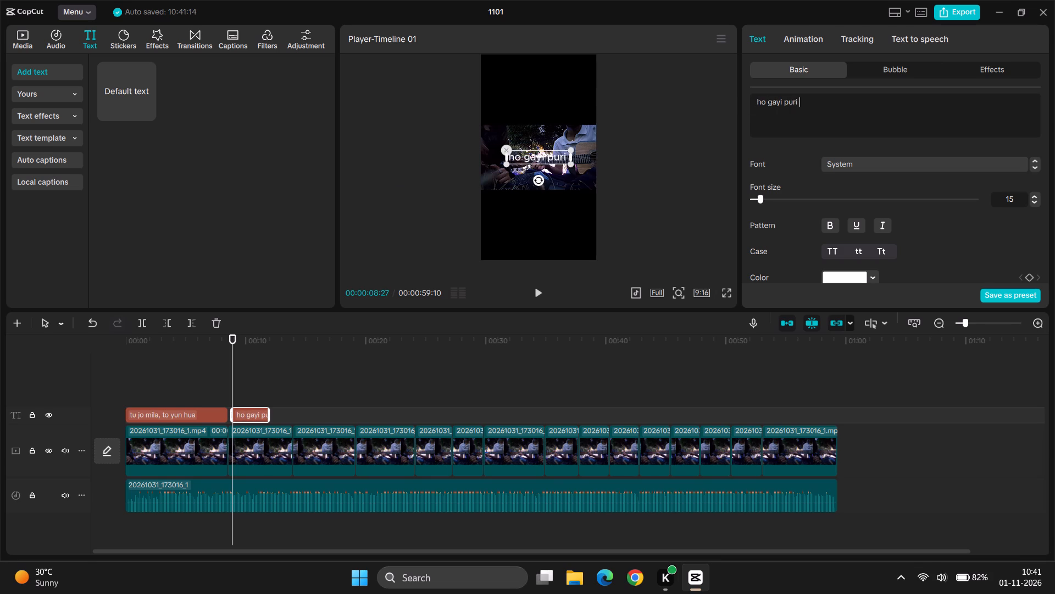
text(adhuri si dua)
key(Return)
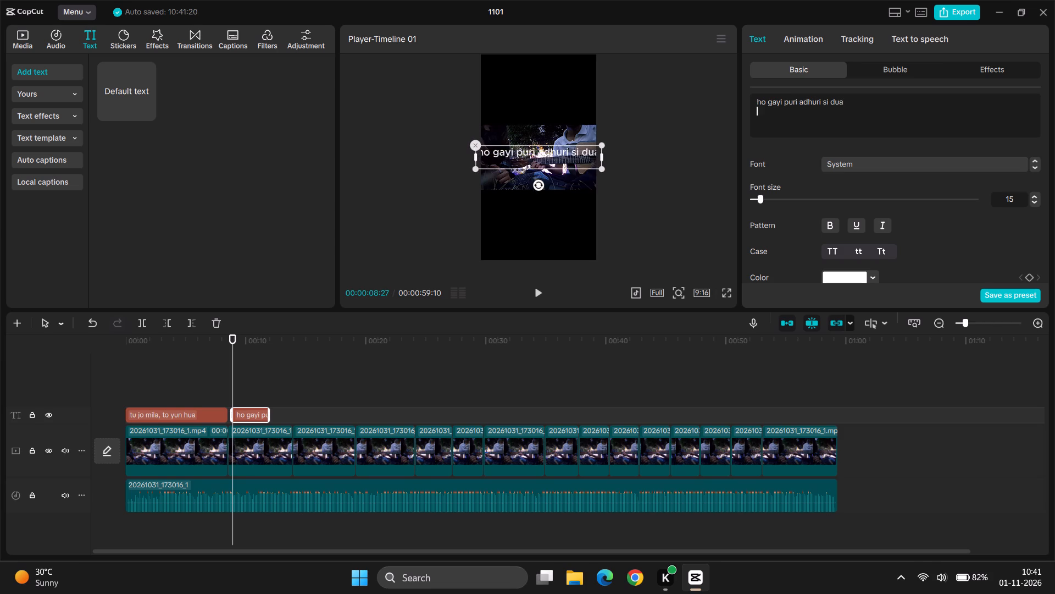
key(BackSpace)
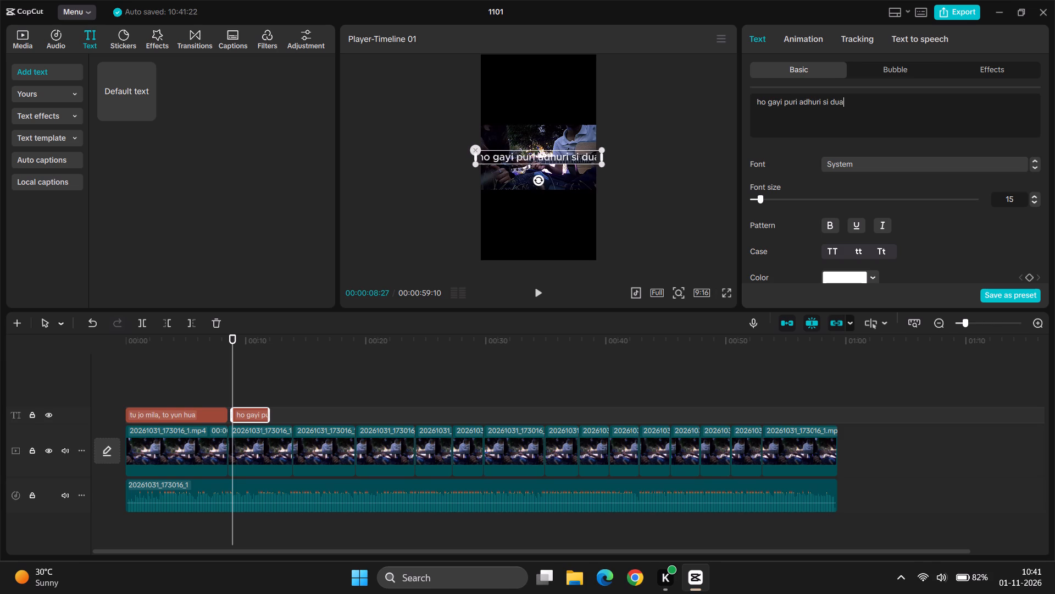
click(475, 382)
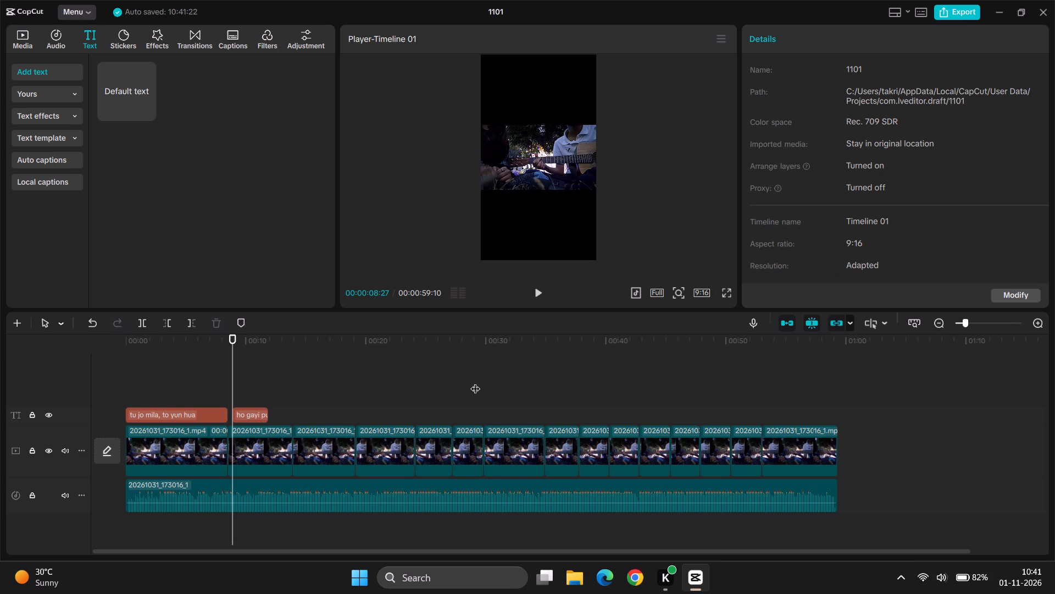
Shift the "ho gayi puri adhuri si dua" text clip slightly later so it ends at 00:00:12:18.
click(277, 390)
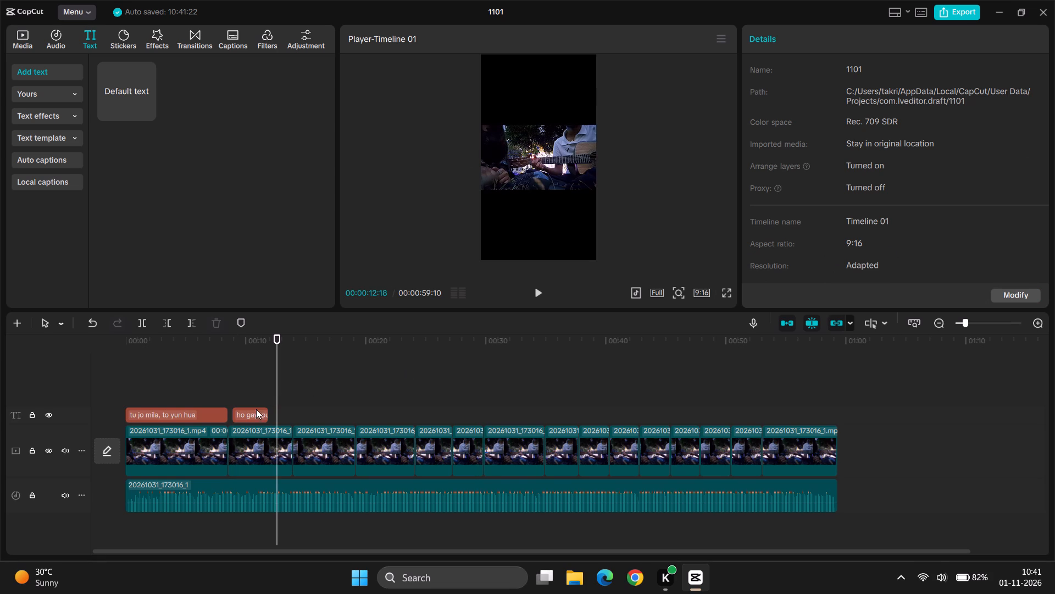
click(252, 413)
click(252, 413)
drag(252, 413, 246, 413)
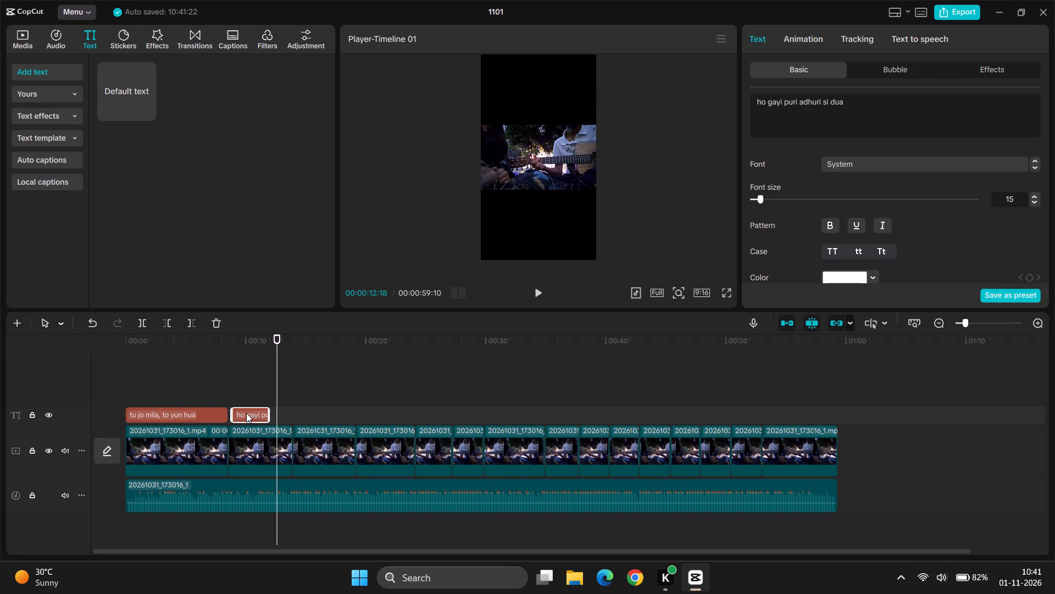
drag(246, 413, 264, 413)
double_click(223, 416)
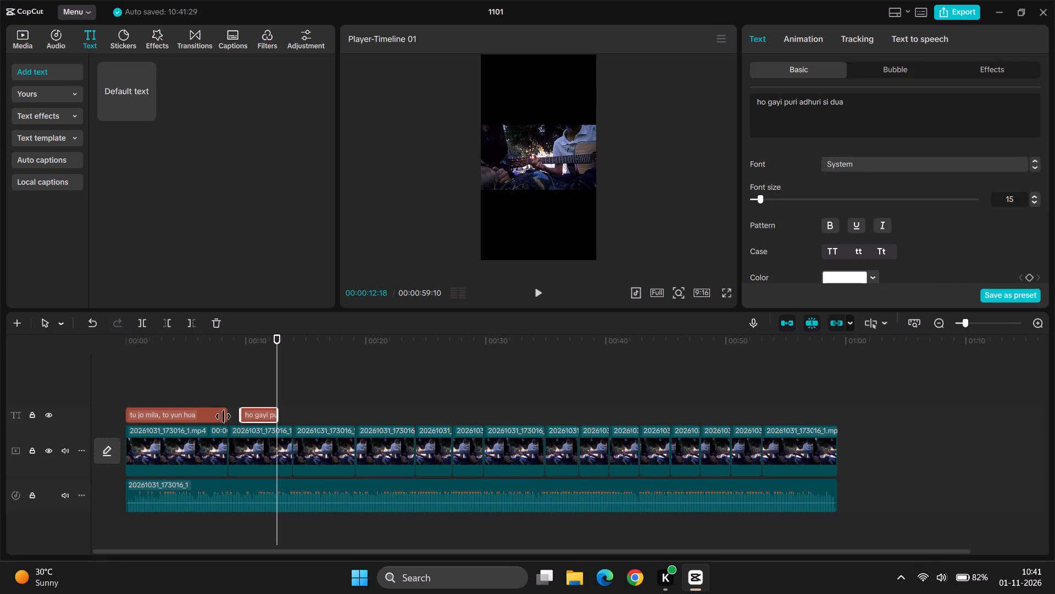
click(230, 420)
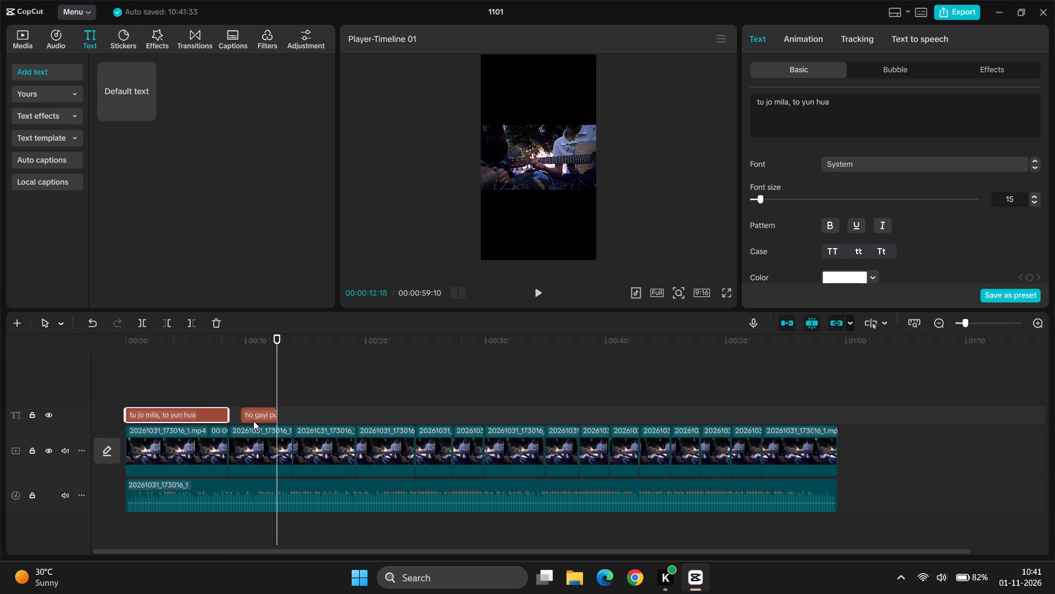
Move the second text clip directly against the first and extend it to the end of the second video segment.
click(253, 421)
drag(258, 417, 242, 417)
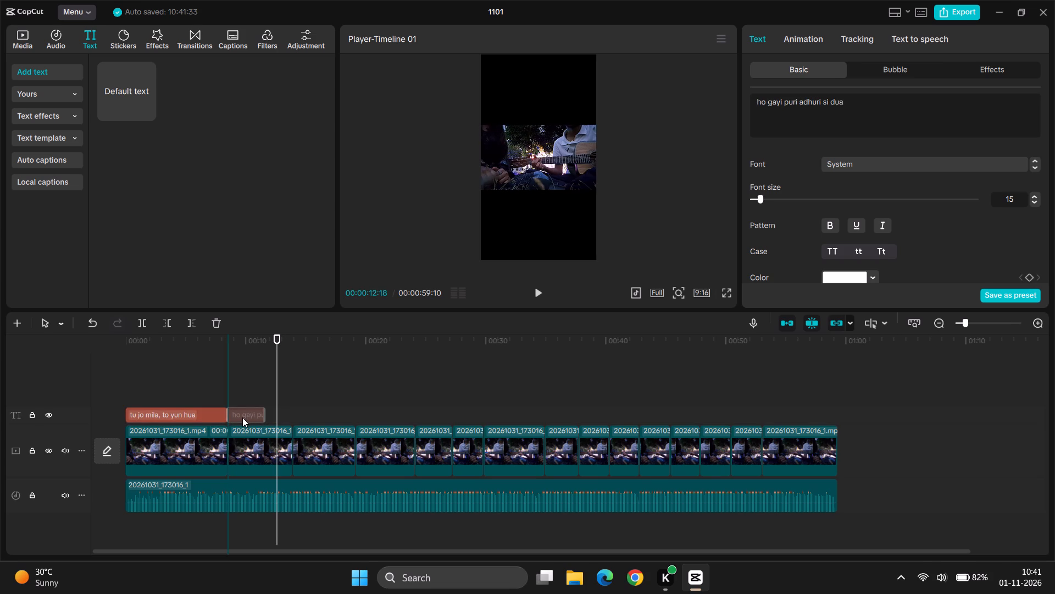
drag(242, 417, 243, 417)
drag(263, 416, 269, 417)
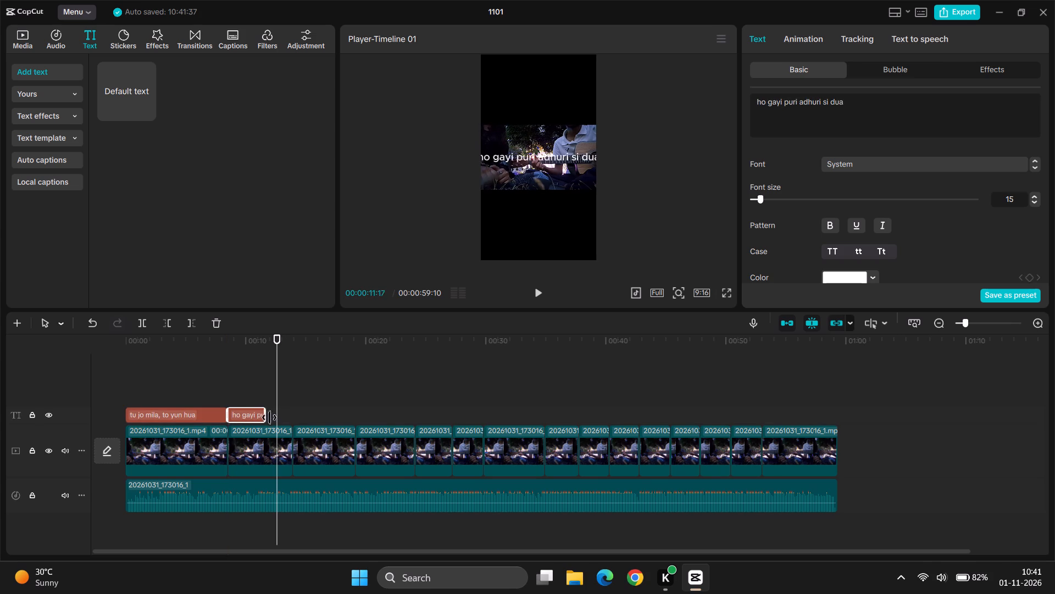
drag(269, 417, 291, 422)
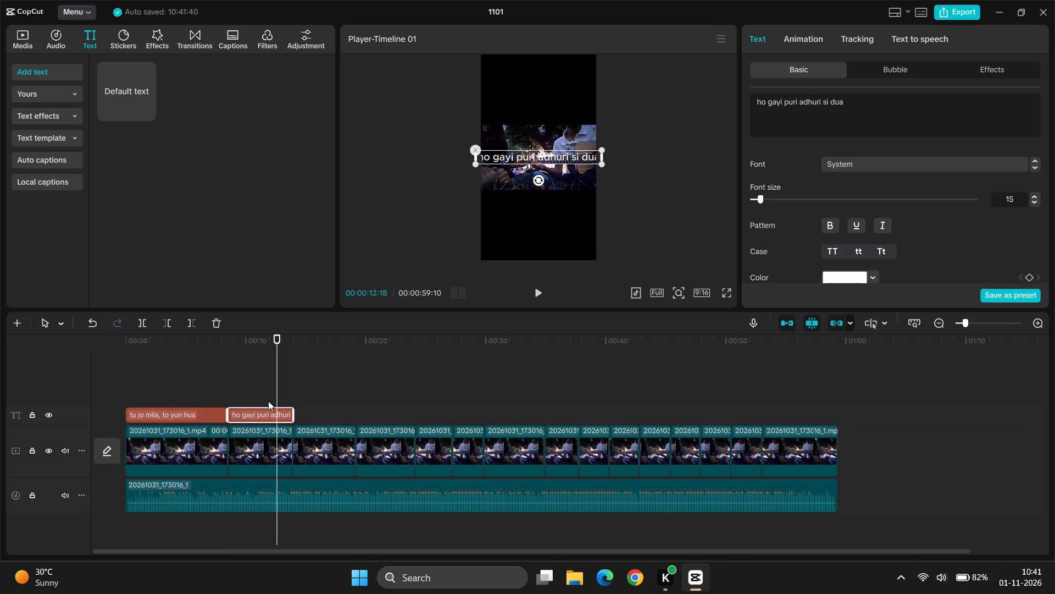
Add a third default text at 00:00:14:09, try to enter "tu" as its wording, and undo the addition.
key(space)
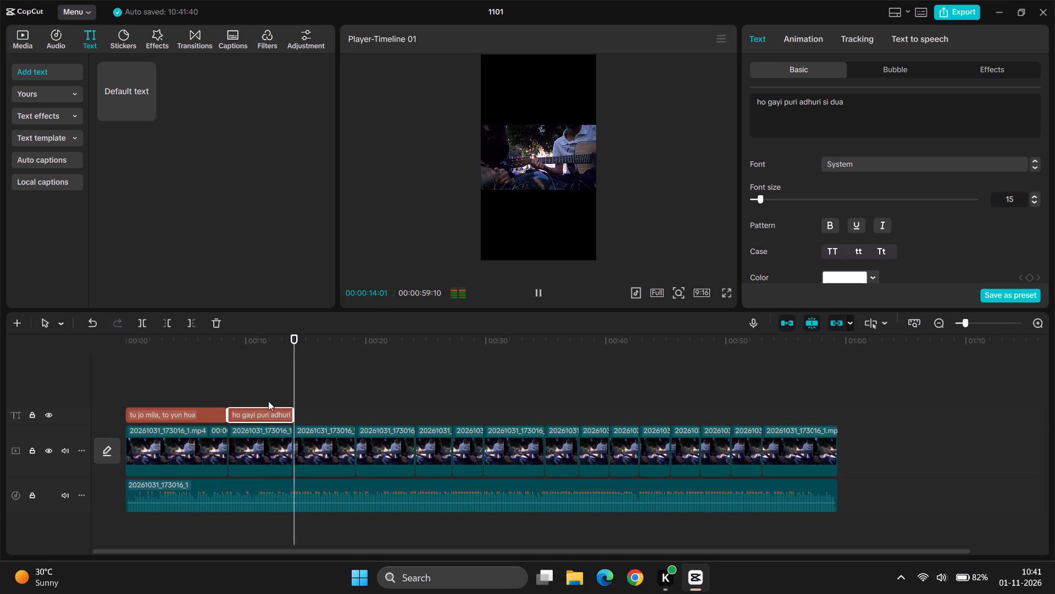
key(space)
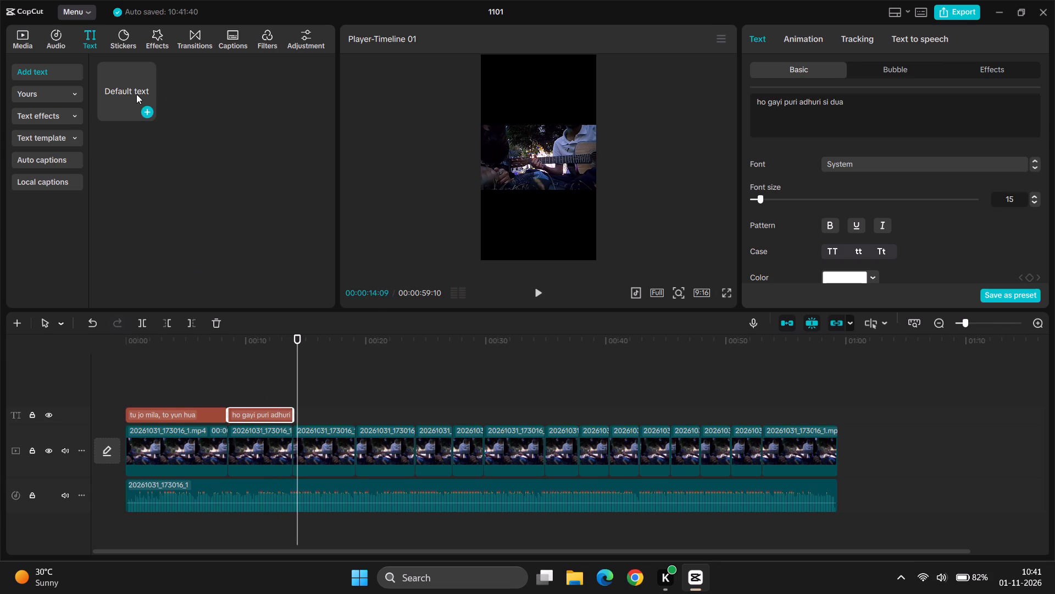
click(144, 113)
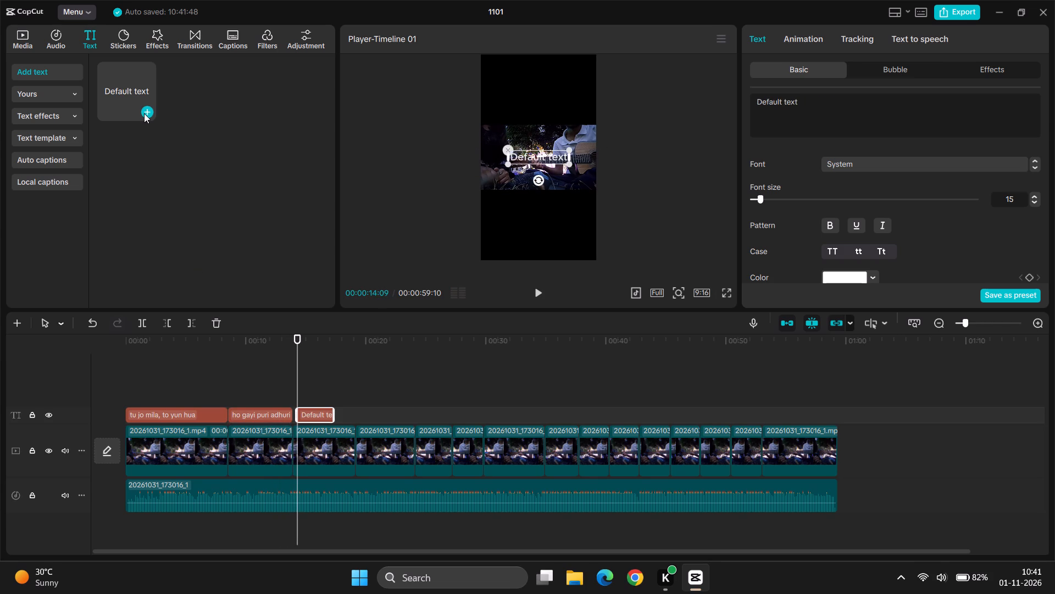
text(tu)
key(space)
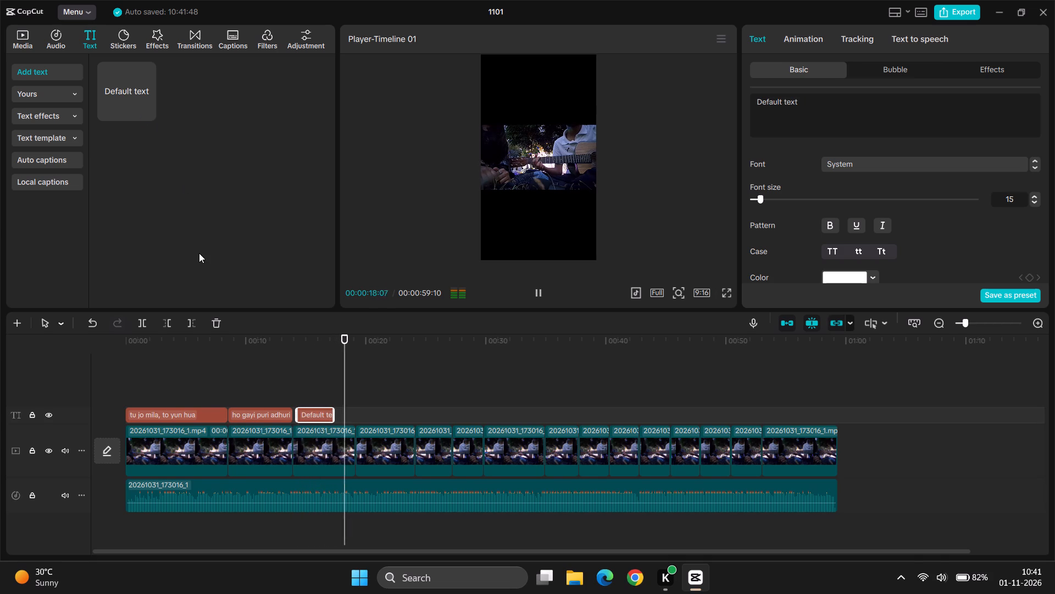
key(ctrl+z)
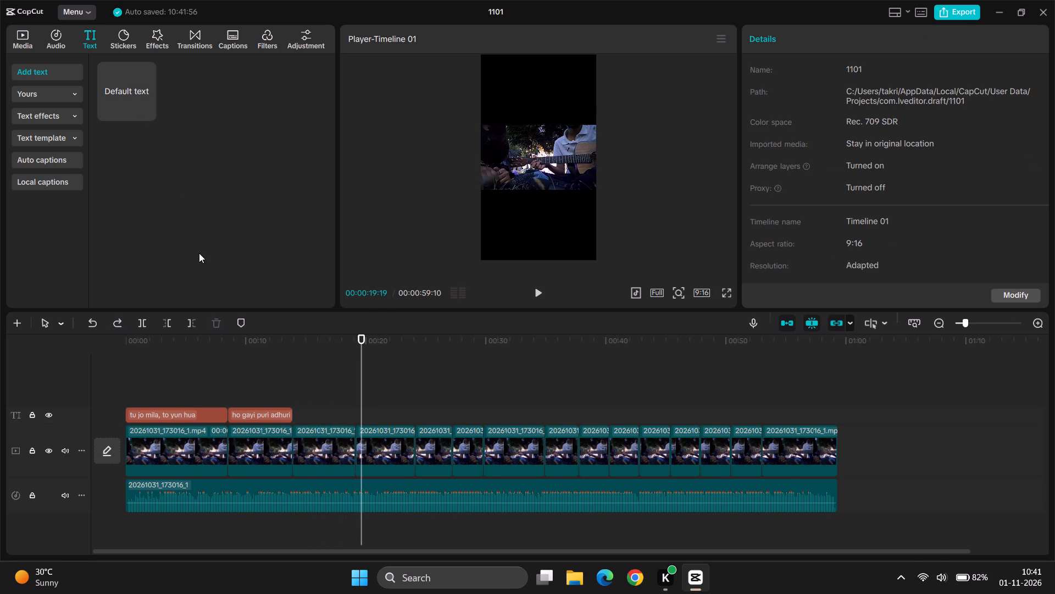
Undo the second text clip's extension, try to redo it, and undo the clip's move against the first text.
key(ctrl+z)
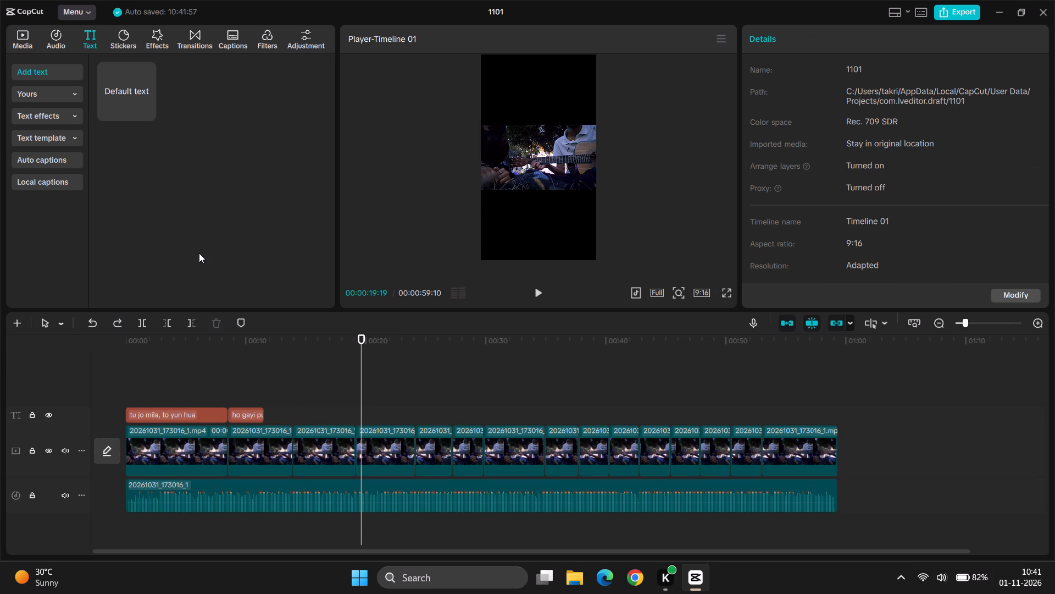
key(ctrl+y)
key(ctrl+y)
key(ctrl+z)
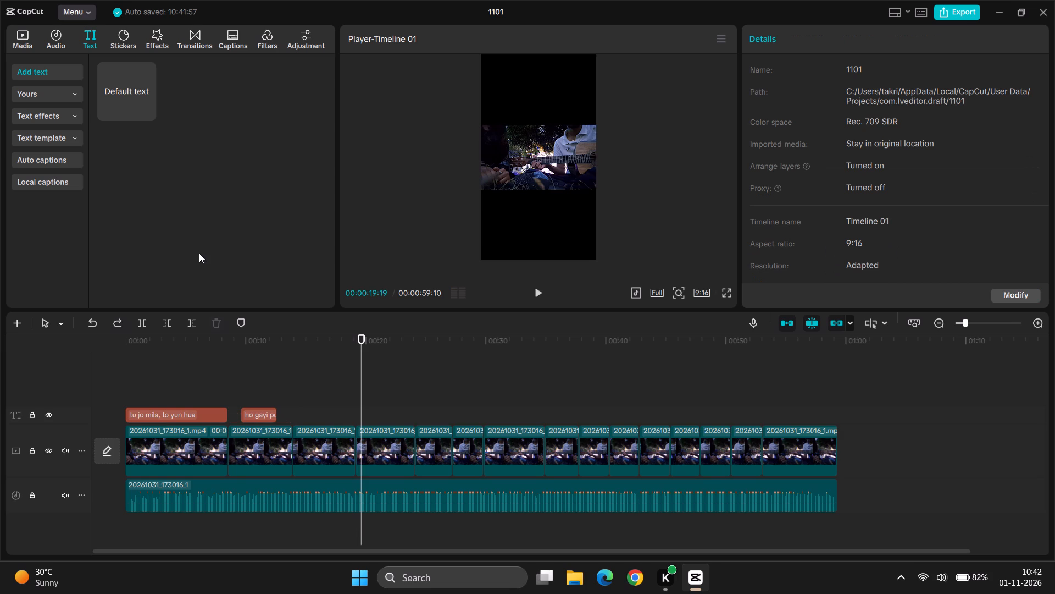
Redo the second text clip's move against the first and its extension to the second segment's end, leaving out the re-added third default text.
key(ctrl+shift+z)
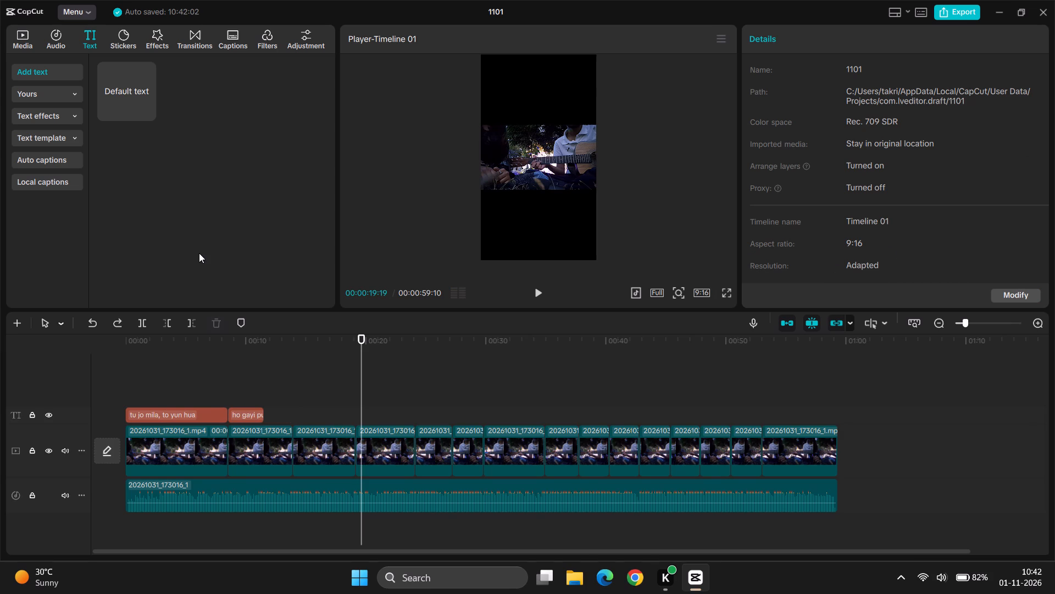
key(ctrl+shift+z)
key(ctrl+shift+z)
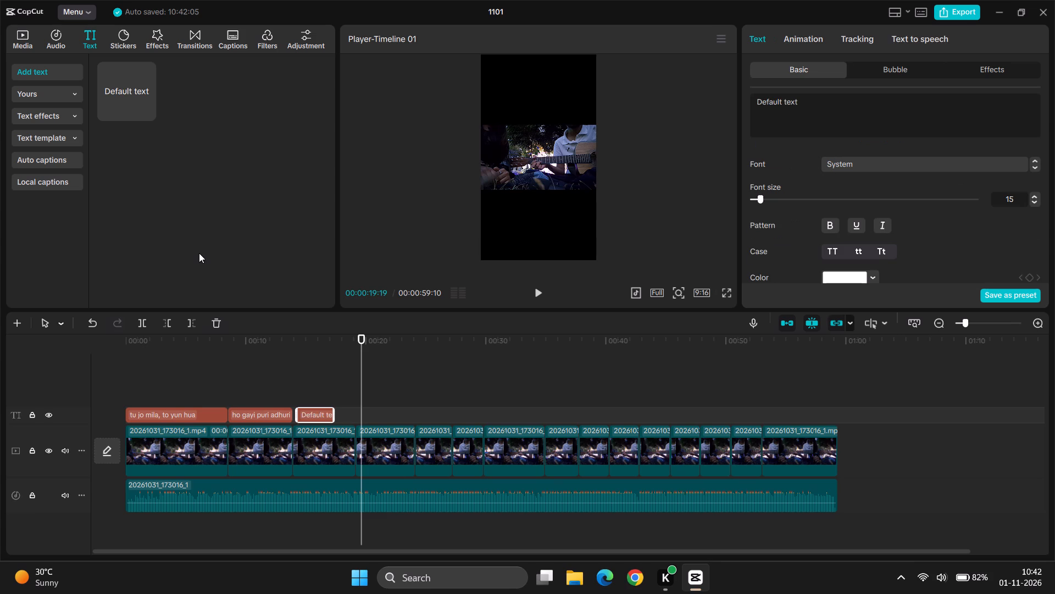
key(ctrl+z)
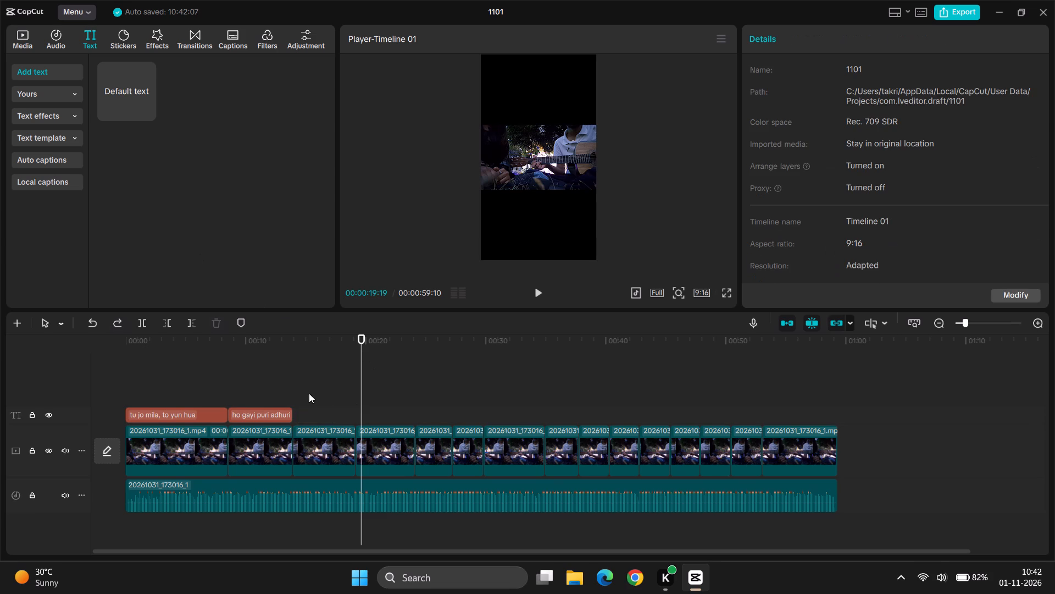
Add a third default text at 00:00:15:08, over the third video segment, and set its wording to "tu jo gaya, to le gaya".
click(309, 393)
click(150, 112)
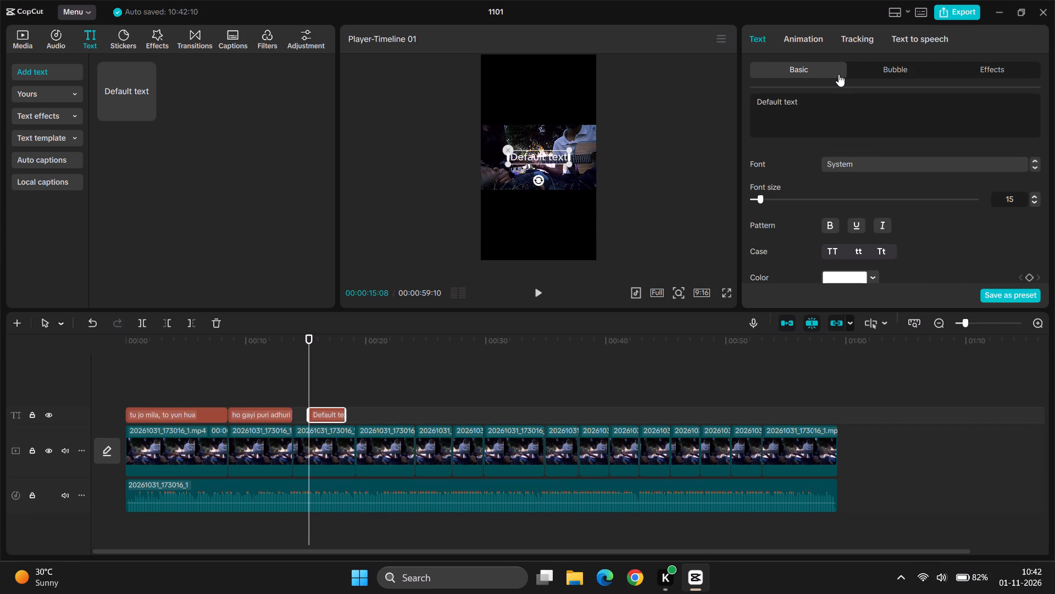
click(842, 102)
key(ctrl+a)
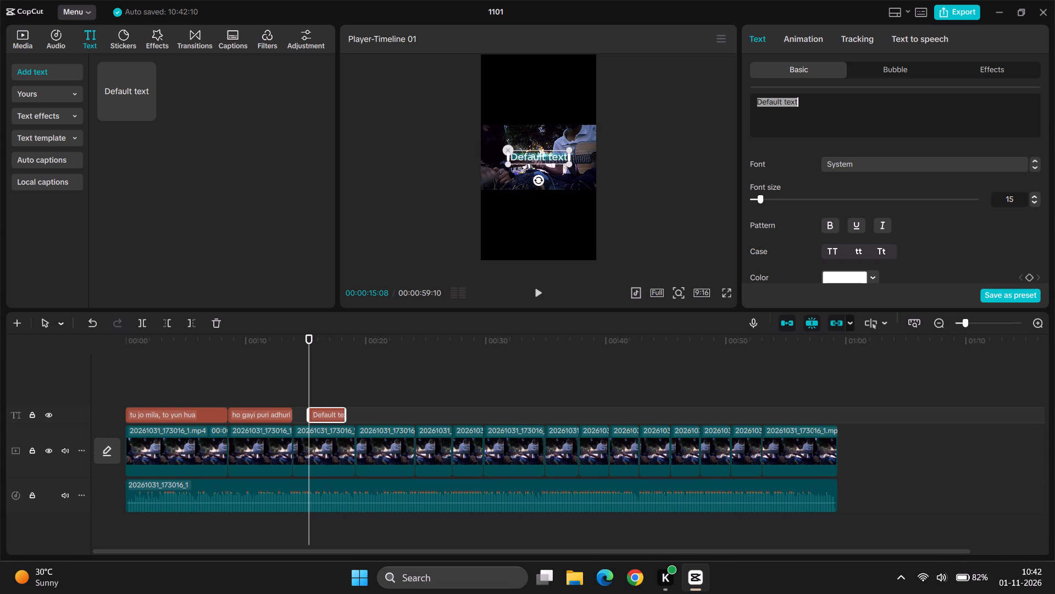
key(BackSpace)
text(tu jo gaya)
key(space)
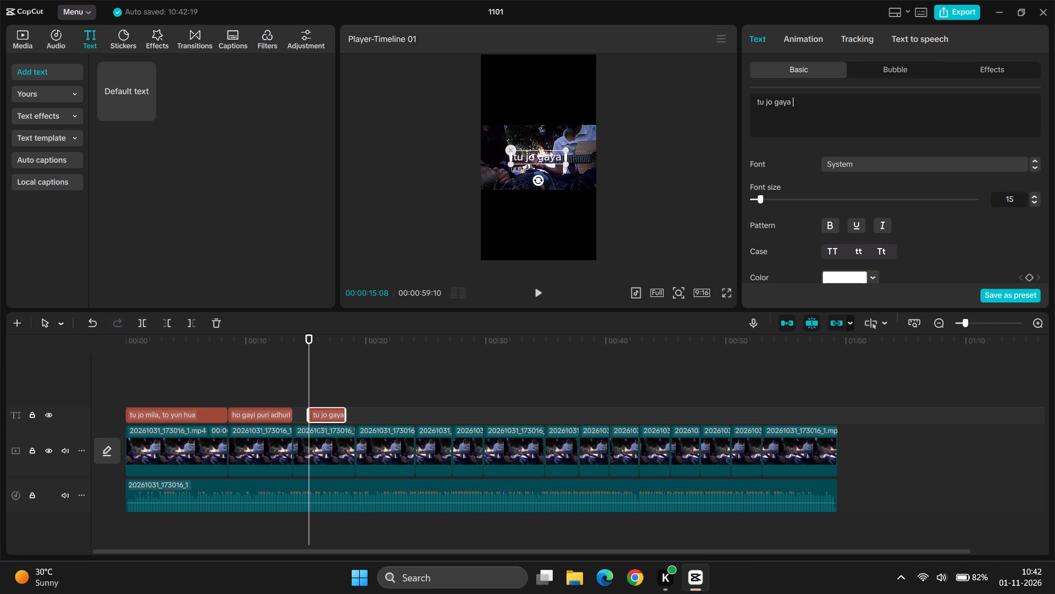
key(BackSpace)
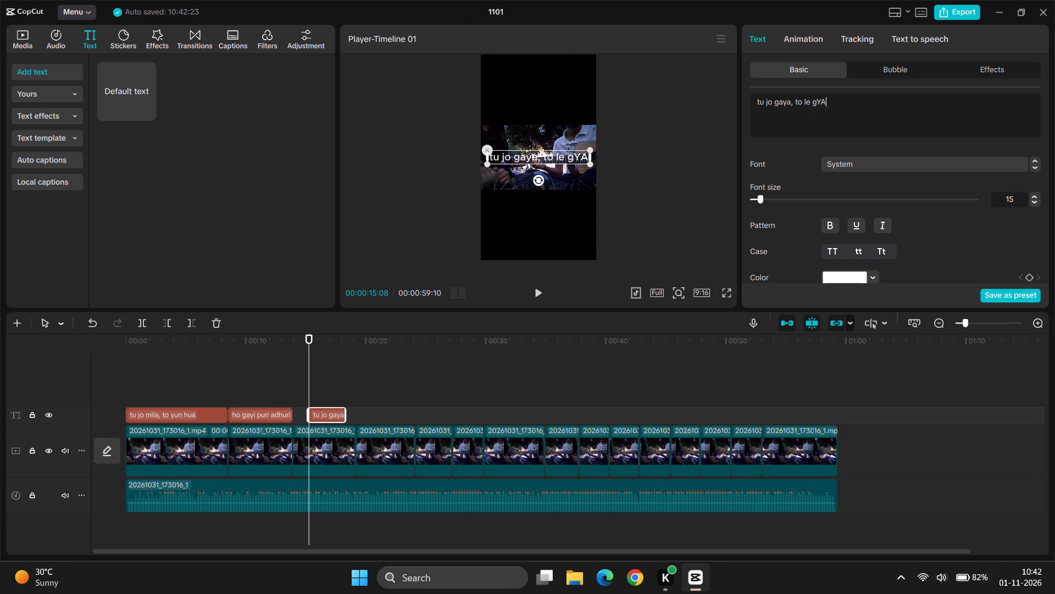
key(BackSpace)
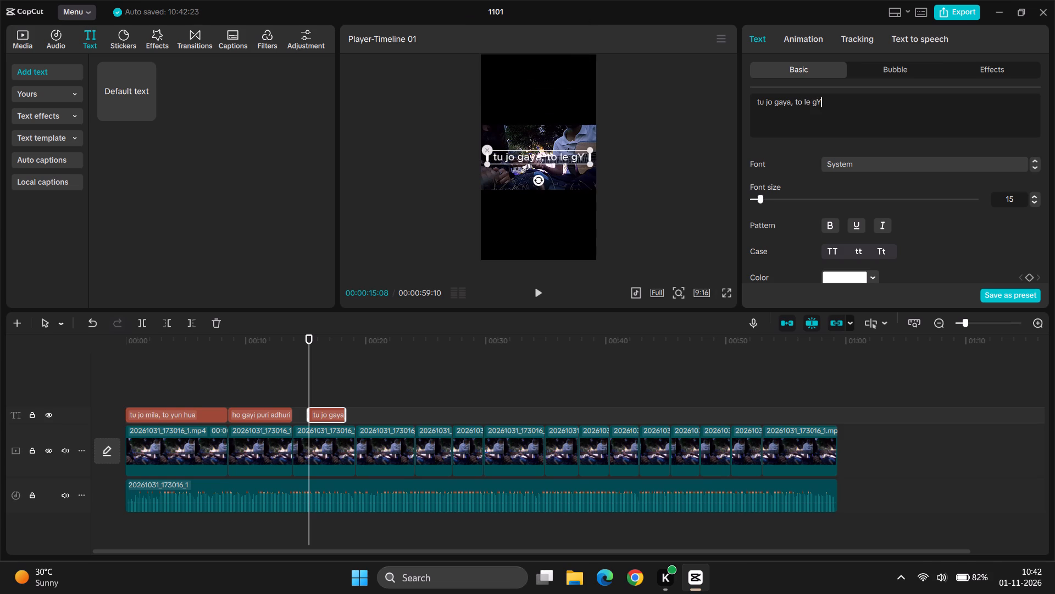
key(BackSpace)
text(aya)
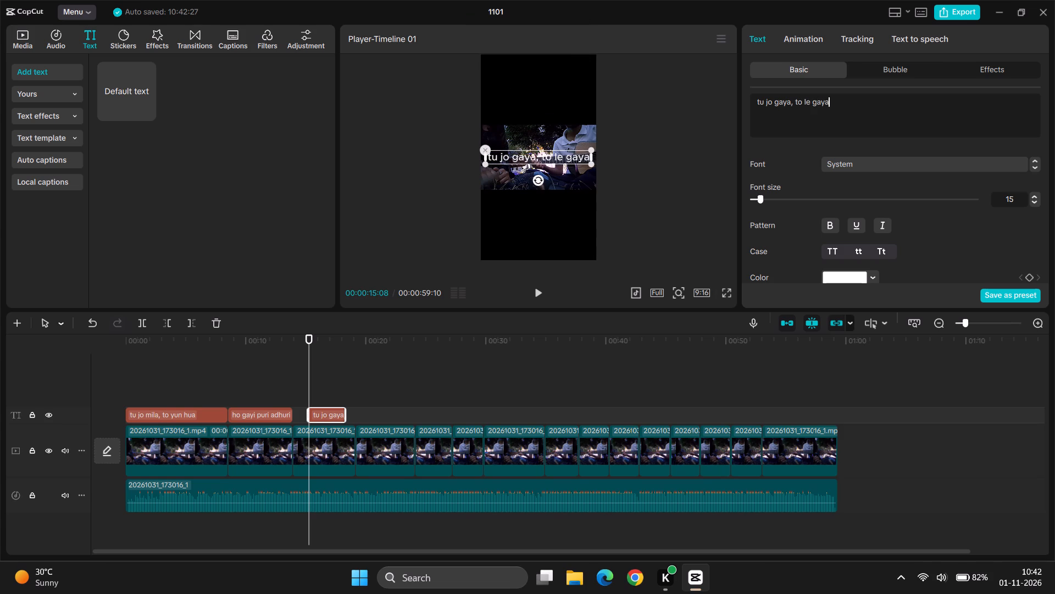
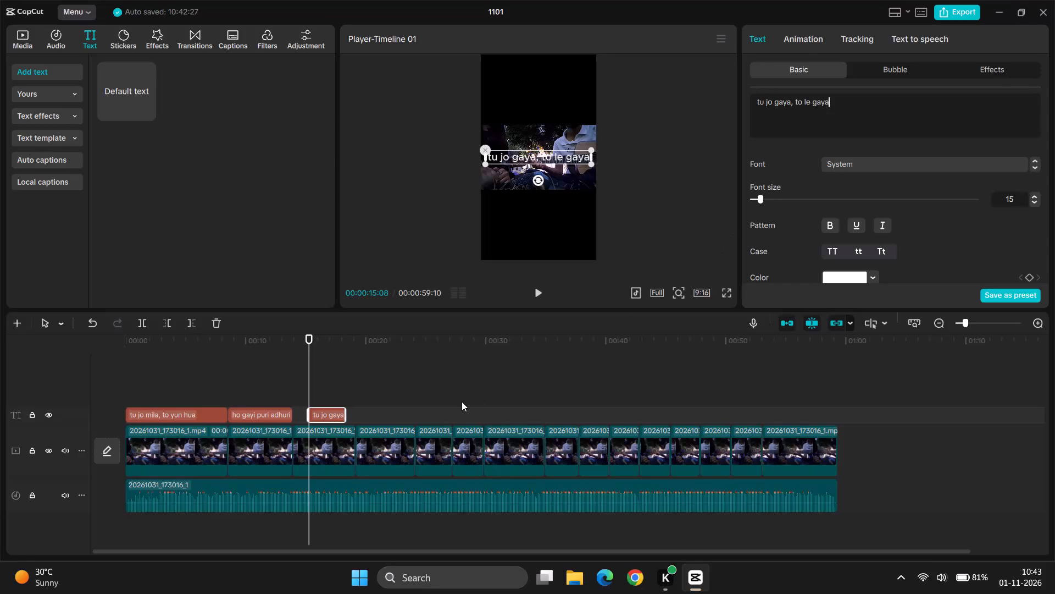
Move the third text clip against the end of the second and extend it to the third video segment's end.
drag(321, 414, 304, 416)
drag(329, 418, 346, 418)
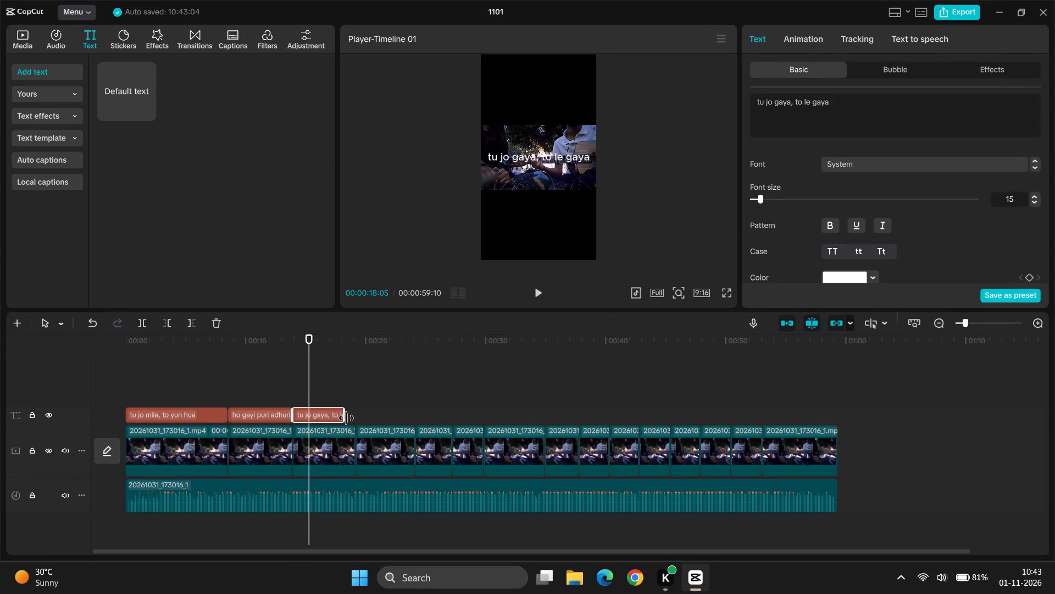
drag(346, 418, 353, 420)
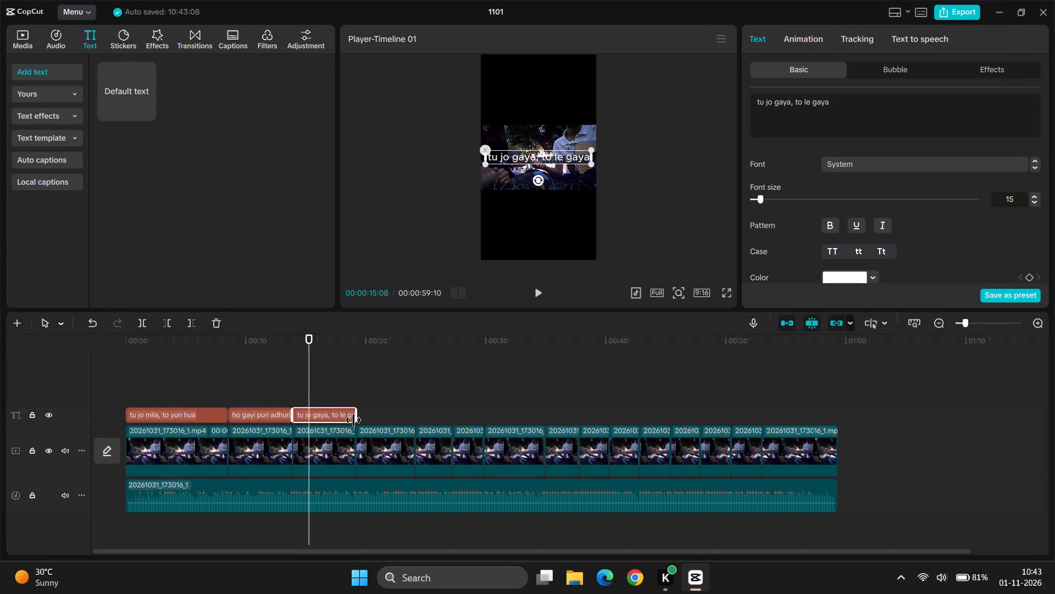
Add a fourth default text at 00:00:18:28, clear its wording, and place it on the existing text track directly after the third text.
click(389, 392)
key(space)
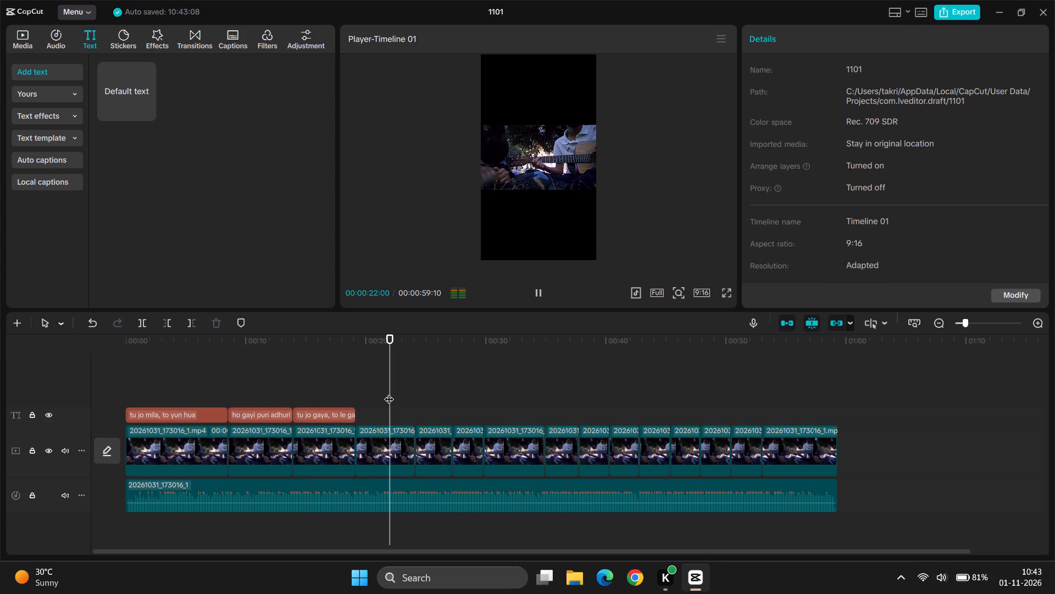
click(314, 380)
key(space)
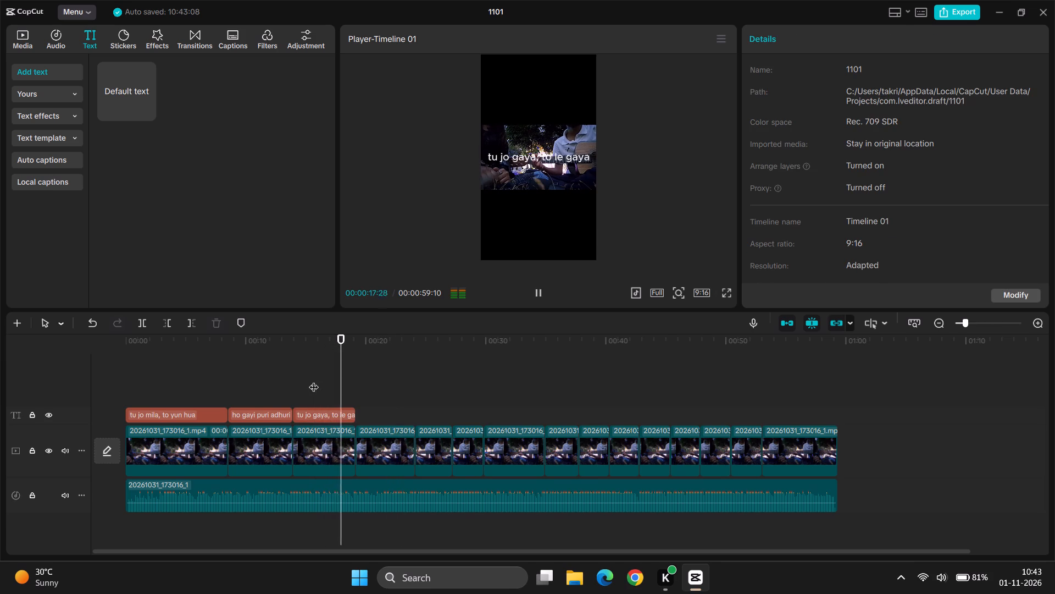
key(space)
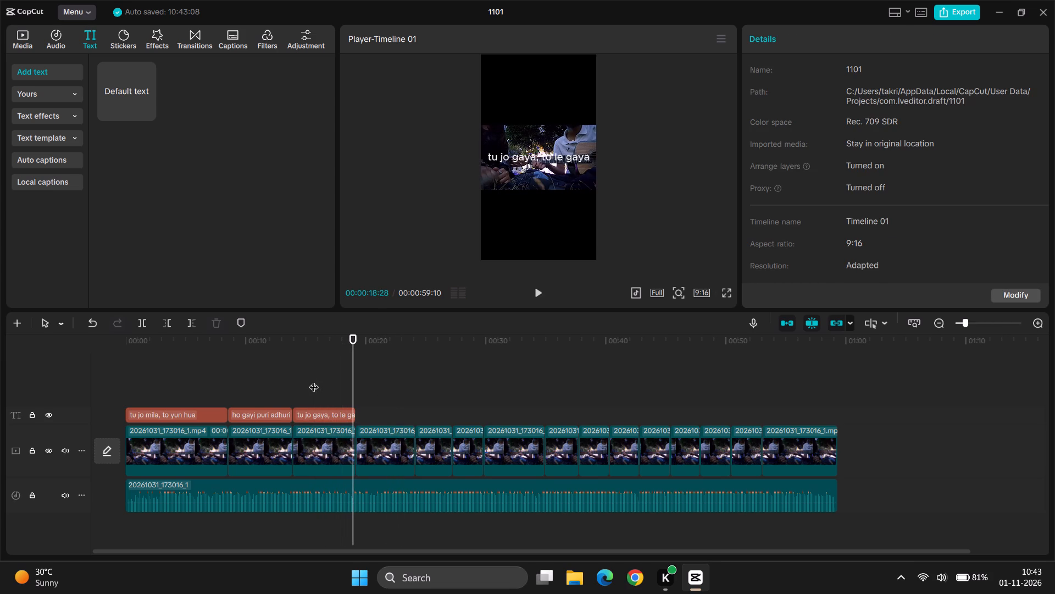
click(134, 107)
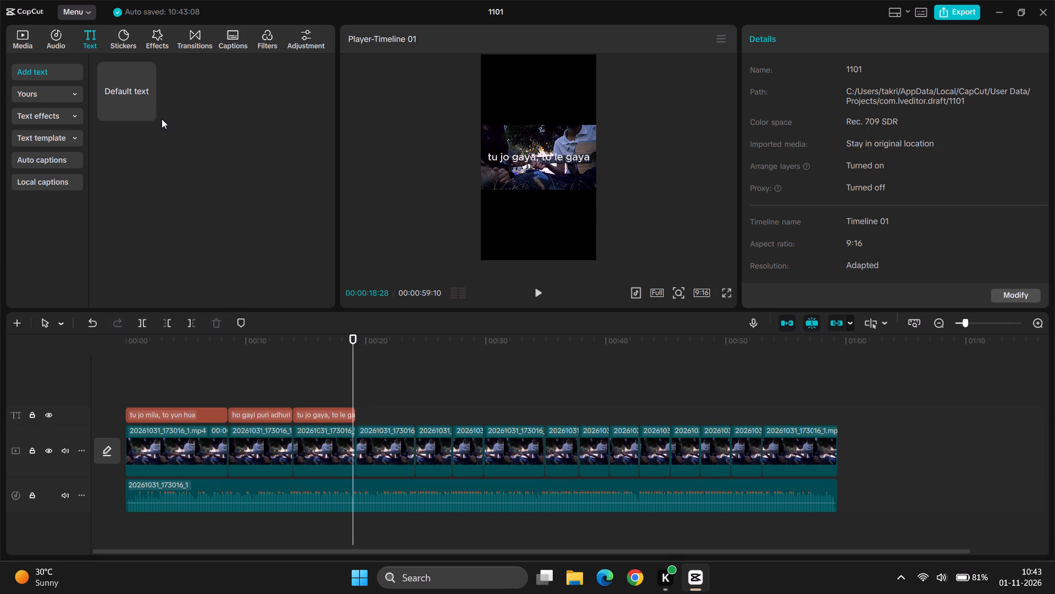
click(154, 114)
click(148, 113)
click(879, 109)
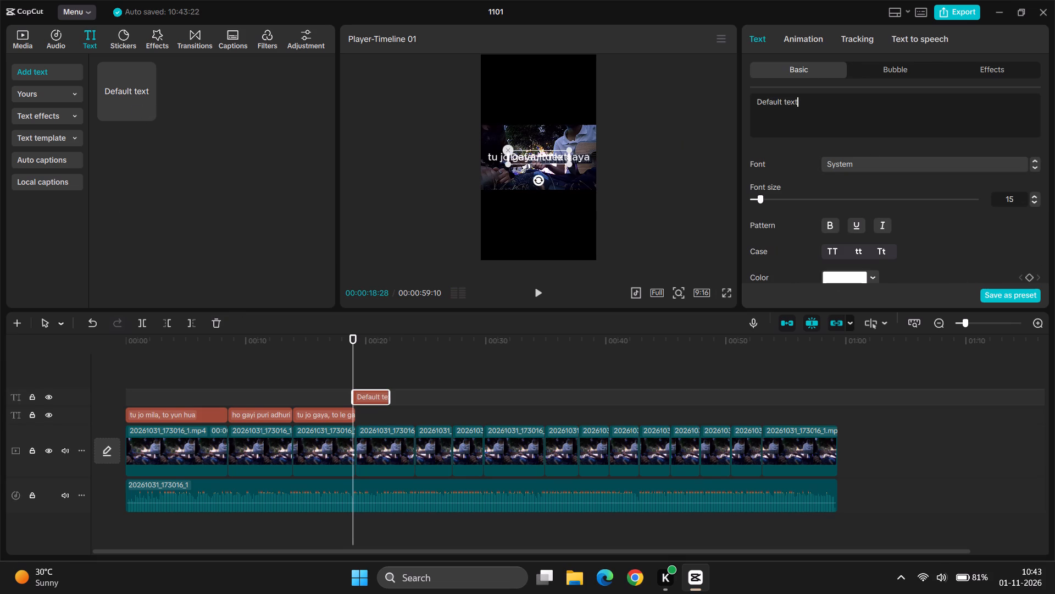
key(ctrl+a)
key(BackSpace)
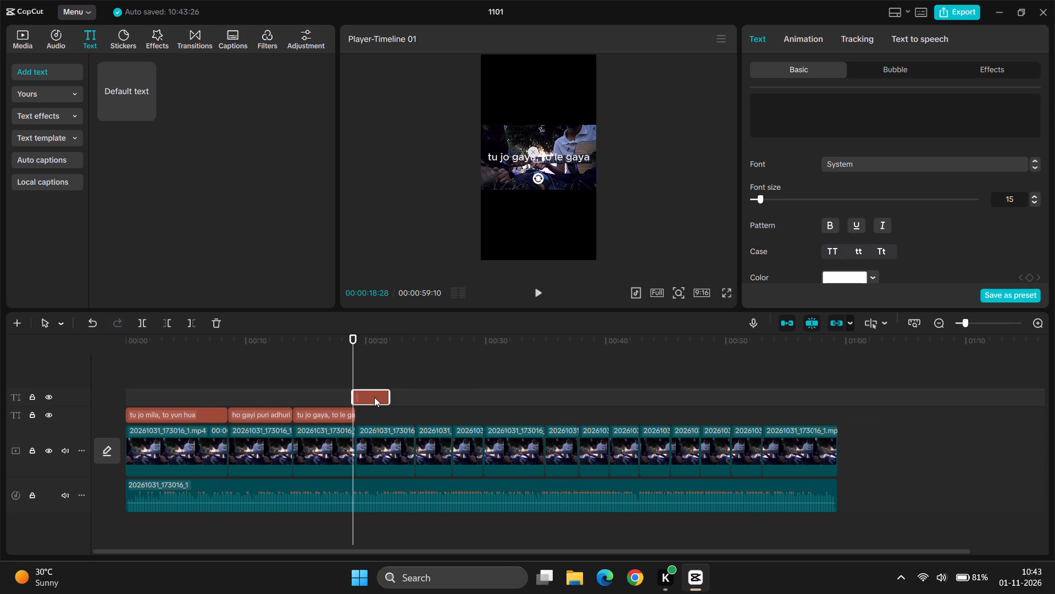
drag(374, 397, 381, 421)
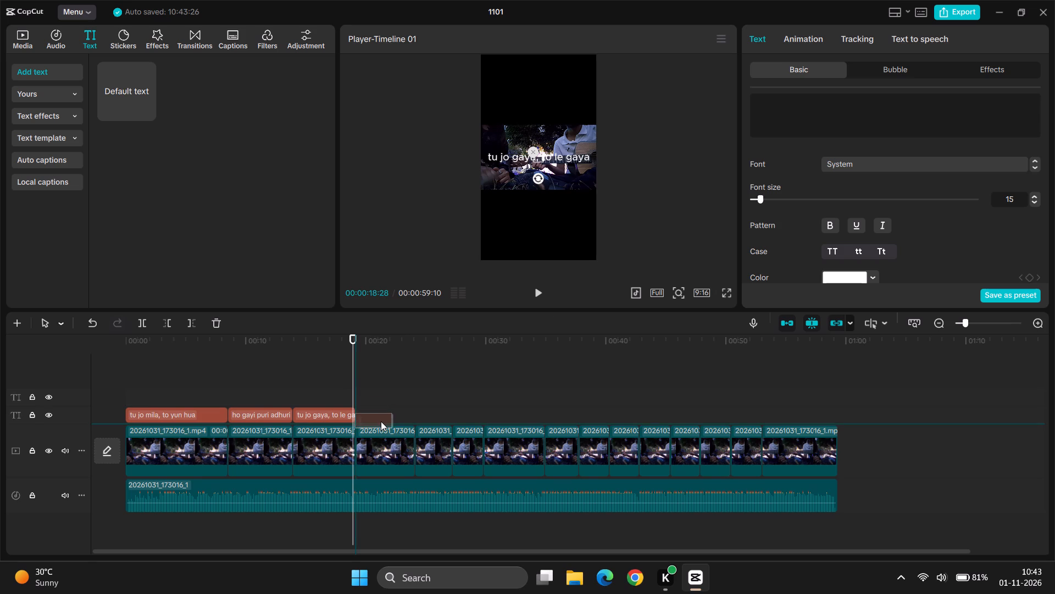
drag(381, 421, 381, 419)
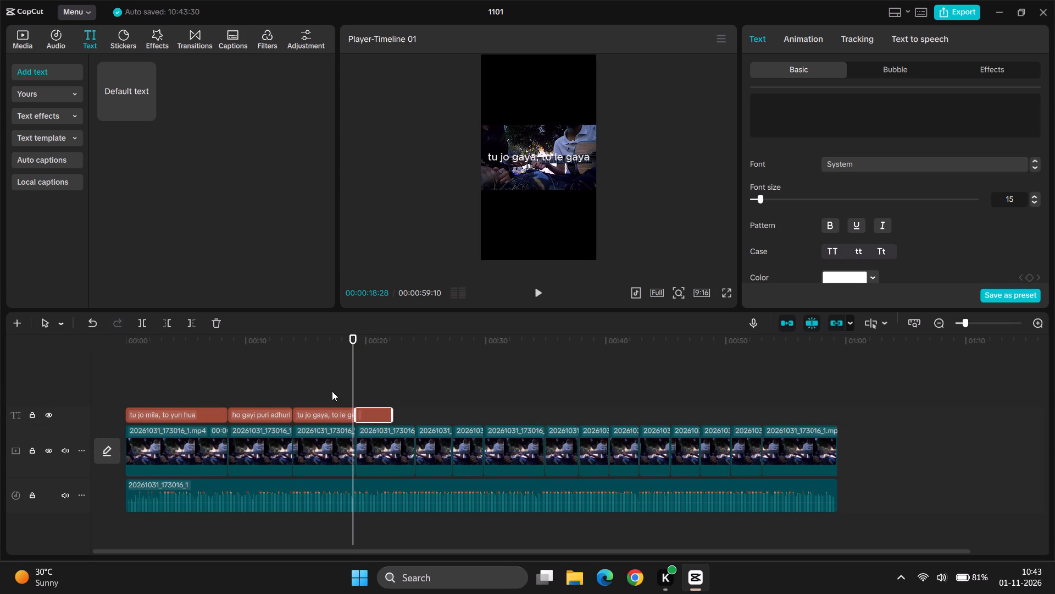
Play the footage around the empty fourth text and set its wording to "sang tere mere jeene ki har wajah".
click(332, 391)
key(space)
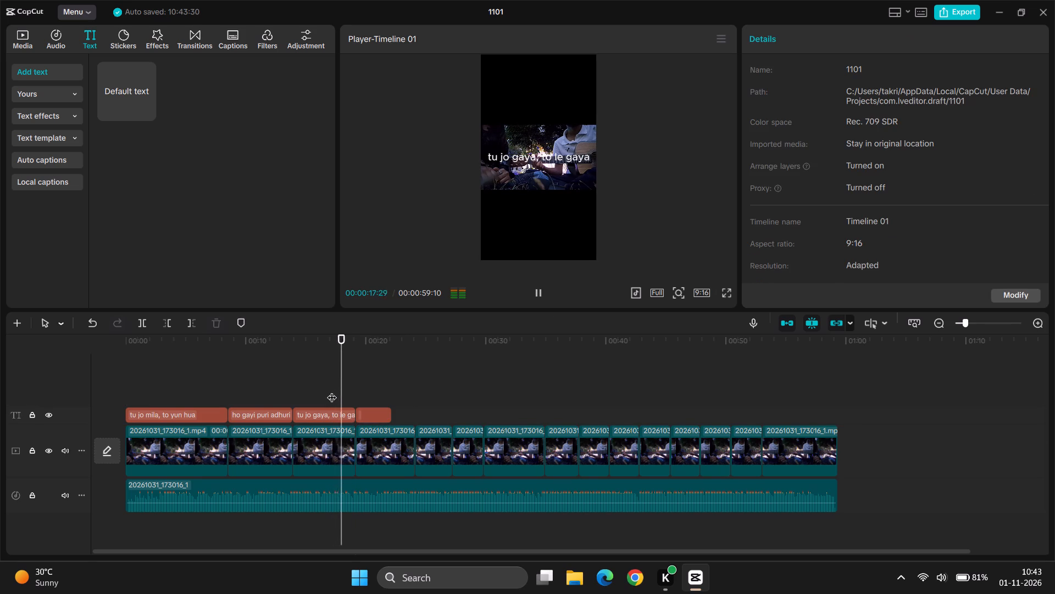
key(space)
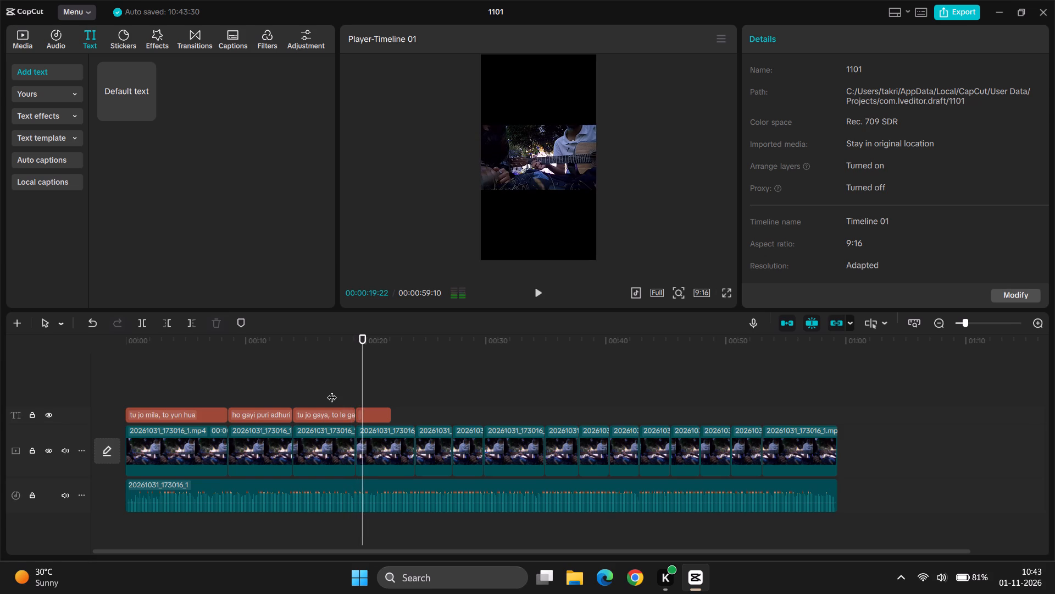
click(371, 412)
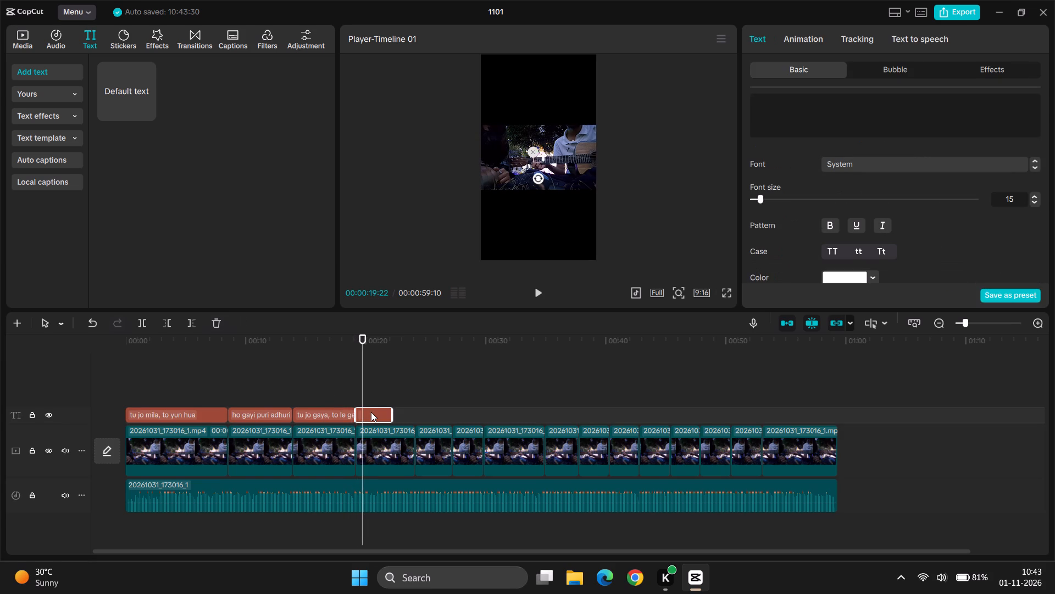
click(919, 106)
text(sang tere mere jeene ki)
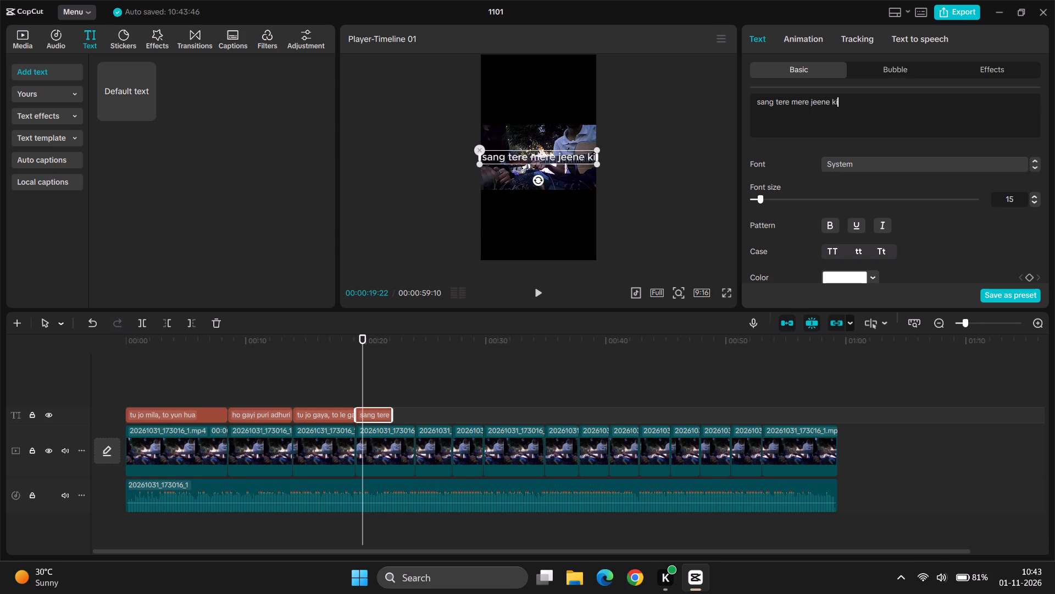
key(space)
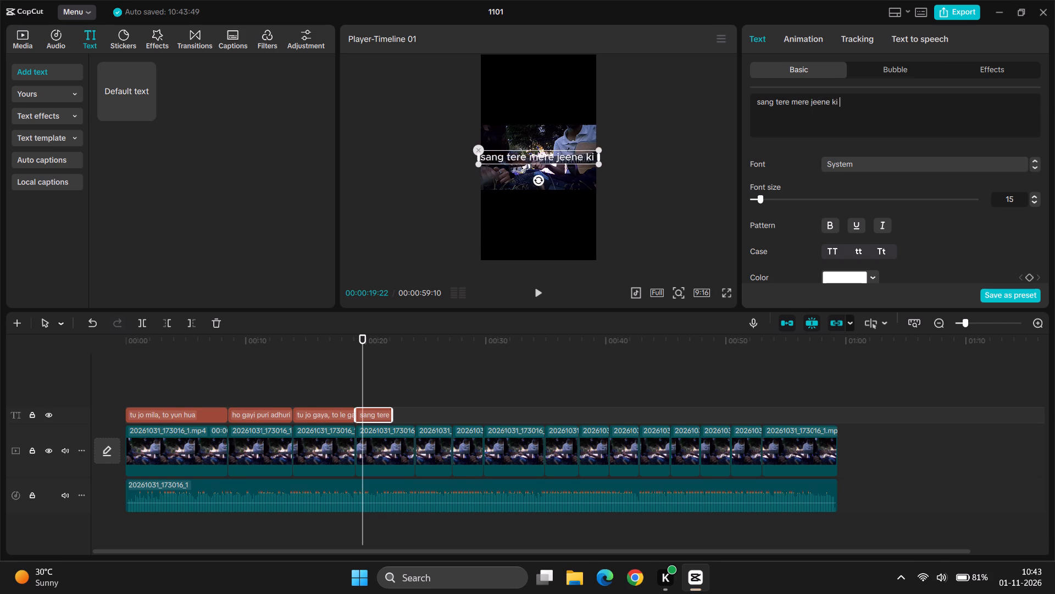
click(535, 293)
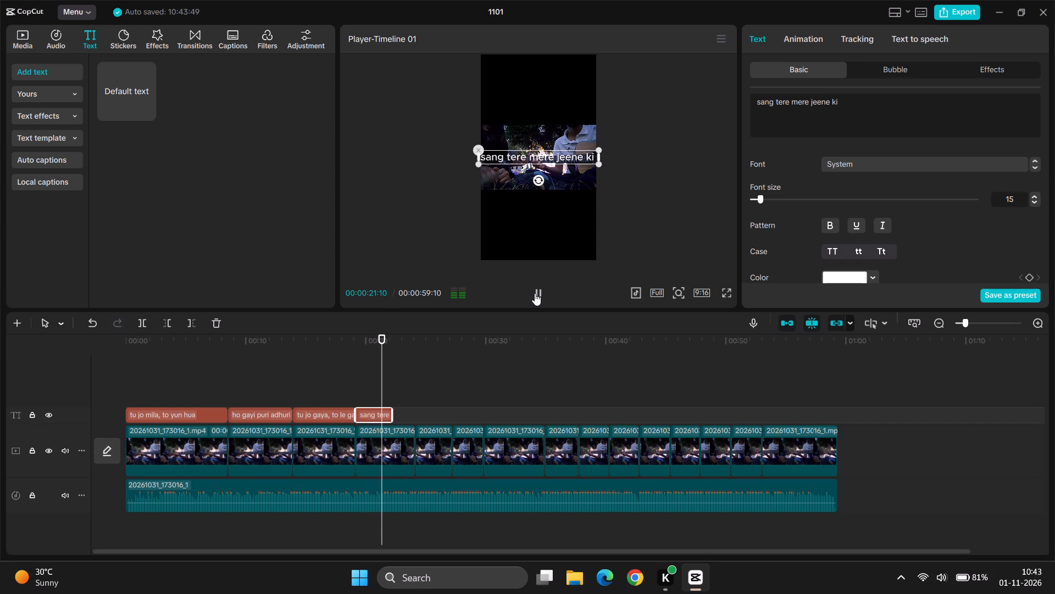
key(space)
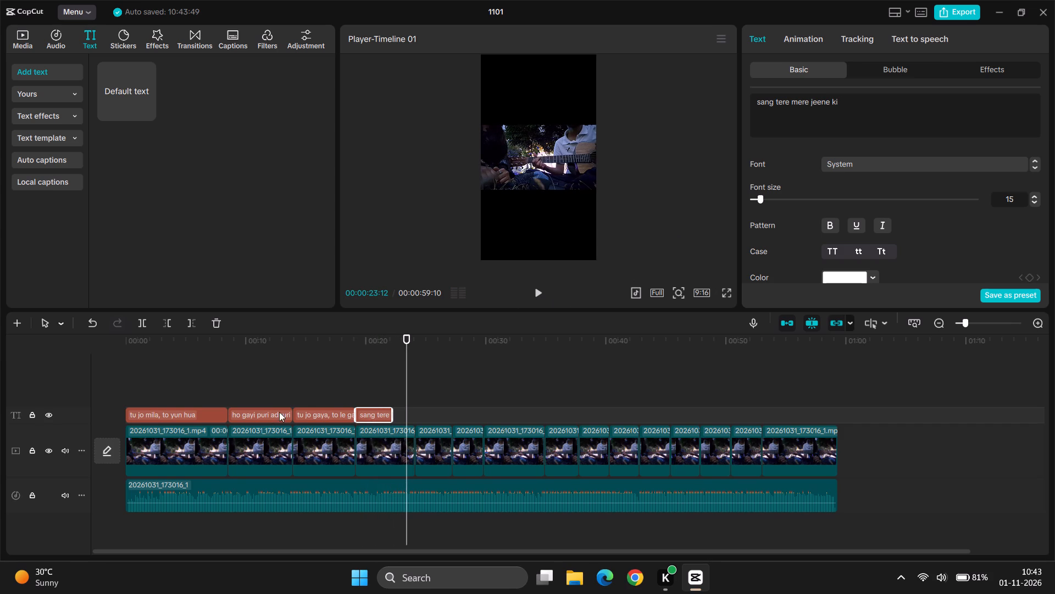
click(380, 421)
click(896, 115)
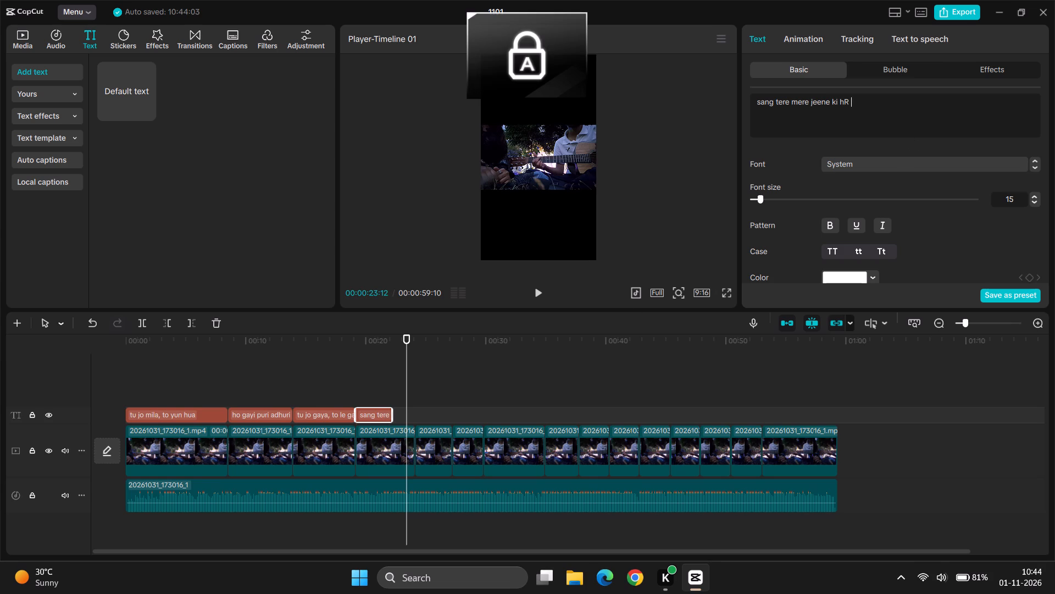
key(BackSpace)
key(BackSpace)
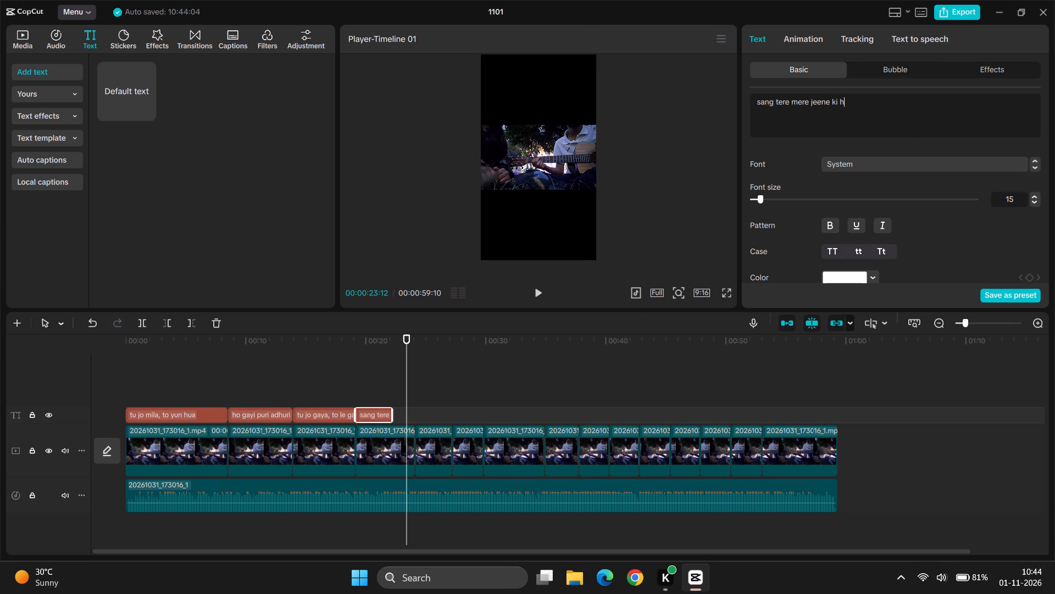
text(ar wajah)
Extend the fourth text clip to the end of the fourth video segment.
drag(391, 416, 411, 428)
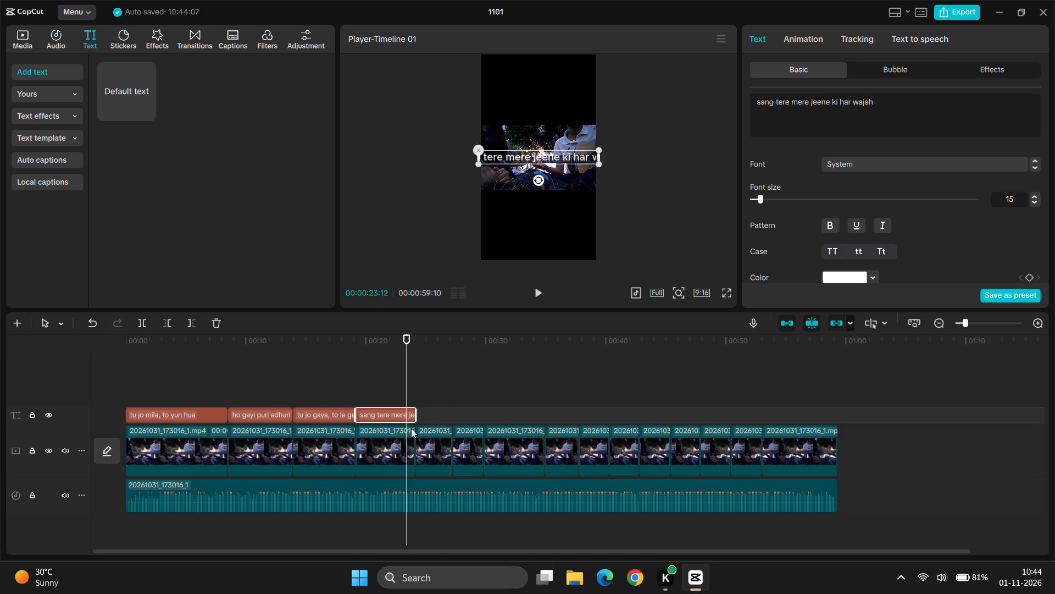
click(462, 398)
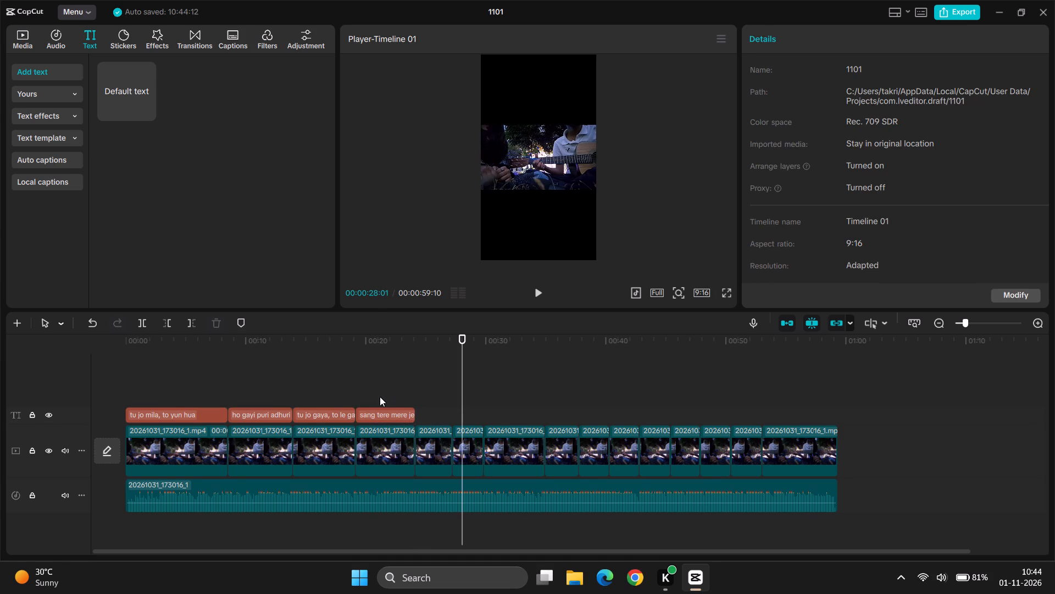
Add a fifth default text at 00:00:27:03 and set its wording to "hoo jaaye jaha tu jaaye".
click(380, 397)
key(space)
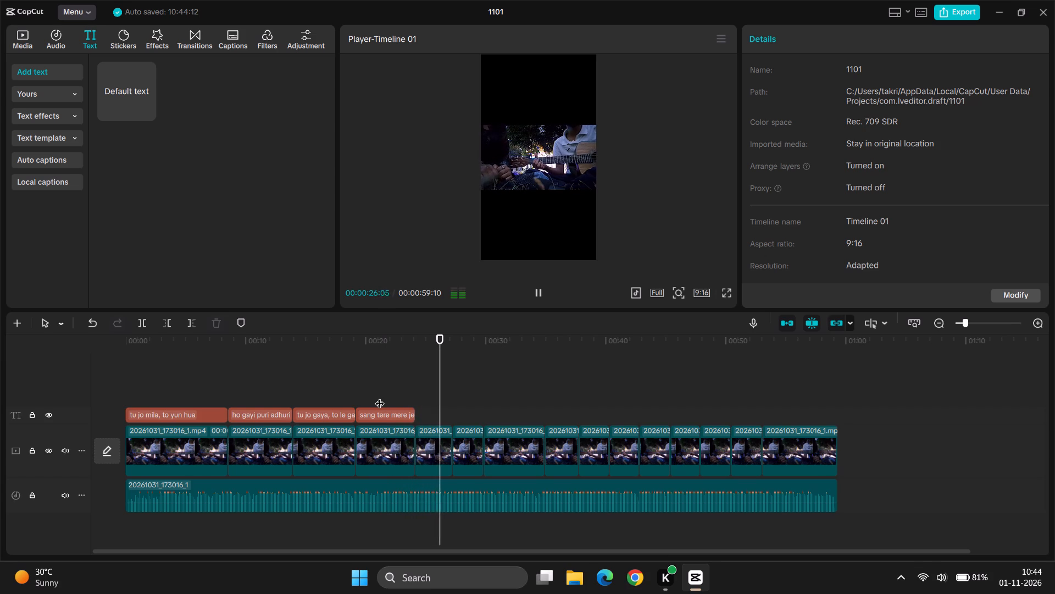
key(space)
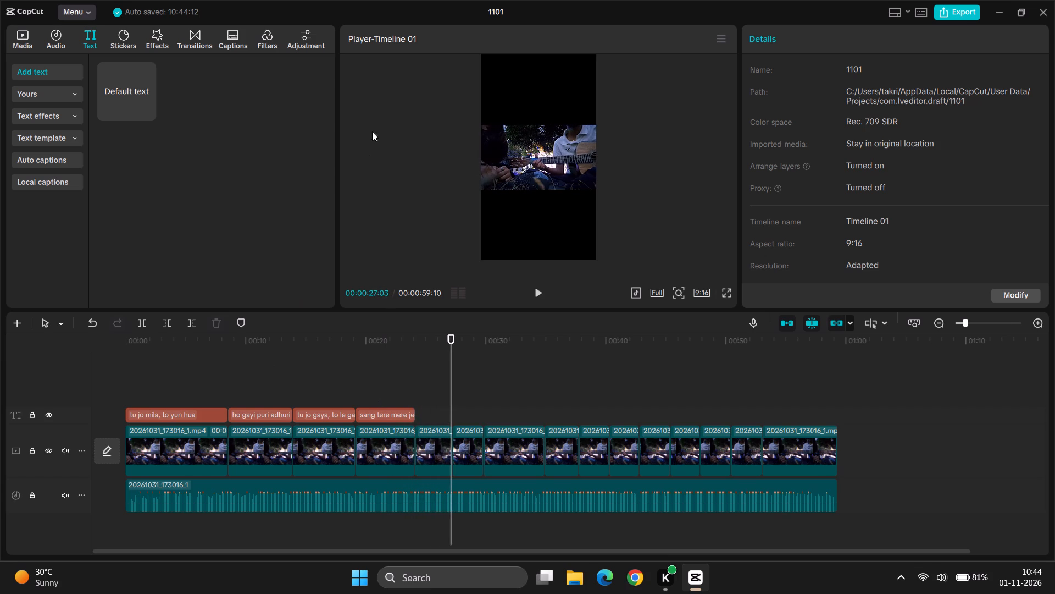
click(149, 116)
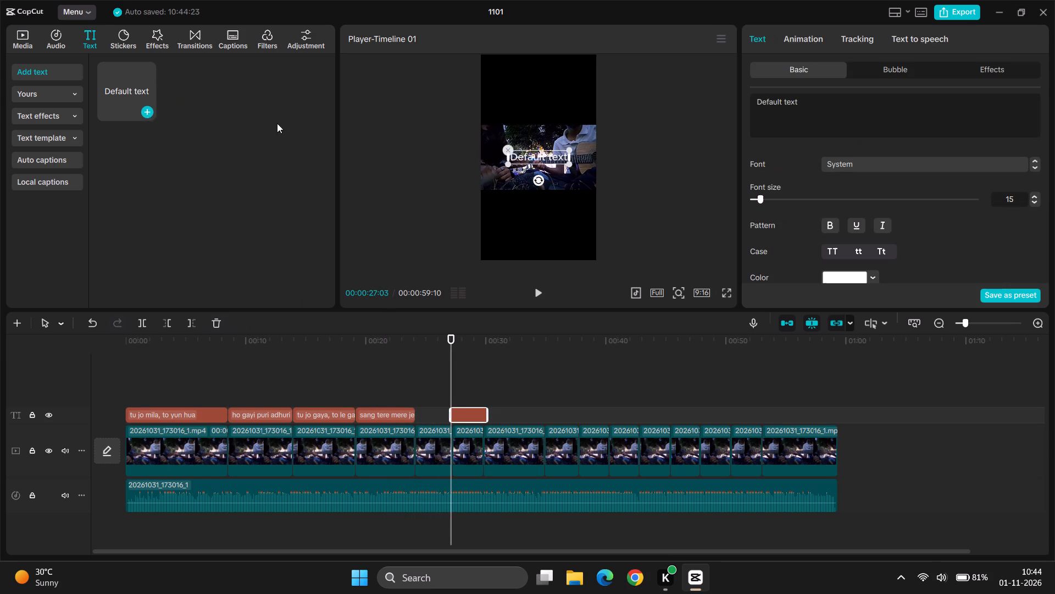
click(820, 113)
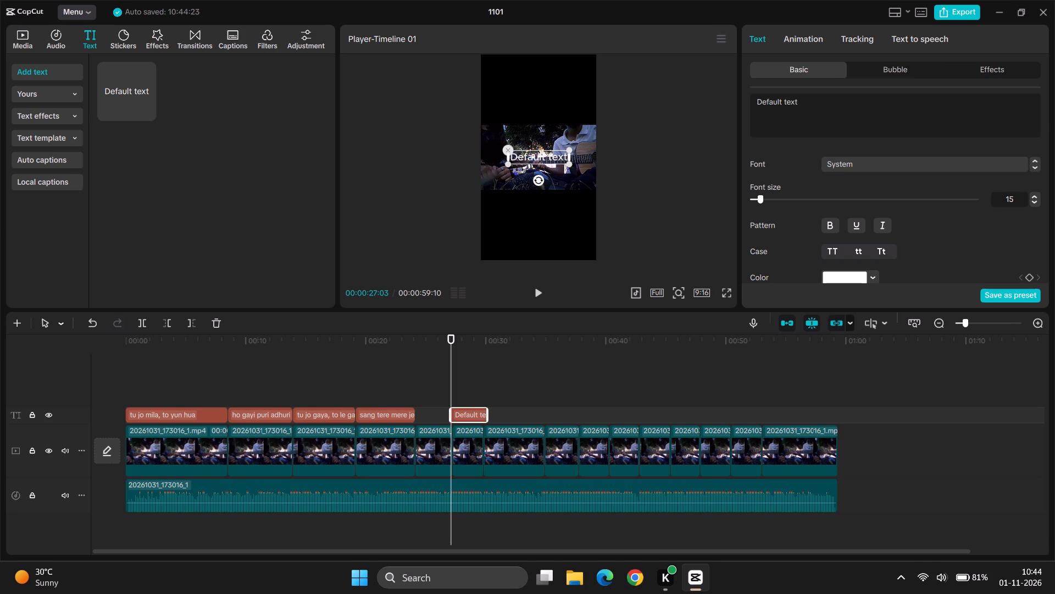
key(ctrl+a)
key(BackSpace)
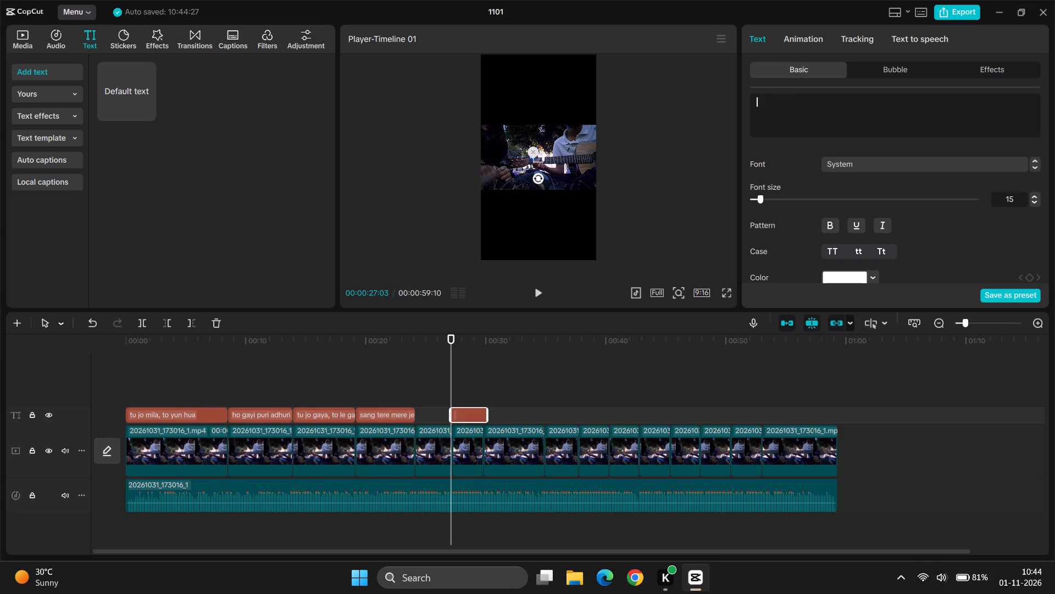
key(shift+h)
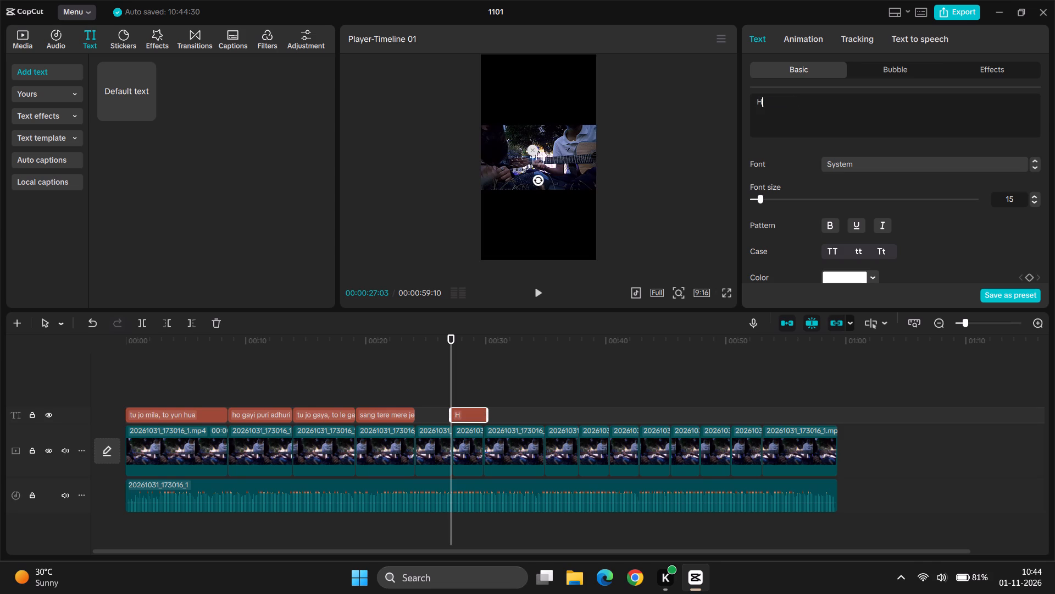
key(BackSpace)
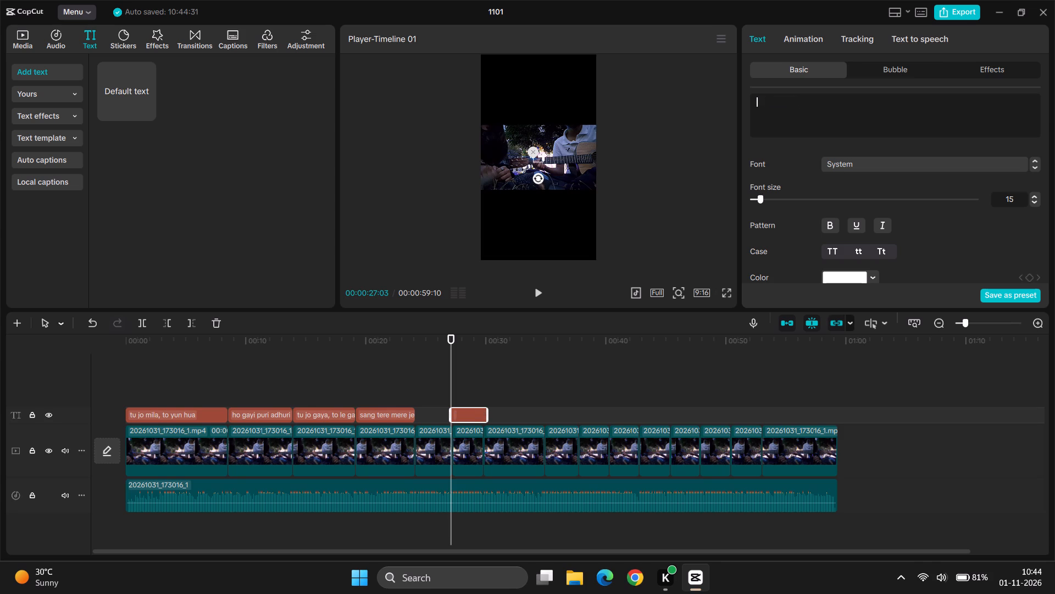
text(hoo jaaye jaha yu)
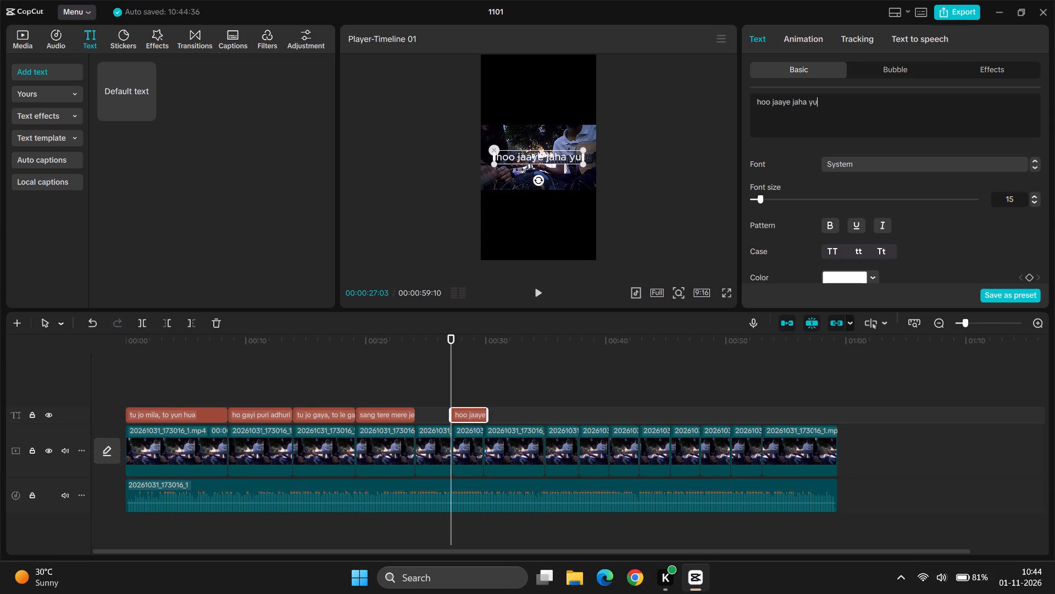
key(BackSpace)
key(BackSpace)
text(tu jaaye)
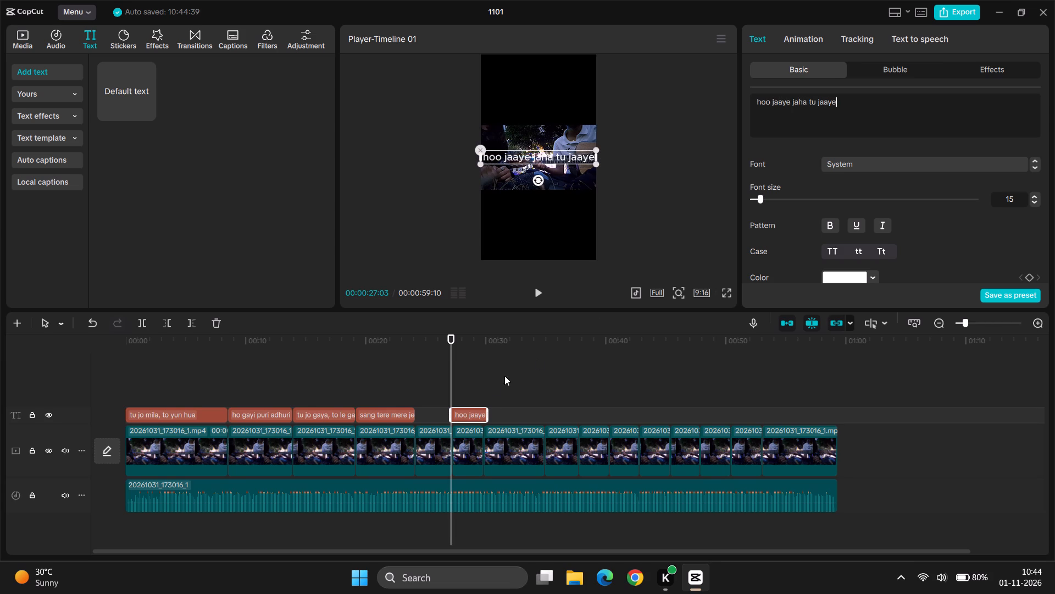
Move the fifth text "hoo jaaye jaha tu jaaye" onto the existing text track, right after the fourth text above the fifth video segment.
drag(469, 419, 459, 419)
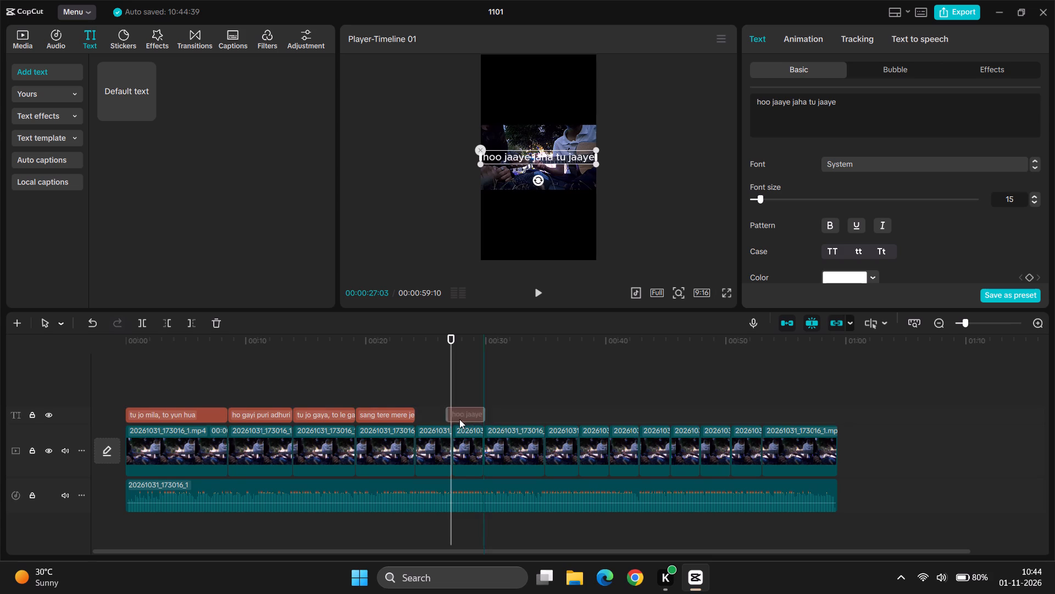
drag(459, 419, 428, 420)
scroll(428, 420, up, 1)
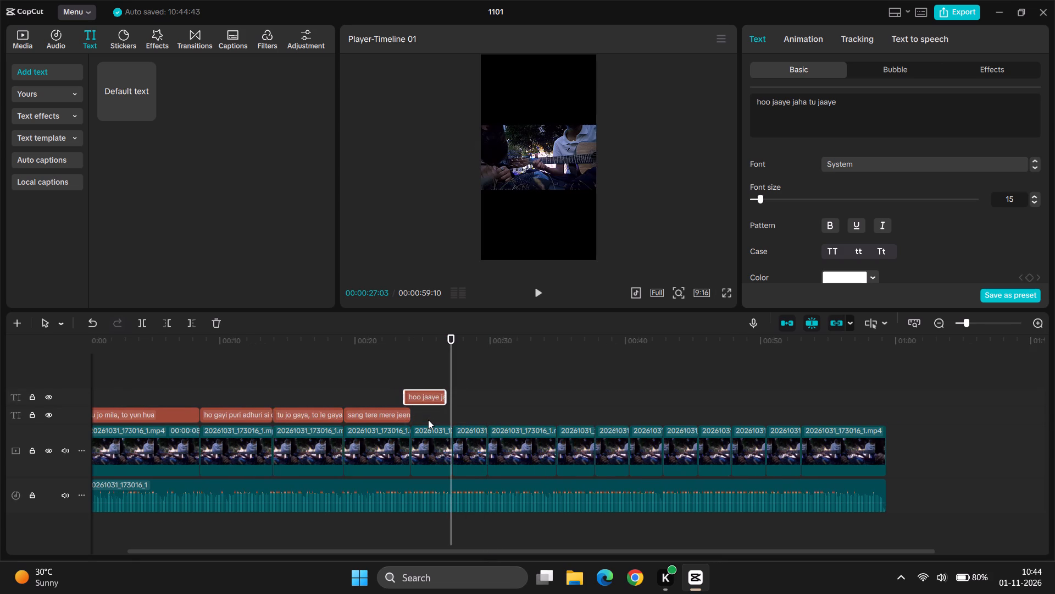
scroll(428, 420, up, 1)
drag(424, 399, 430, 424)
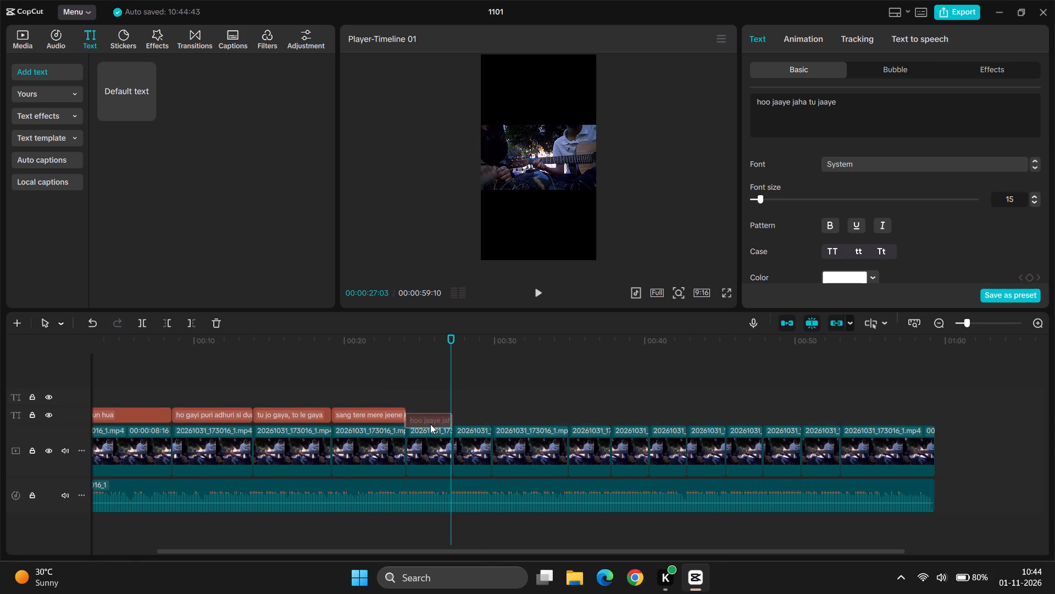
drag(430, 424, 431, 420)
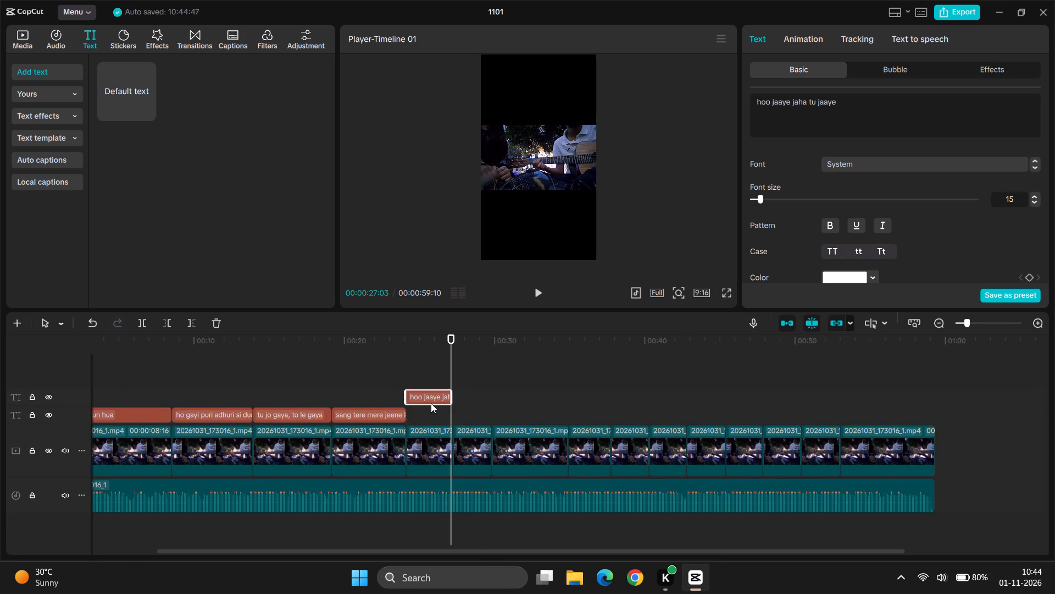
drag(425, 395, 432, 419)
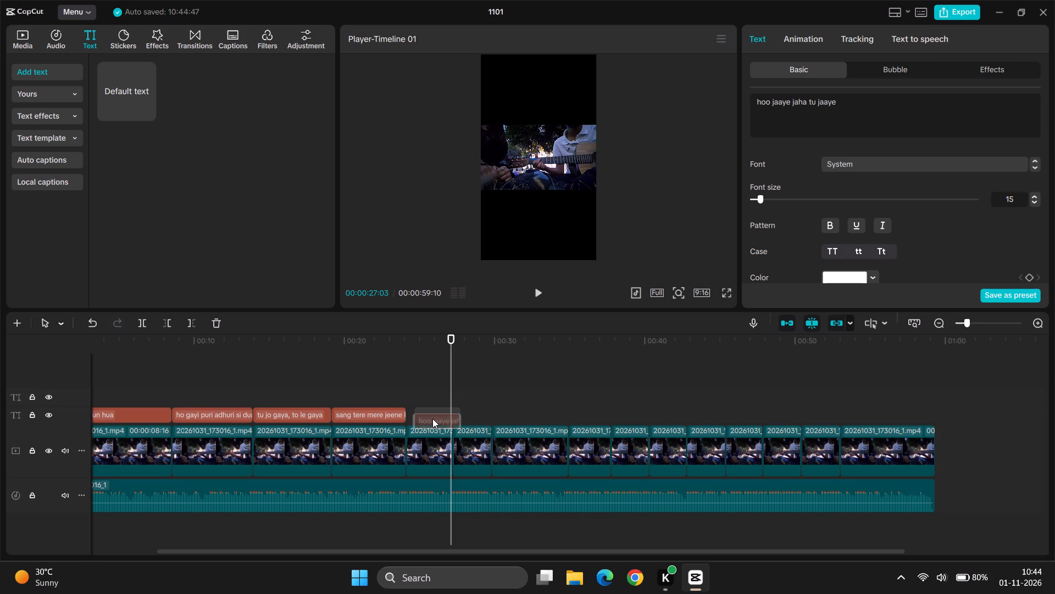
drag(432, 419, 431, 417)
Align the fourth text's end with the fourth video segment's end and place the fifth text flush against it.
click(396, 401)
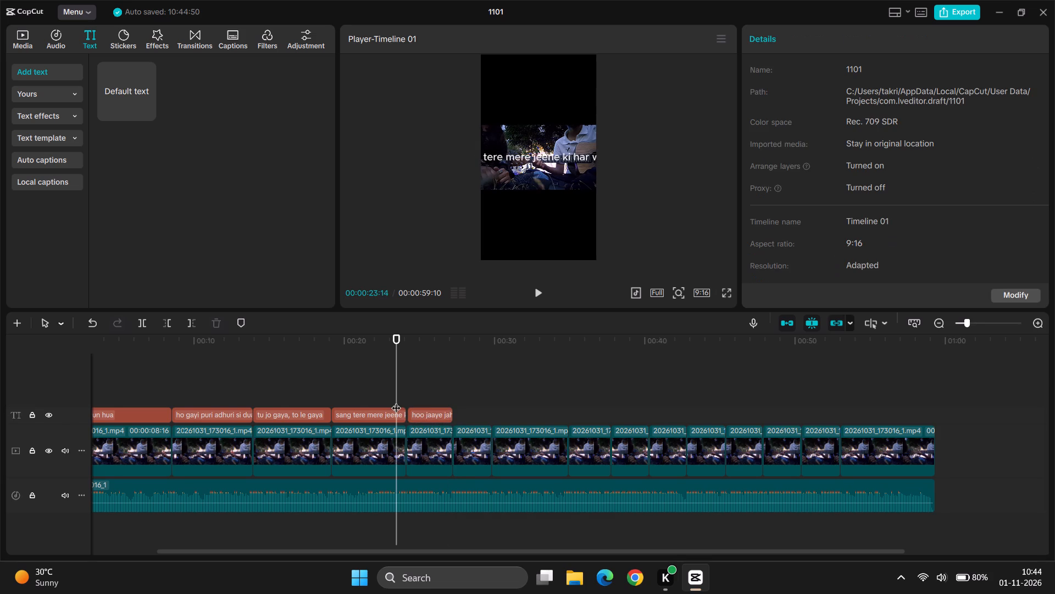
click(398, 406)
click(403, 415)
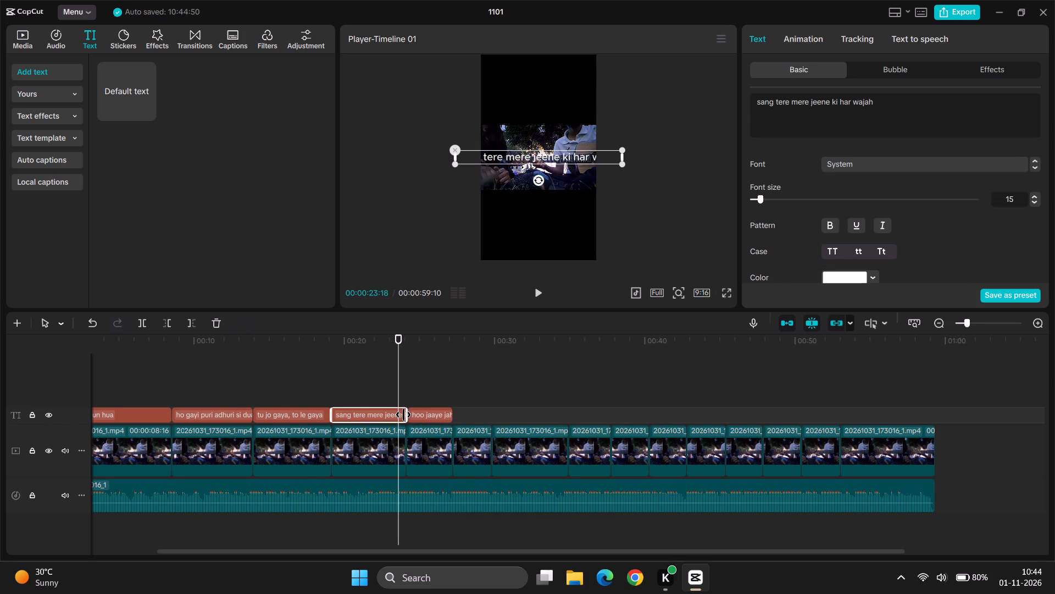
click(408, 419)
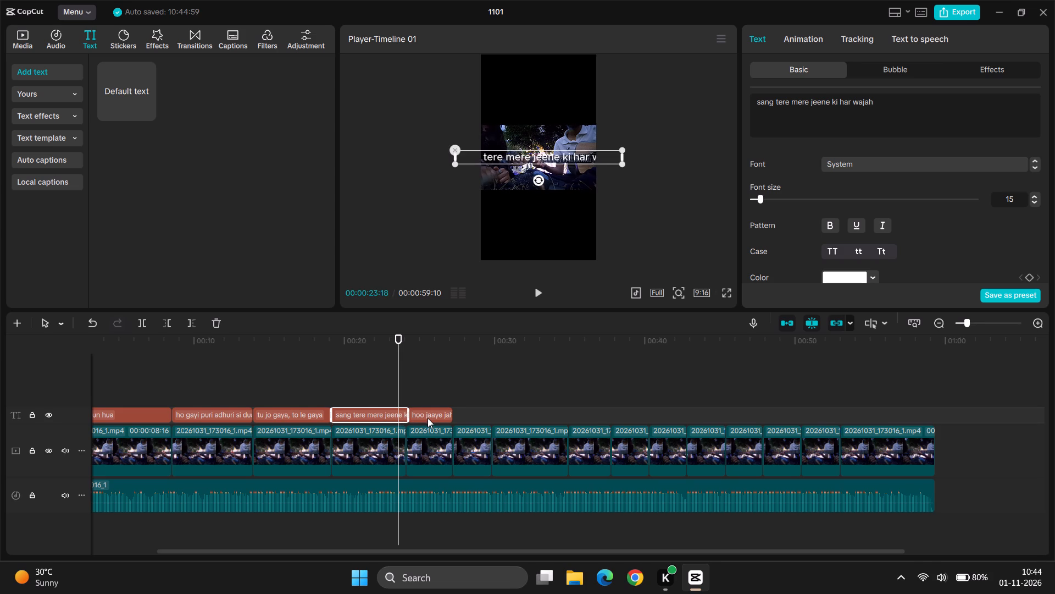
double_click(427, 417)
drag(427, 417, 443, 418)
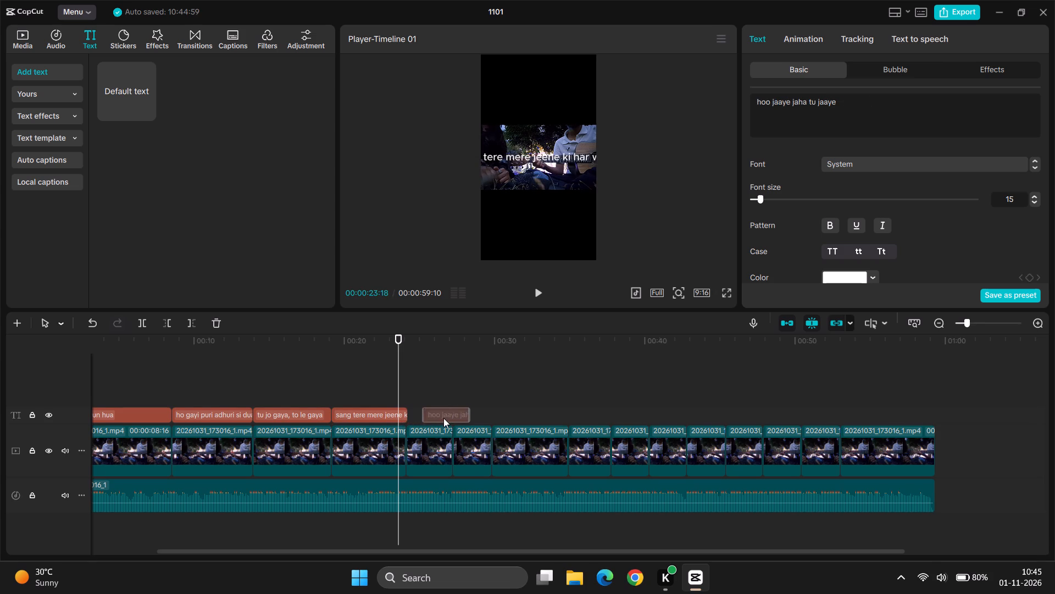
click(393, 413)
click(406, 416)
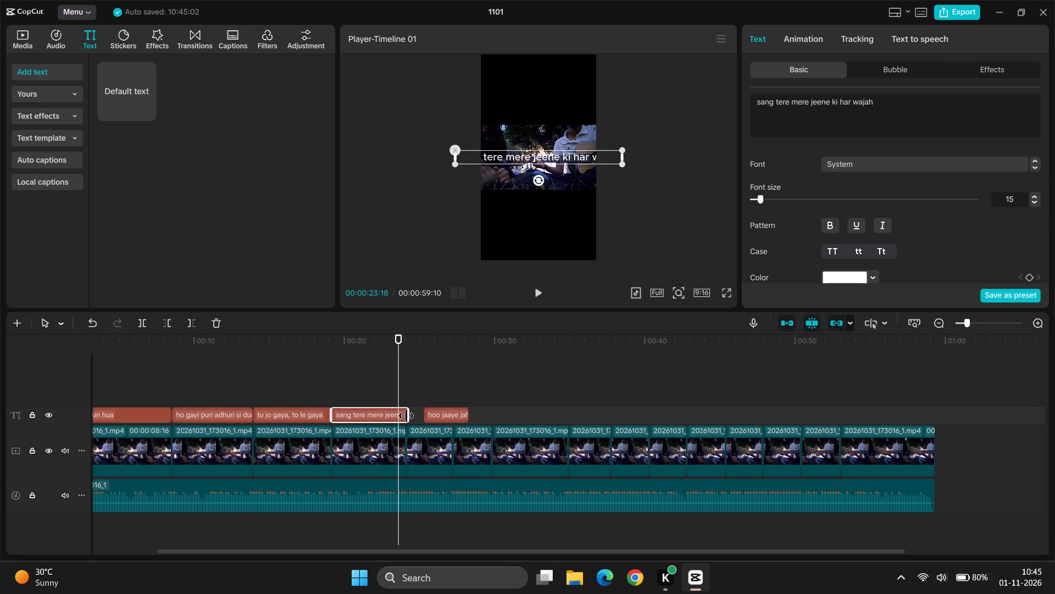
click(460, 416)
drag(452, 415, 431, 415)
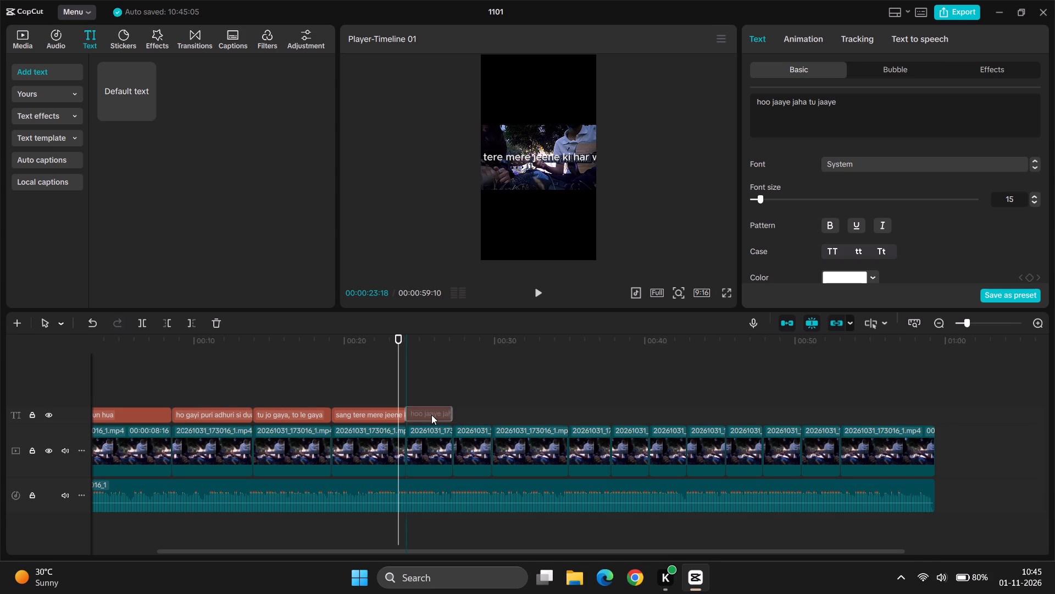
Play on to 00:00:29:17, add a sixth default text there, and set its wording to "paaye mujhe hi paaye".
key(space)
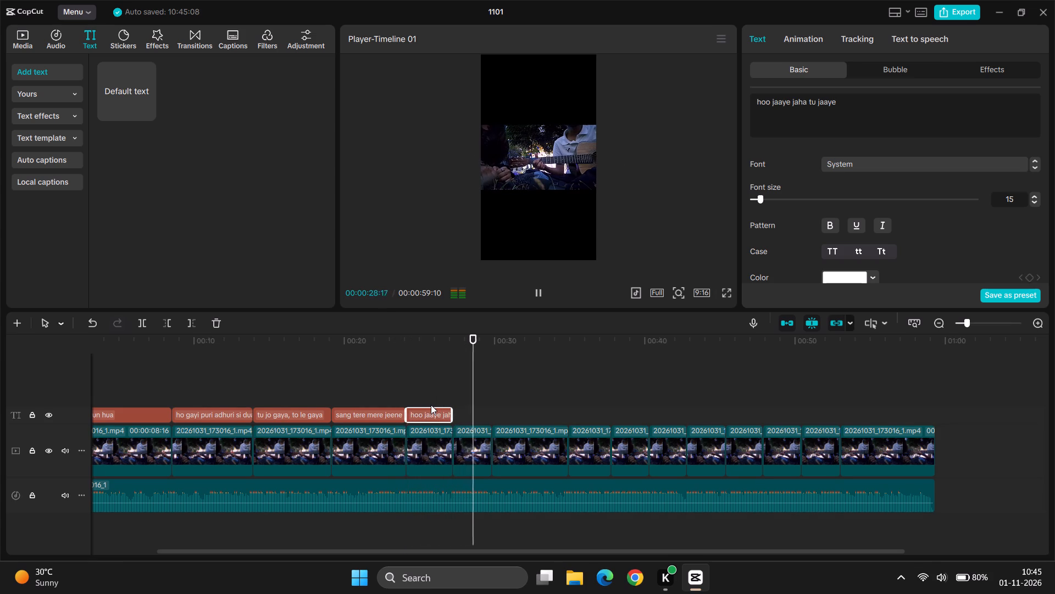
key(space)
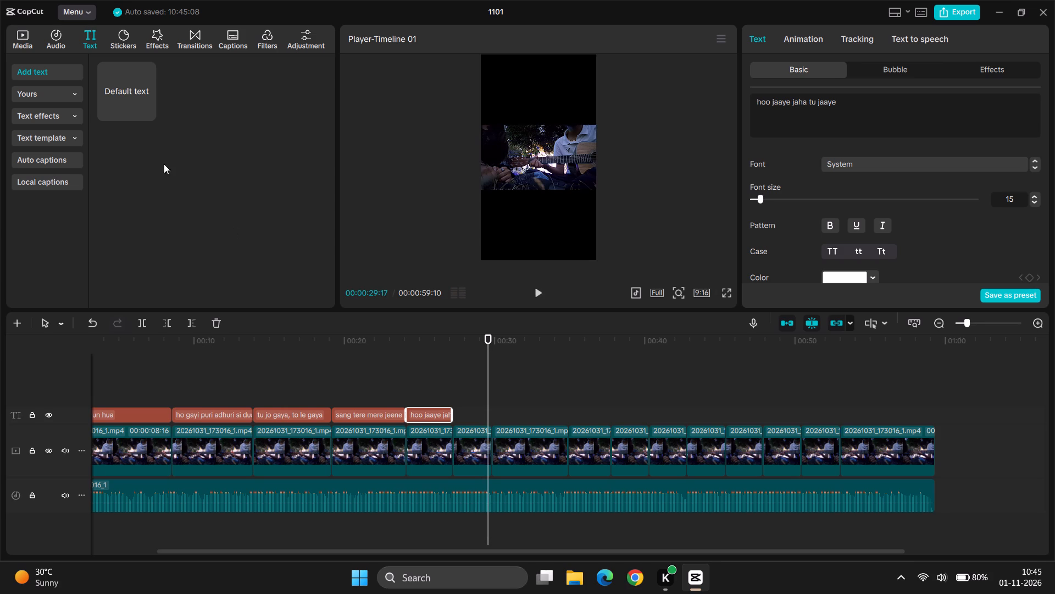
click(149, 113)
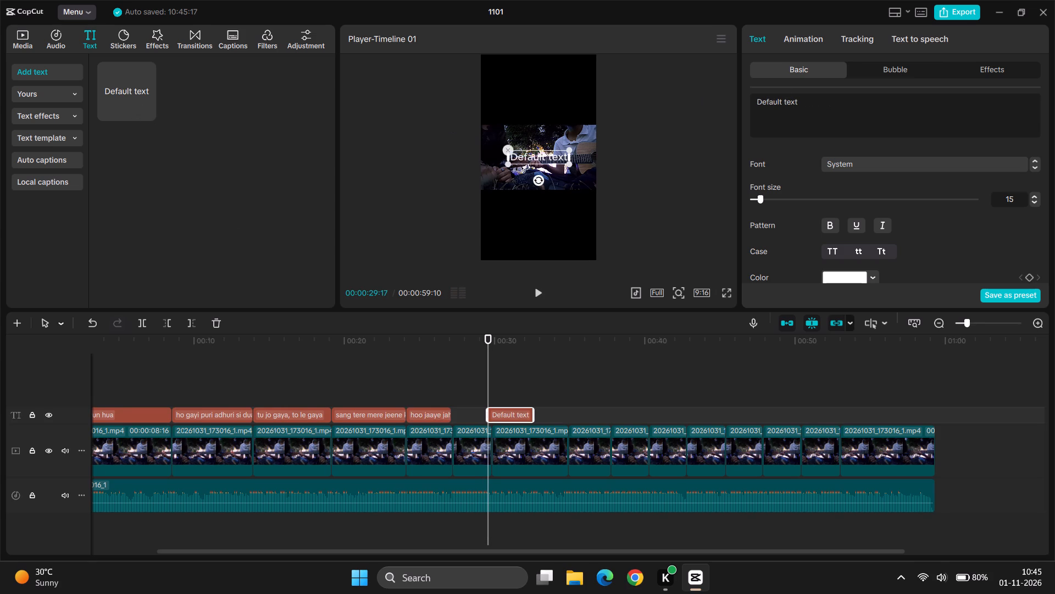
click(825, 109)
key(ctrl+a)
key(BackSpace)
text(paaye mujhe hi paaye)
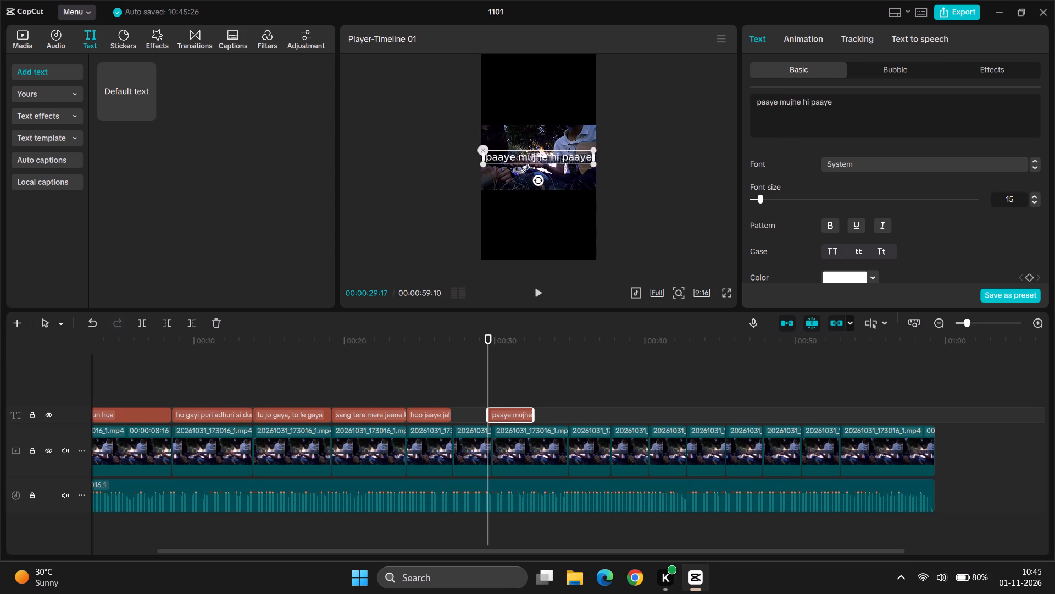
Place the sixth text directly after the fifth text and trim its end to the end of the sixth video segment.
drag(507, 411, 467, 413)
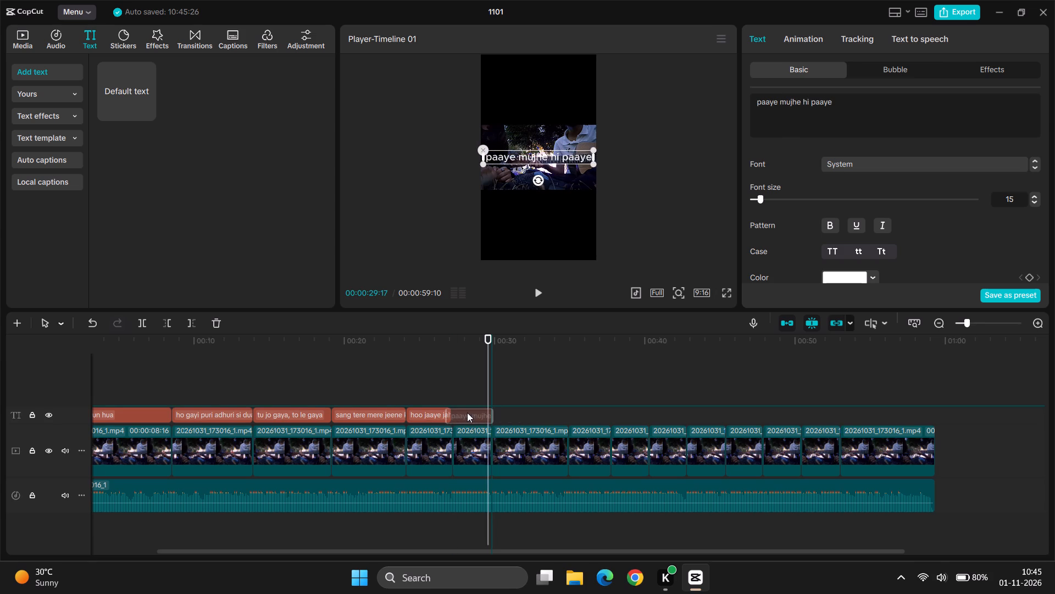
drag(467, 413, 470, 413)
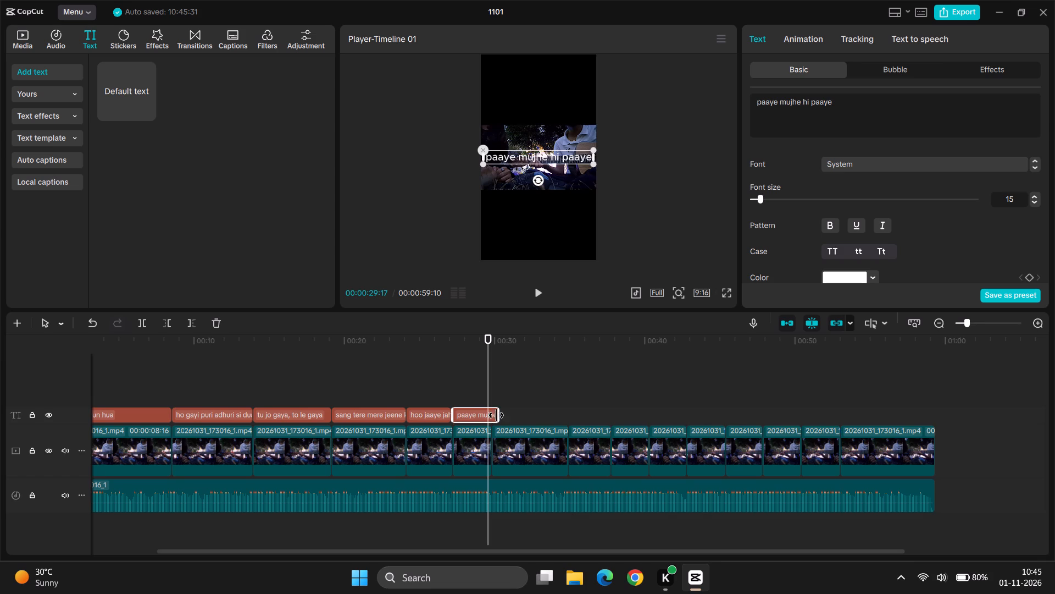
drag(497, 416, 496, 416)
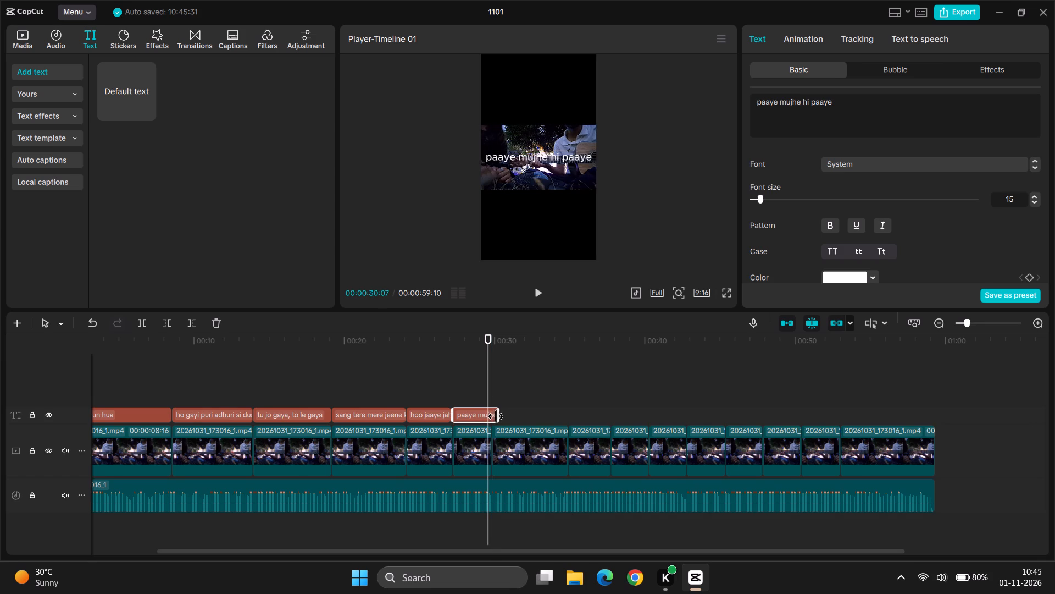
drag(496, 416, 492, 416)
Add a seventh default text at 00:00:29:25 and set its wording to "saaye ye mere hai tujhme samaye".
click(520, 395)
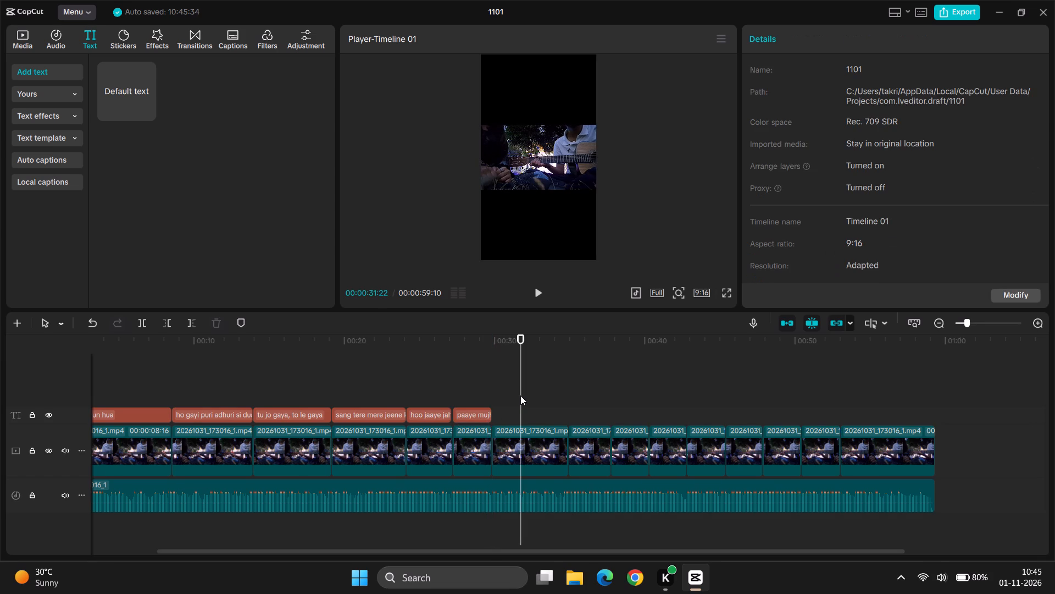
click(490, 376)
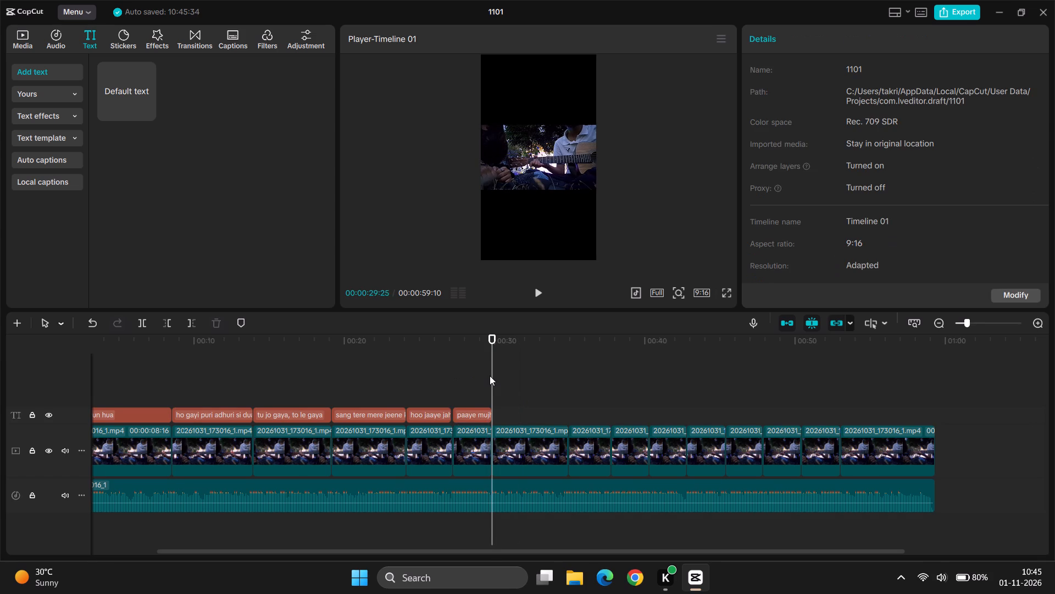
click(145, 108)
click(867, 105)
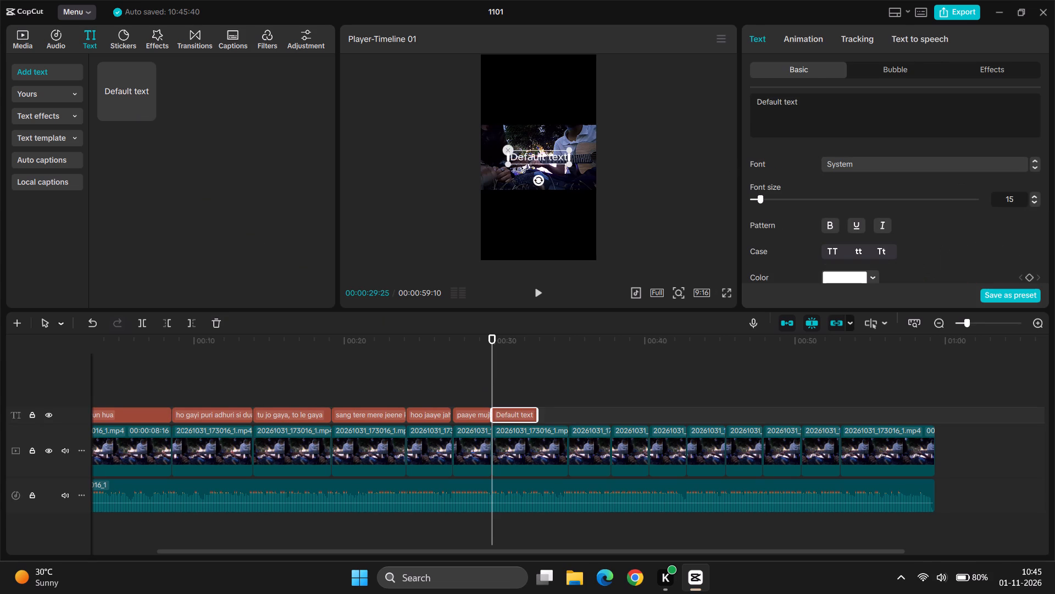
key(ctrl+a)
key(BackSpace)
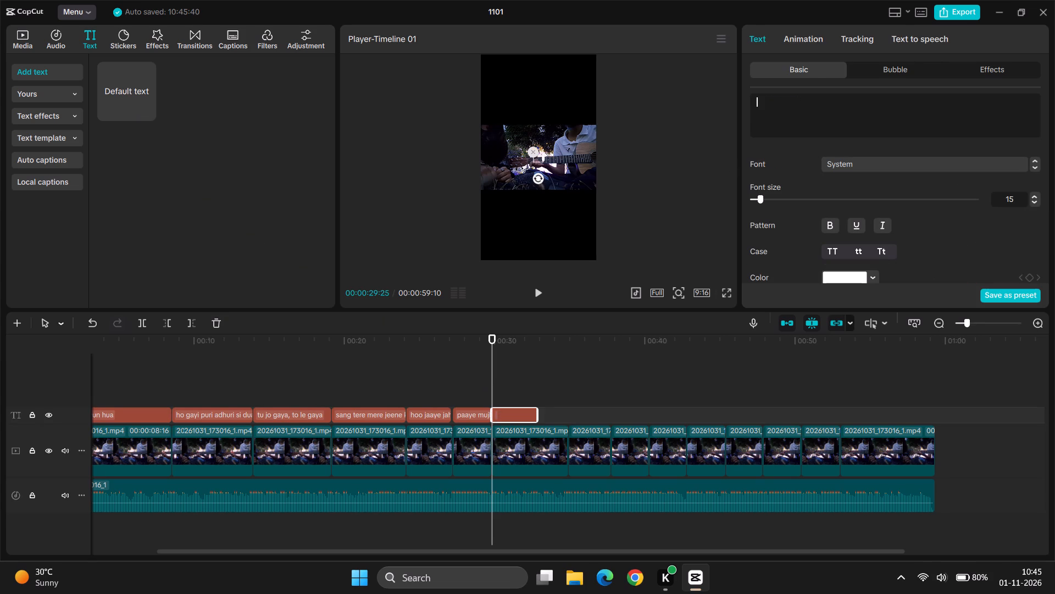
text(saay)
text(e)
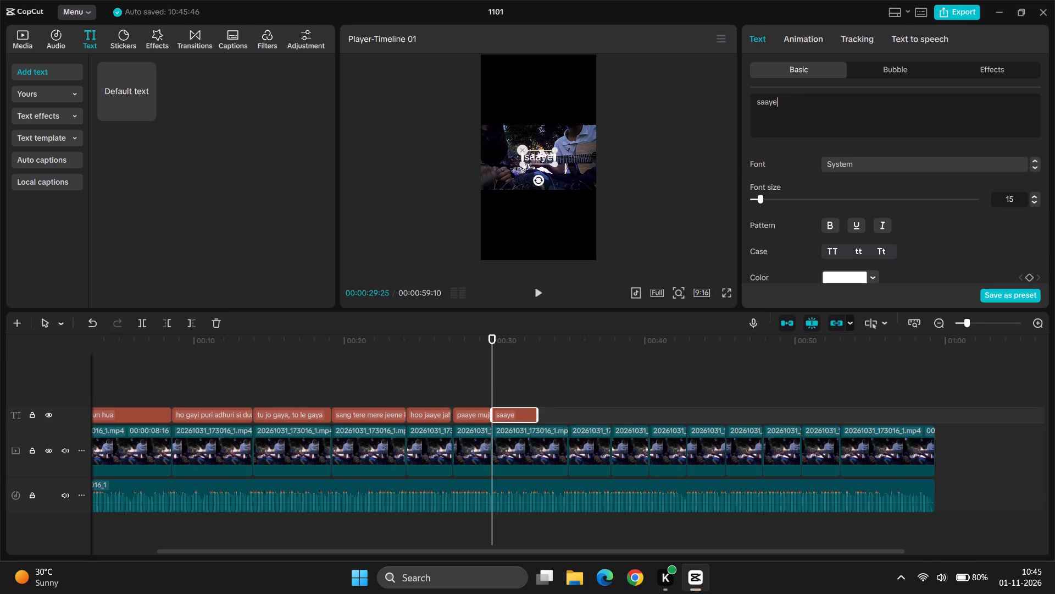
key(space)
text(ye mere)
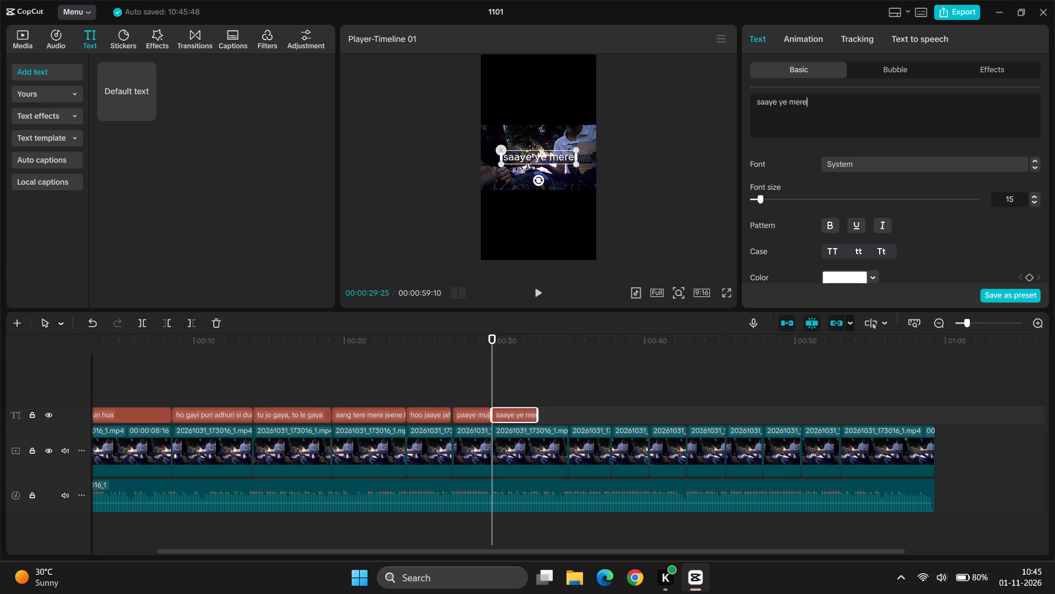
key(space)
text(hai tujhme samaye)
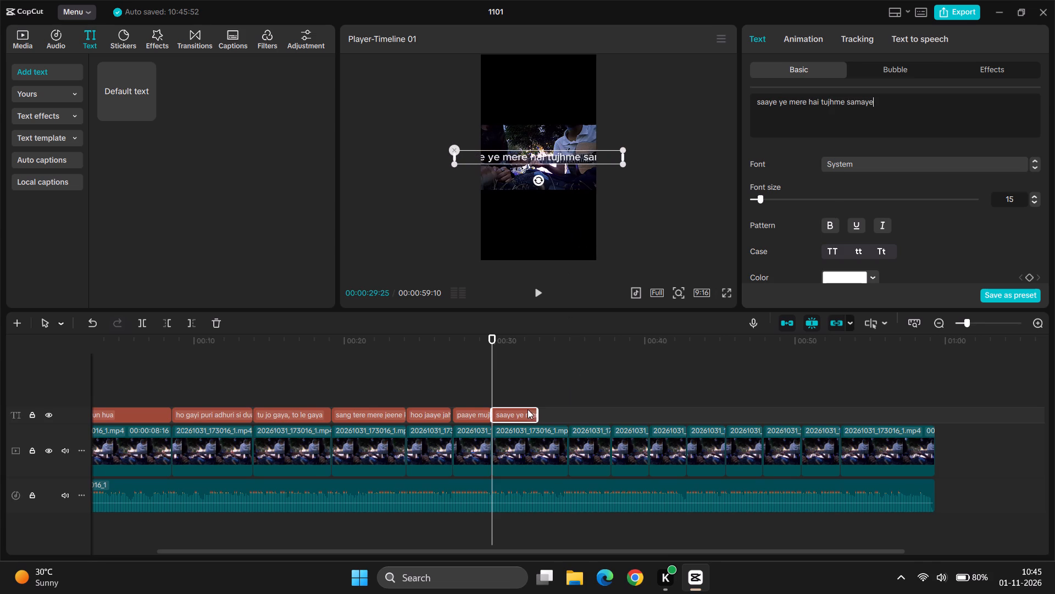
key(space)
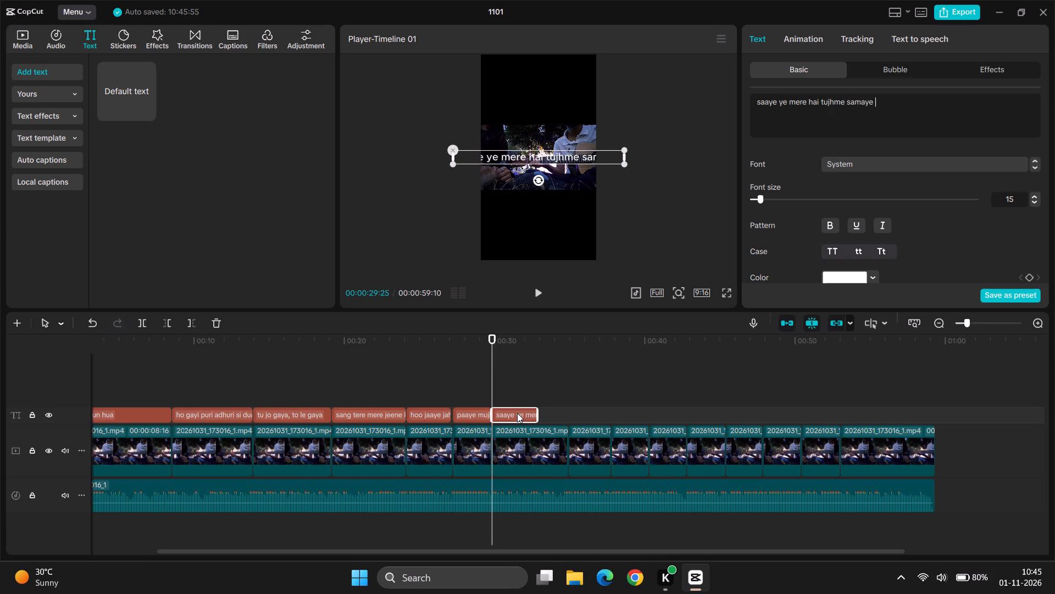
key(BackSpace)
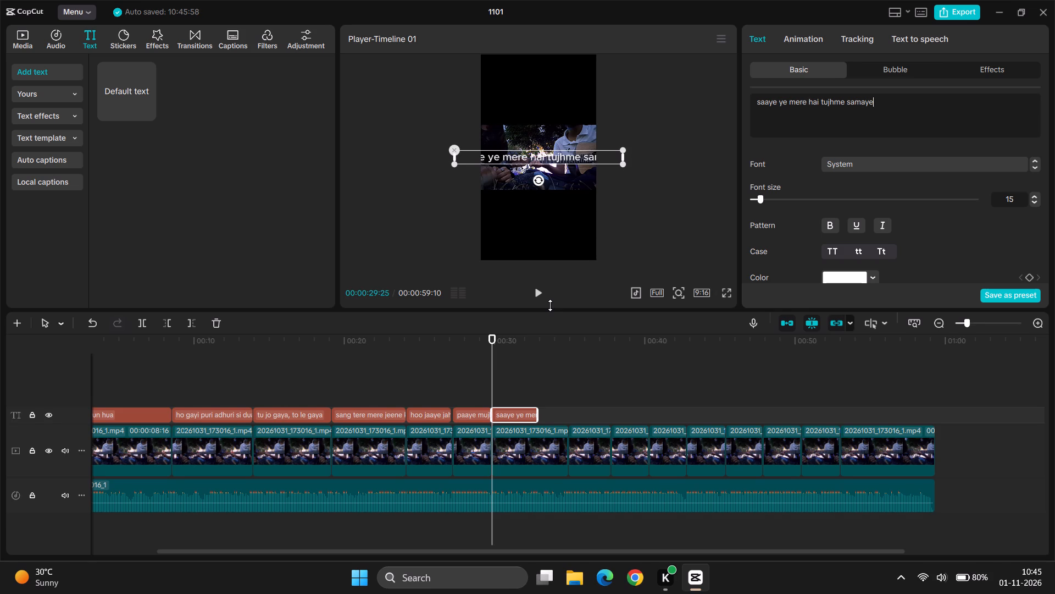
Play the footage under the seventh text and extend the text clip to the end of the seventh video segment.
click(534, 294)
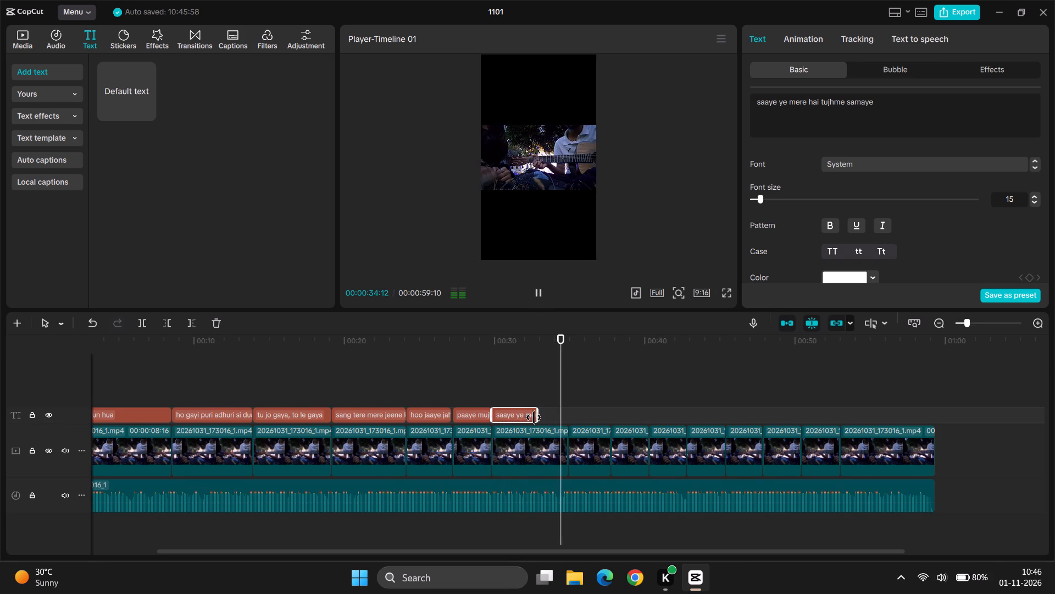
key(space)
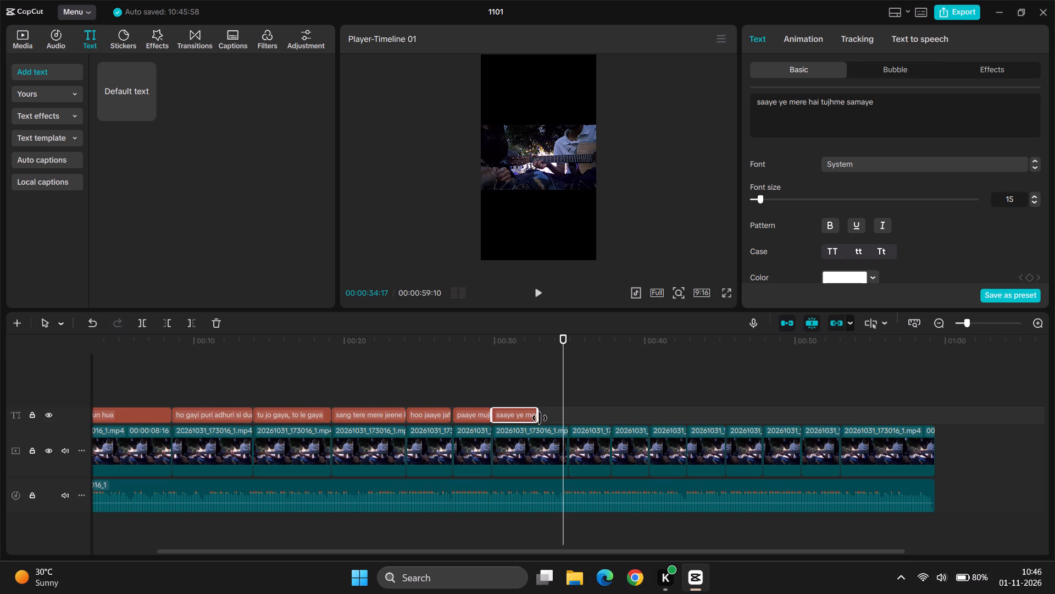
drag(540, 418, 567, 422)
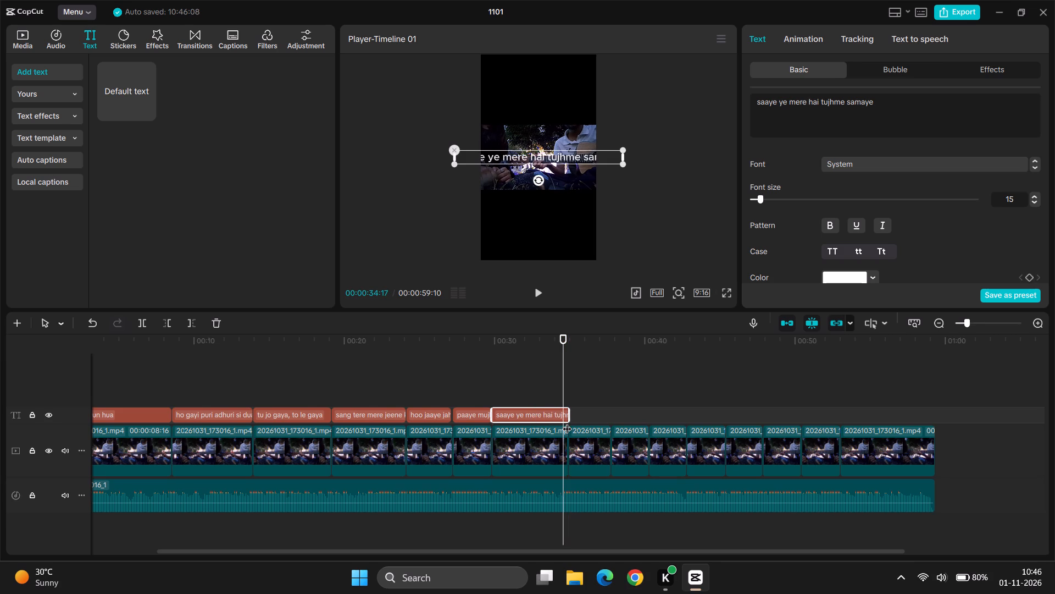
Play on past the seventh text to 00:00:35:11, add an eighth default text there, and set its wording to "saiyaara main saiyaara".
click(590, 390)
click(547, 382)
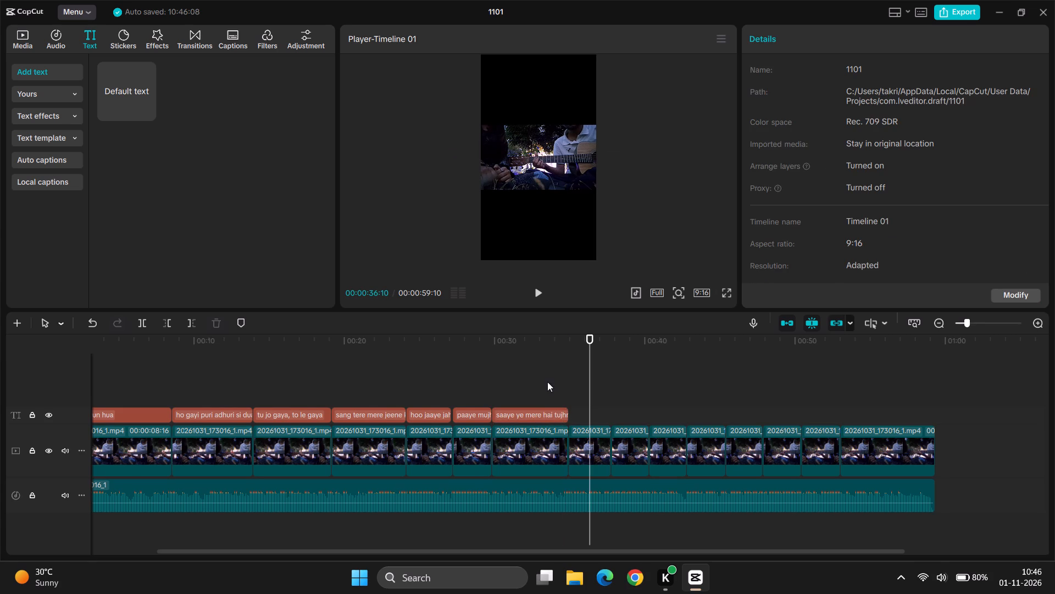
key(space)
key(space)
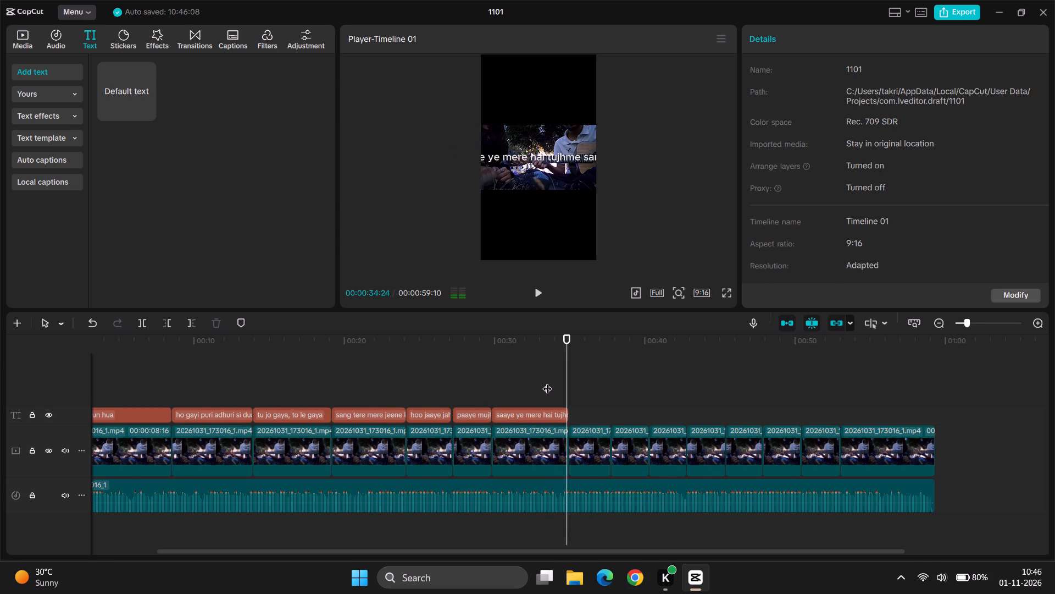
key(space)
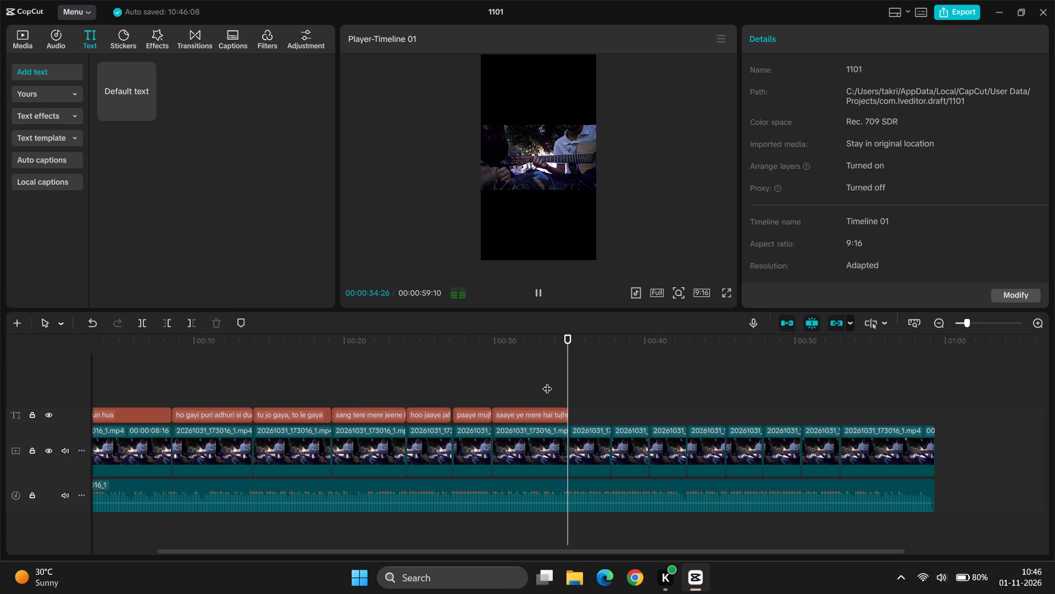
key(space)
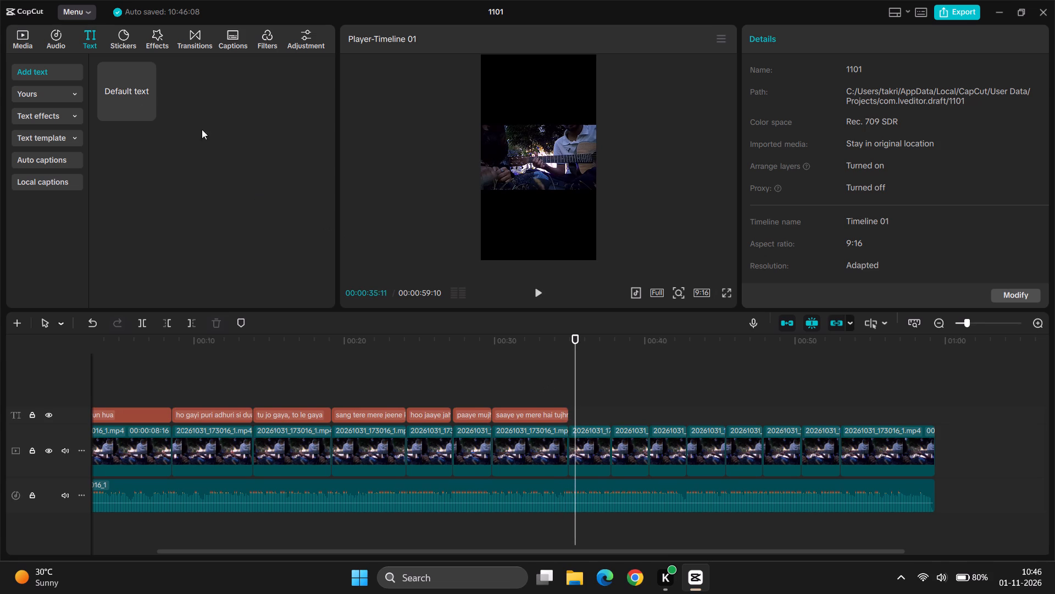
click(149, 114)
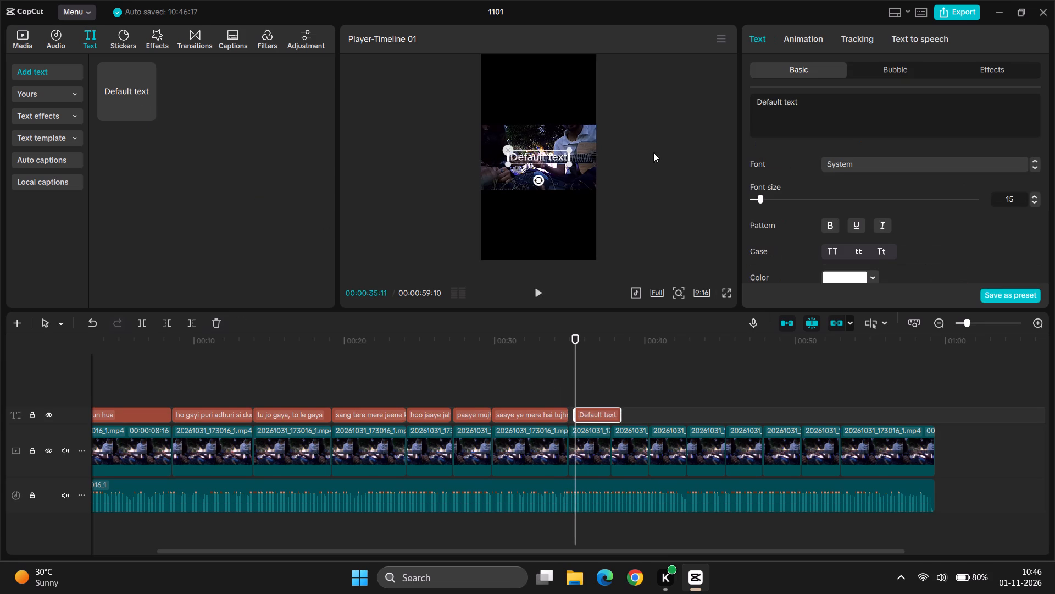
click(873, 106)
key(ctrl+a)
key(BackSpace)
text(saiyaara main saiyaara)
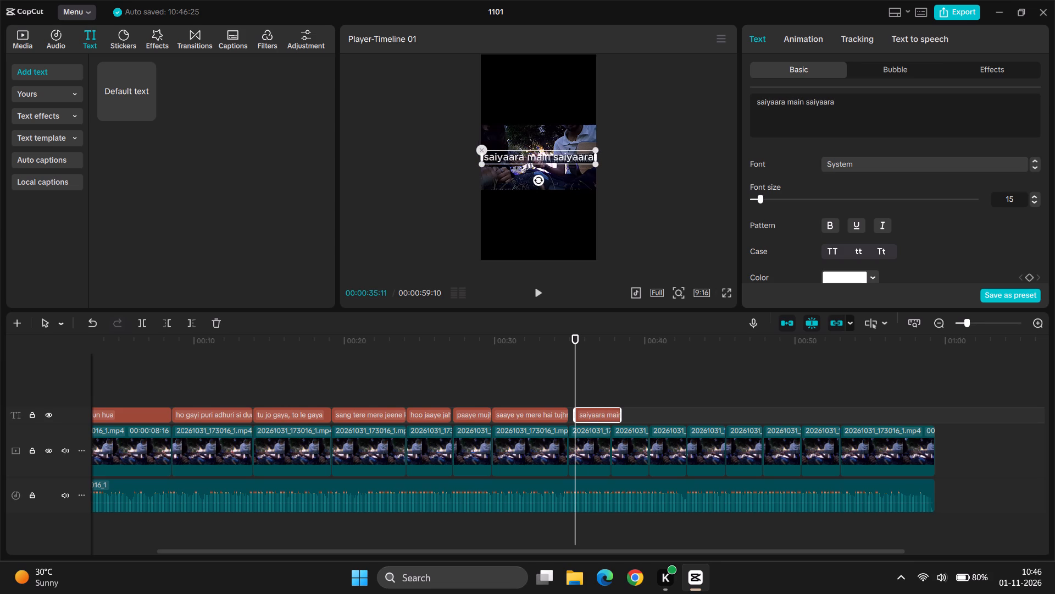
Place the eighth text directly after the seventh text and trim its end to the end of the eighth video segment.
drag(598, 407, 578, 416)
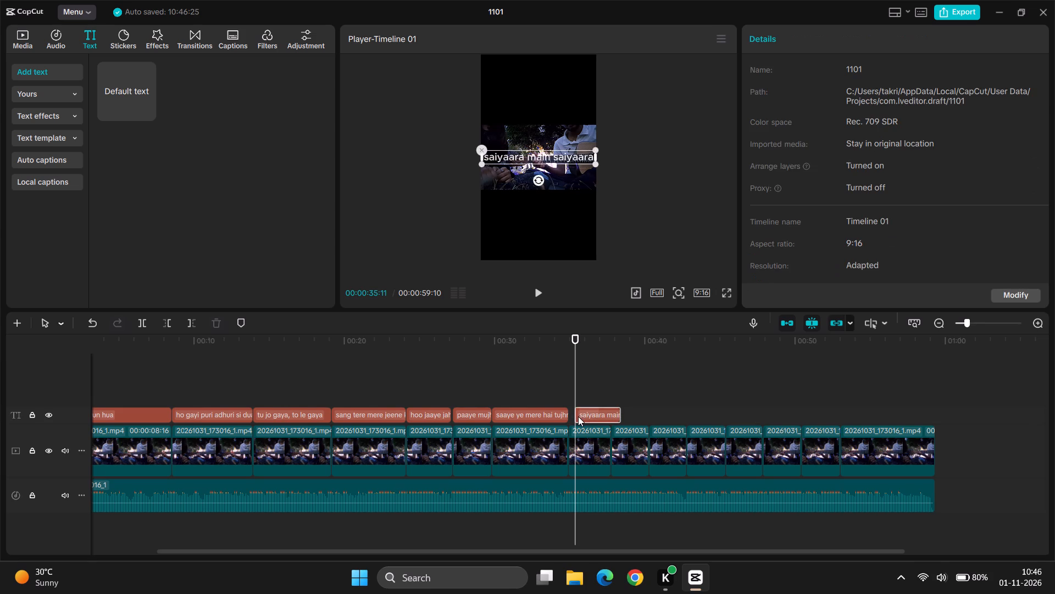
drag(578, 416, 580, 416)
drag(590, 415, 584, 415)
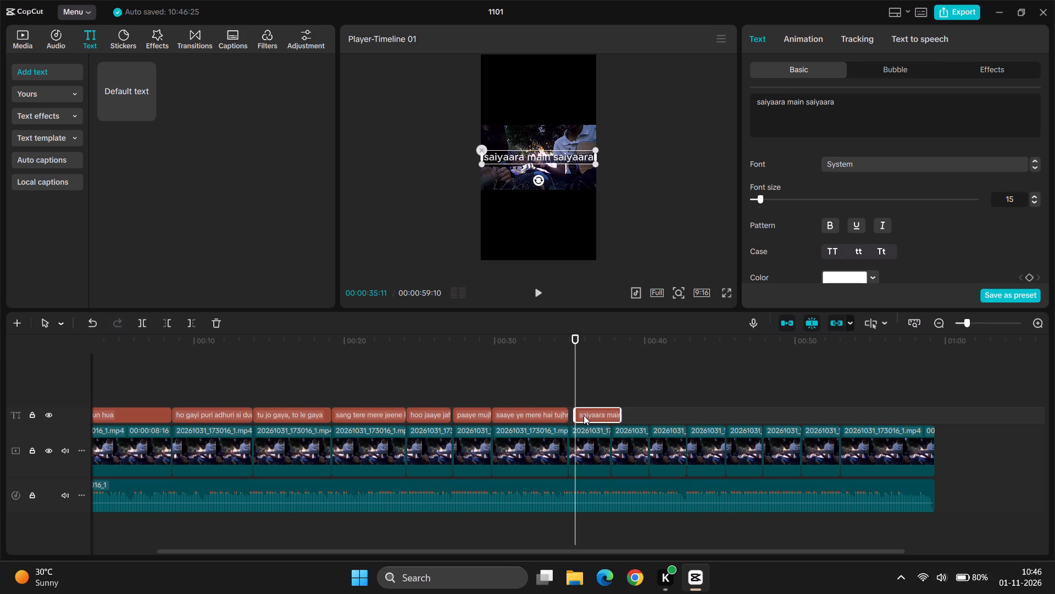
drag(584, 415, 579, 415)
click(616, 417)
Add a ninth default text at 00:00:37:13 and set its wording to "saiyaara tu saiyaara".
click(606, 398)
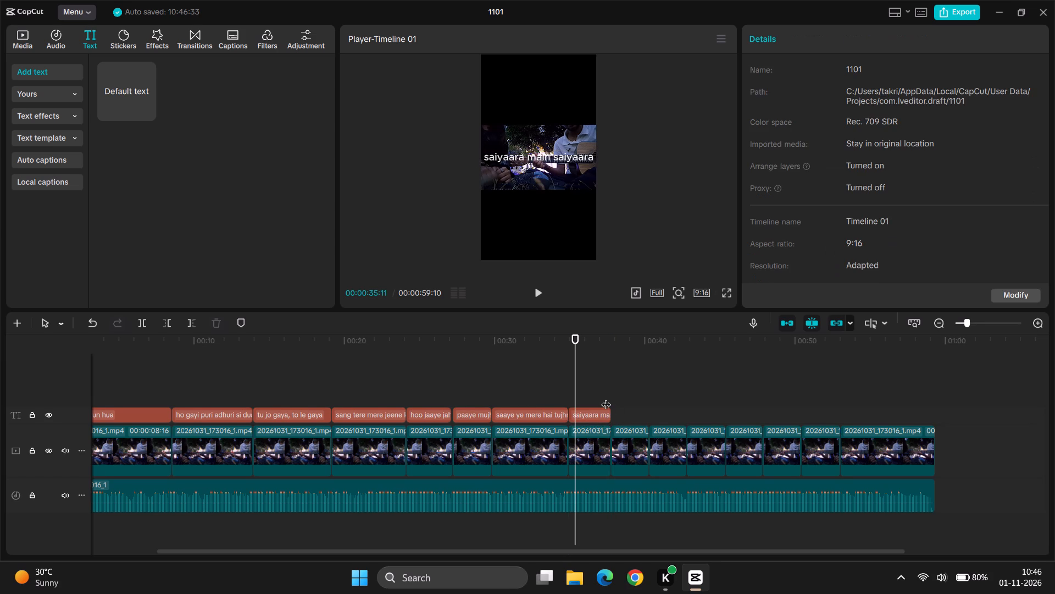
click(147, 112)
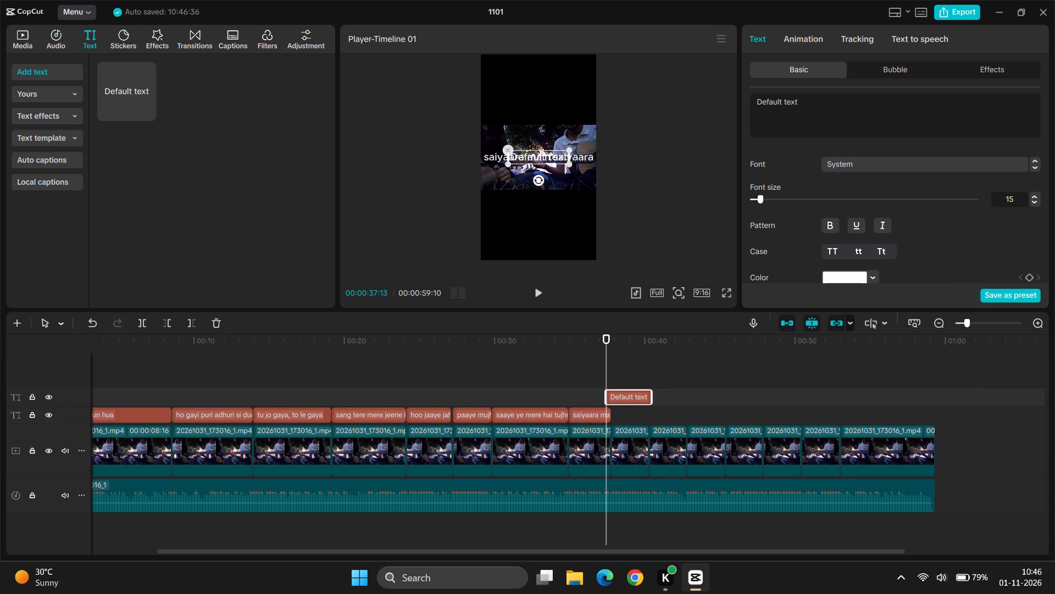
click(886, 105)
key(ctrl+a)
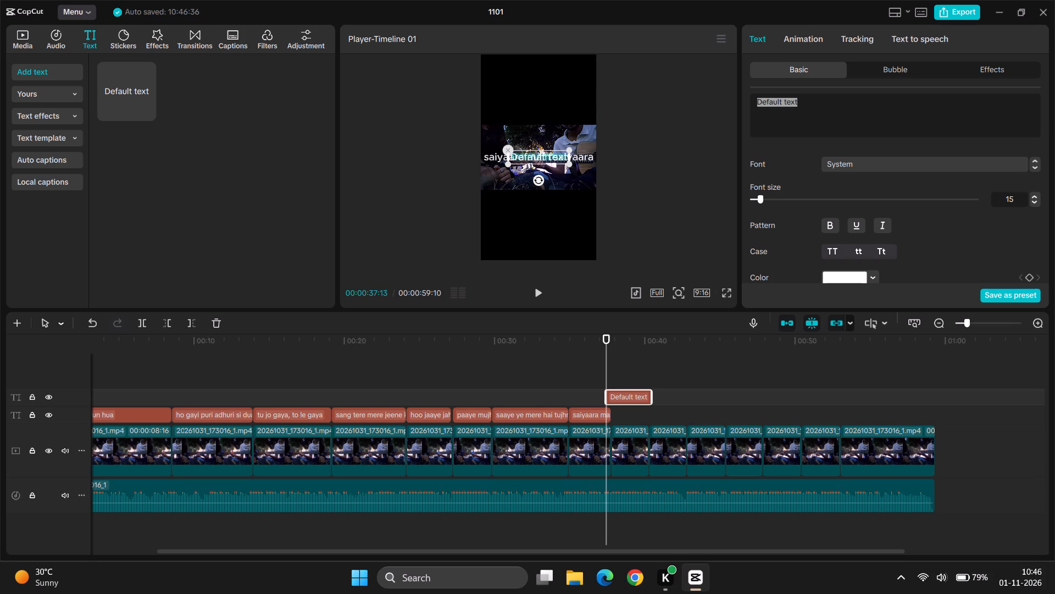
key(BackSpace)
text(saiyaara tu saiyaara)
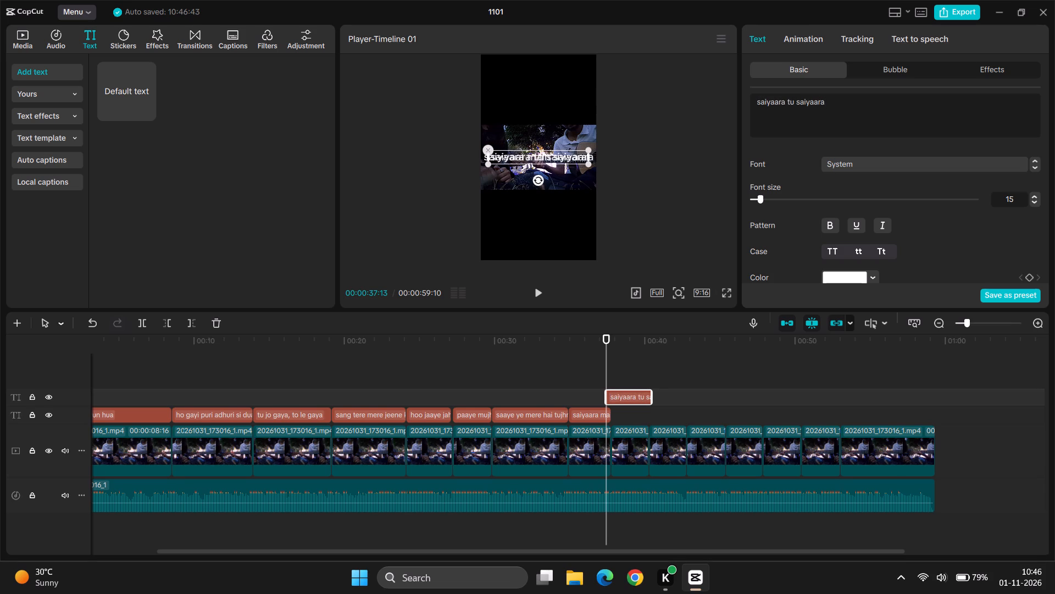
Place the ninth text on the existing text track directly after the eighth and trim its end to the end of the ninth video segment.
drag(630, 394, 639, 415)
drag(657, 417, 647, 420)
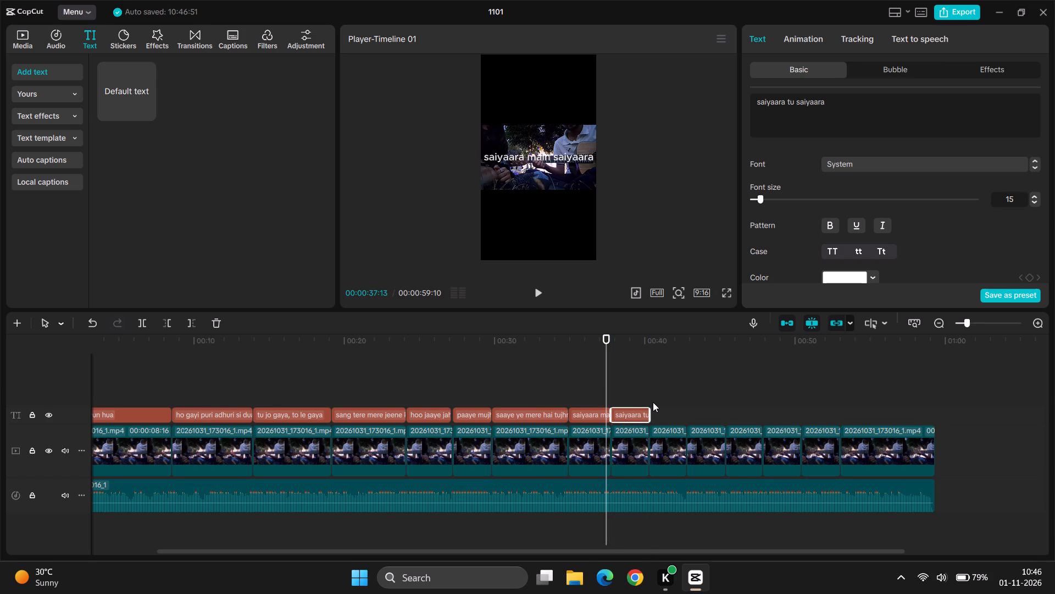
click(540, 393)
Add a tenth default text at 00:00:41:02 and set its wording to "sitaaro ke jahaan me".
click(668, 377)
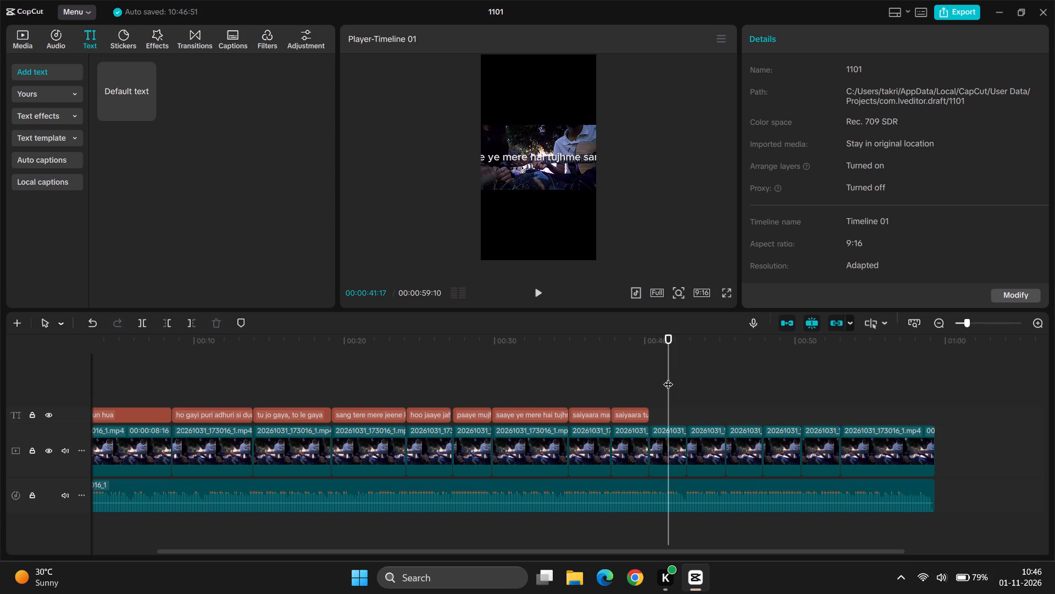
click(661, 377)
click(668, 442)
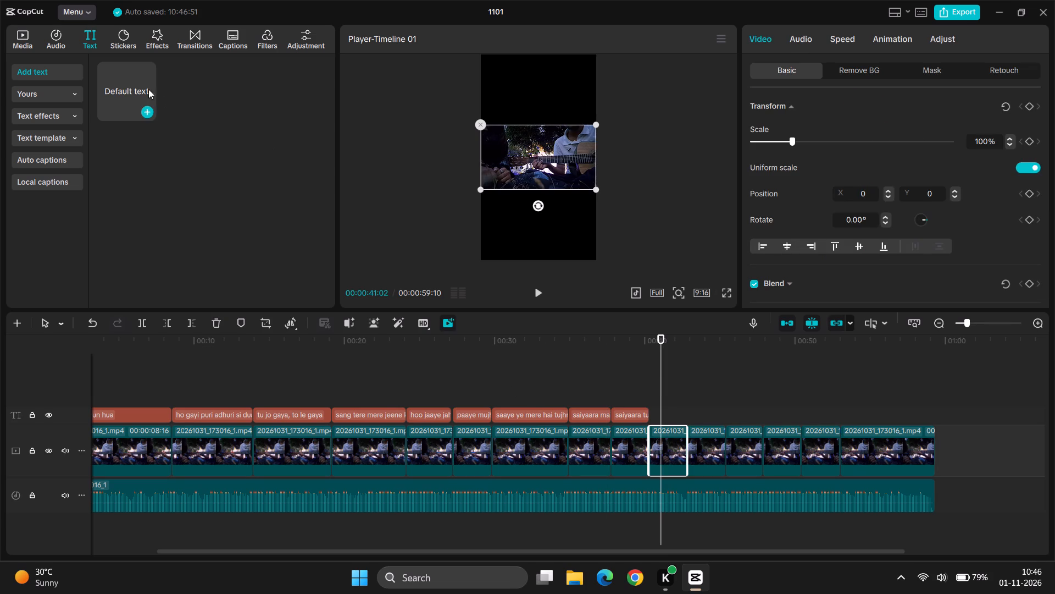
click(148, 110)
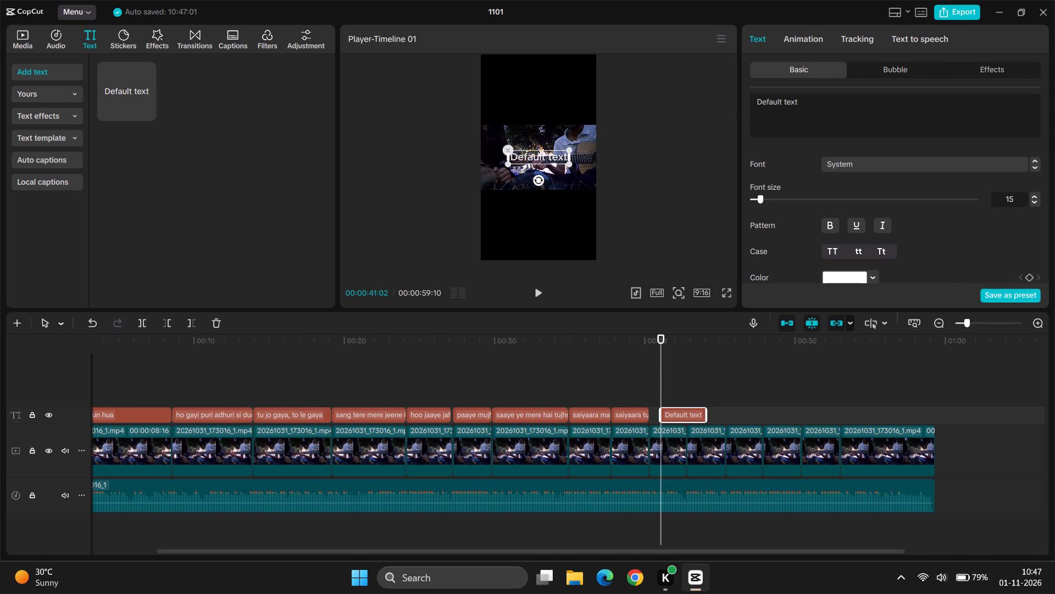
click(839, 111)
key(ctrl+a)
key(BackSpace)
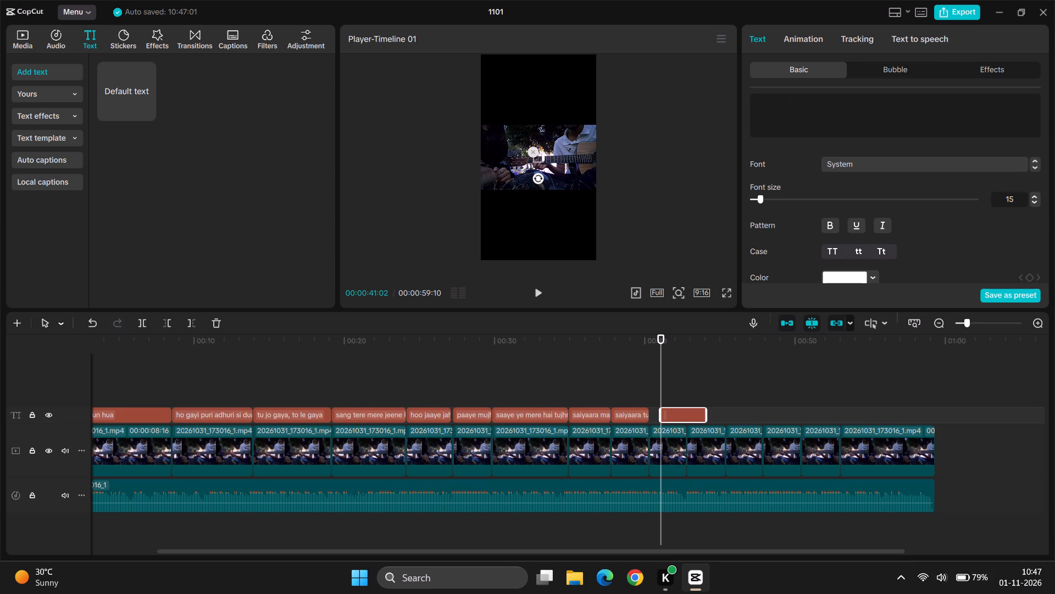
text(sitaaro ke jahaan me)
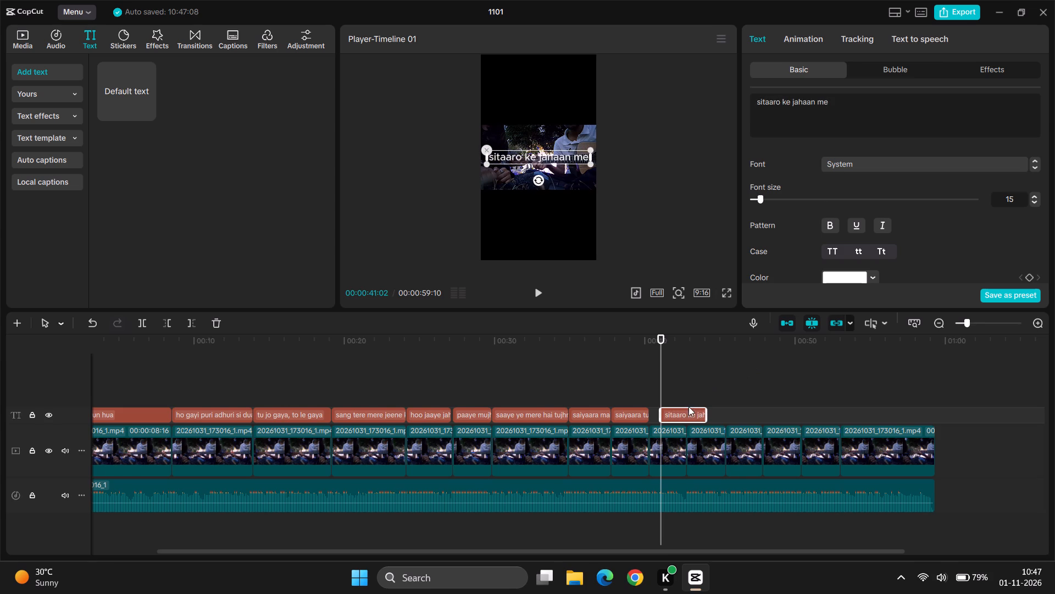
Place the tenth text directly after the ninth text on the text track.
drag(685, 413, 670, 413)
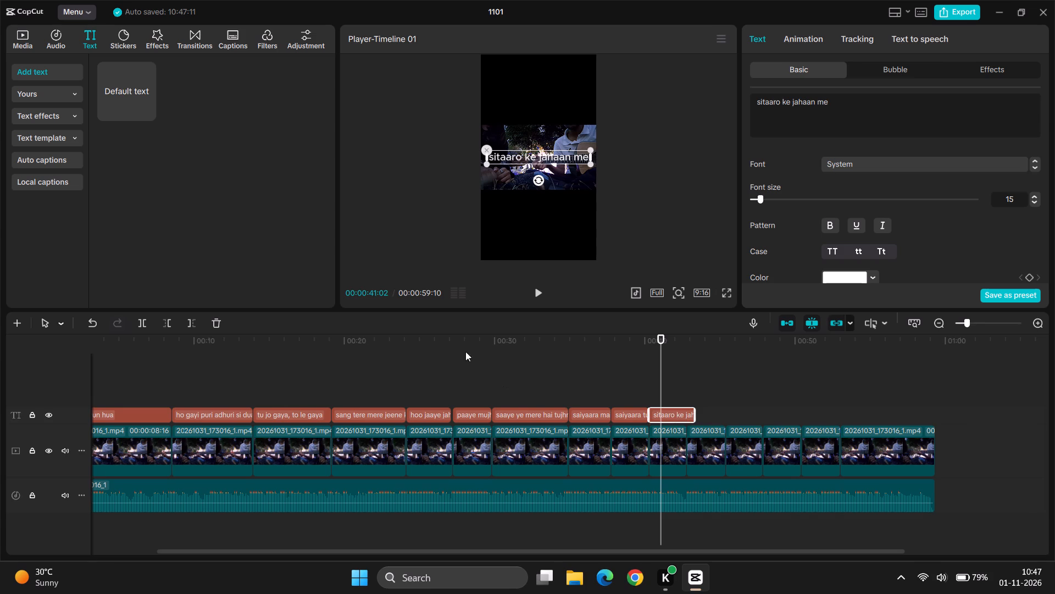
Return to the start of the timeline and play the video from 00:00:00:00 to review the lyric texts.
drag(662, 337, 79, 372)
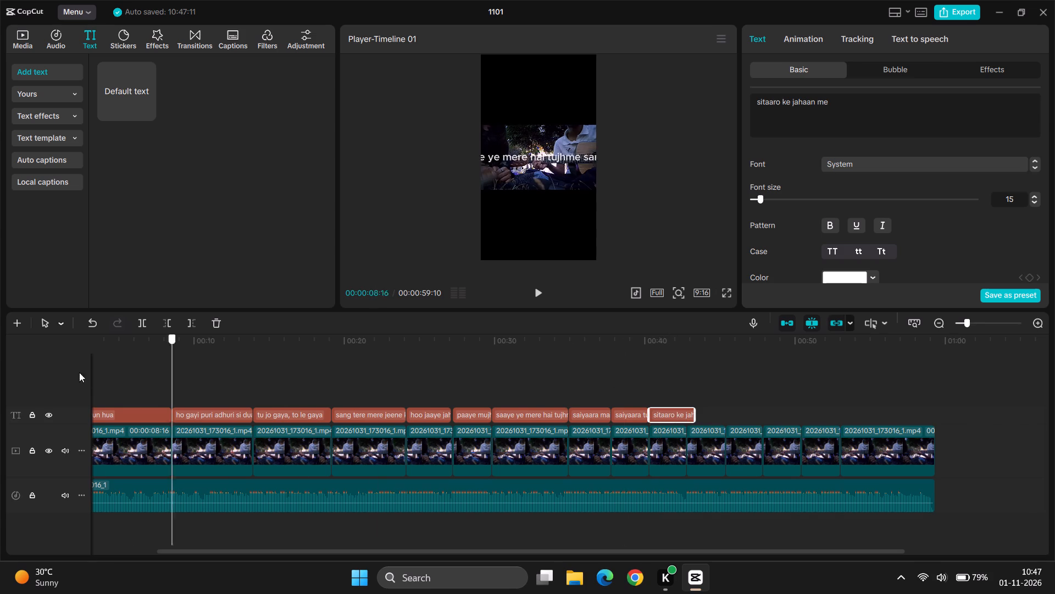
drag(79, 372, 0, 371)
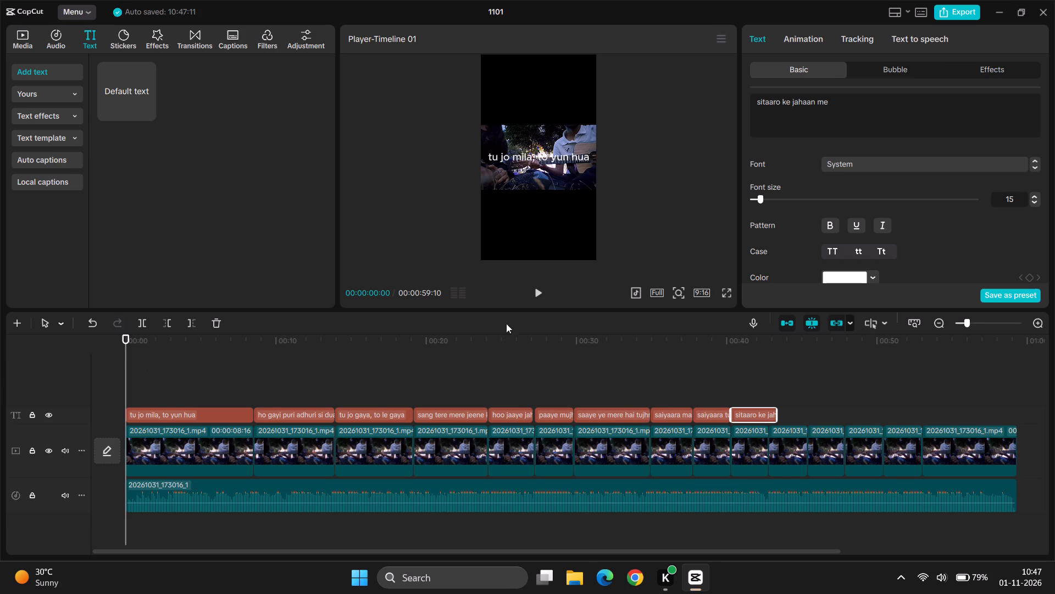
click(540, 293)
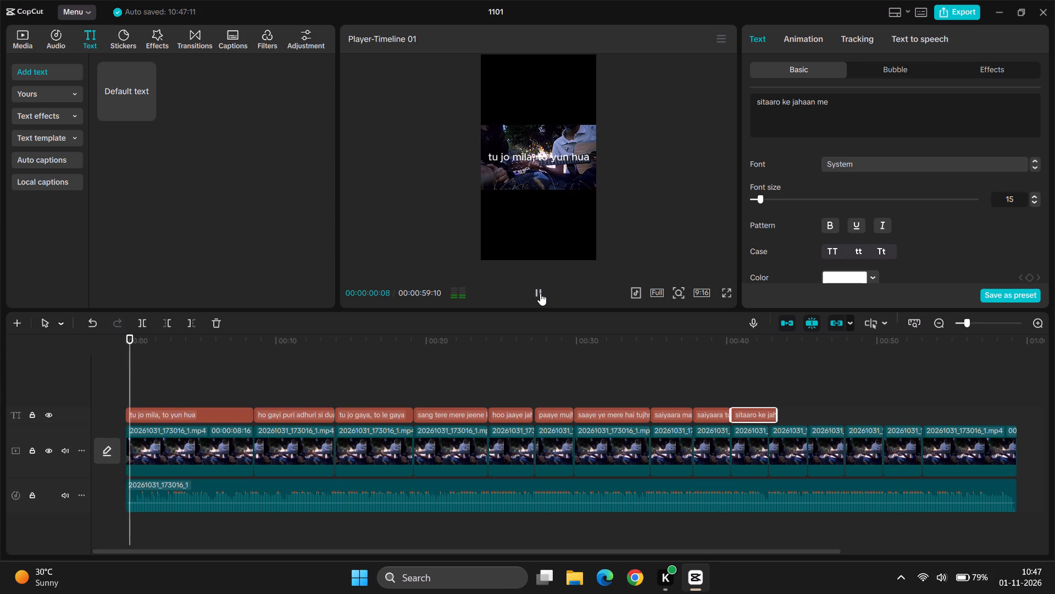
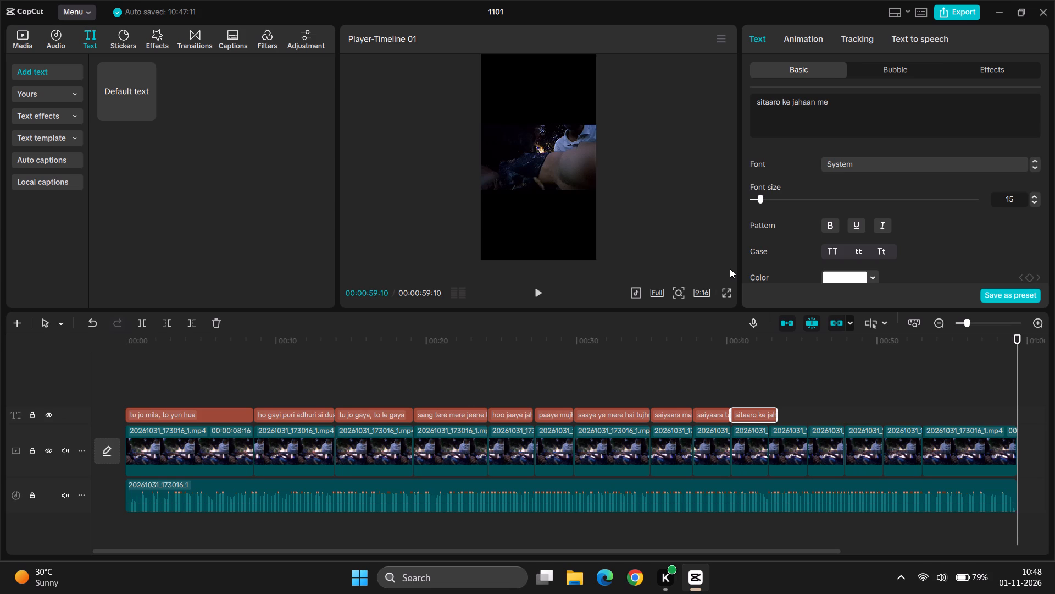
Trim the end of the tenth text, "sitaaro ke jahaan me", to the end of the tenth video segment.
click(693, 397)
key(space)
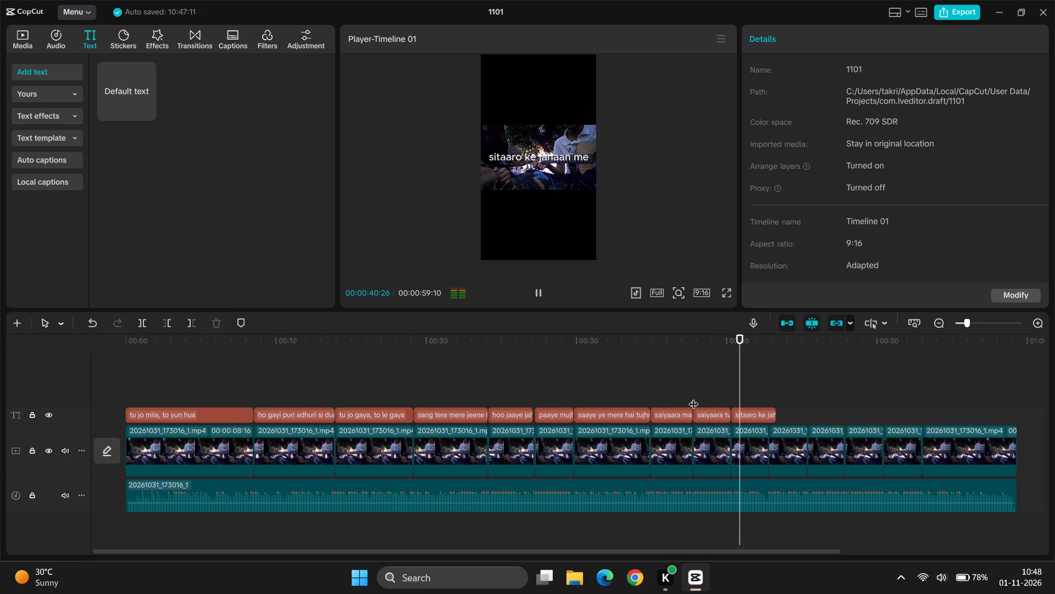
key(space)
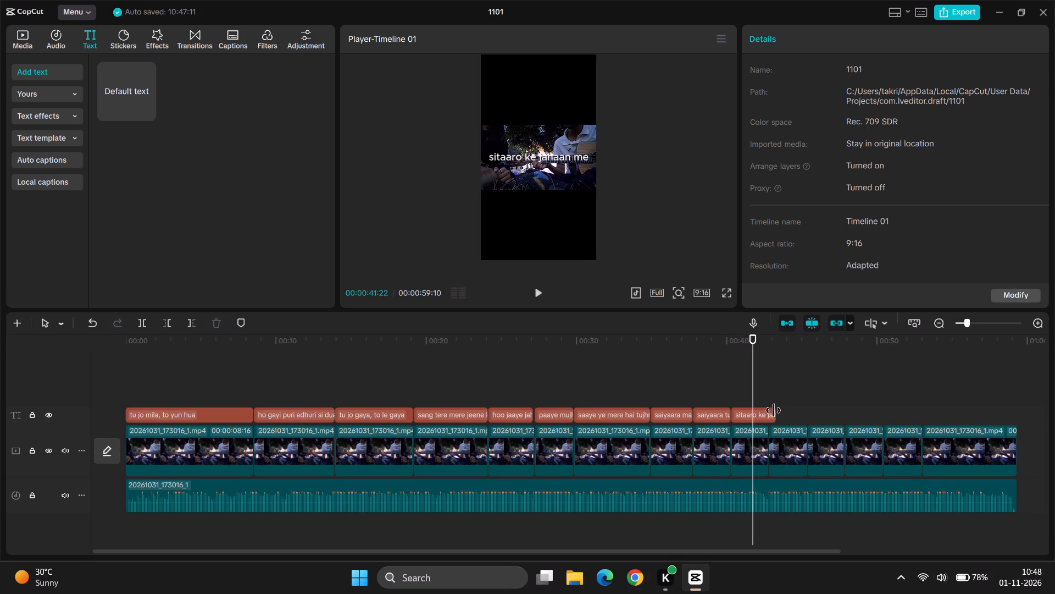
click(771, 410)
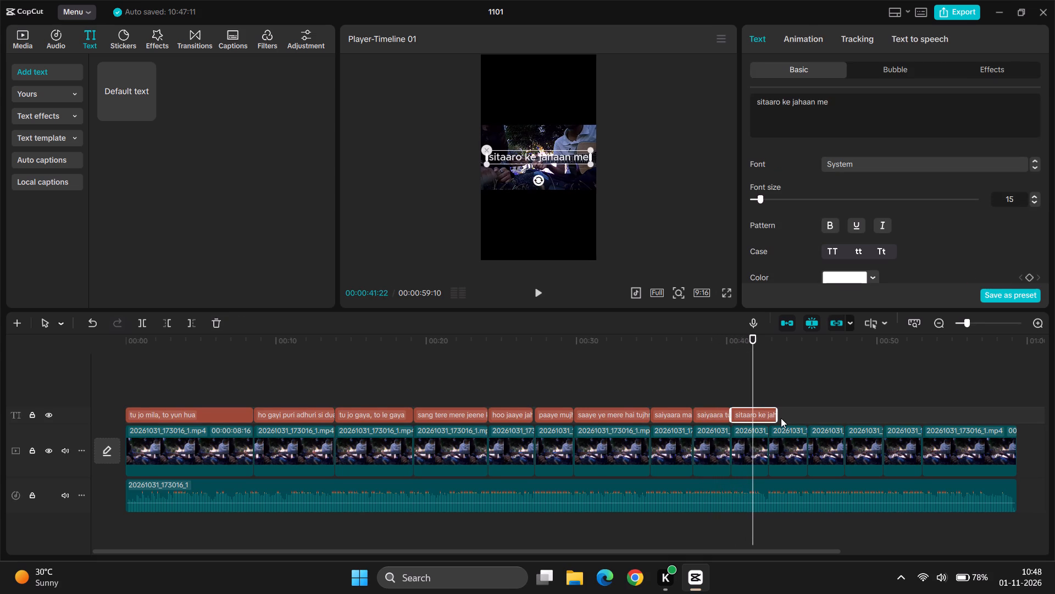
drag(779, 418, 770, 419)
Add an eleventh default text at 00:00:44:07 and set its wording to "milege ab yaara".
click(786, 350)
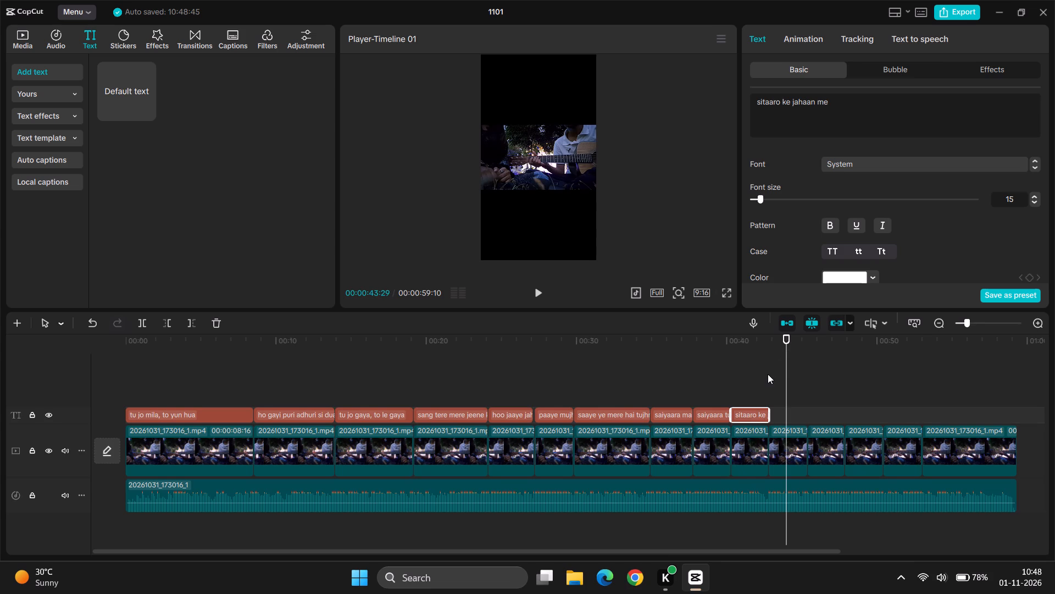
click(768, 374)
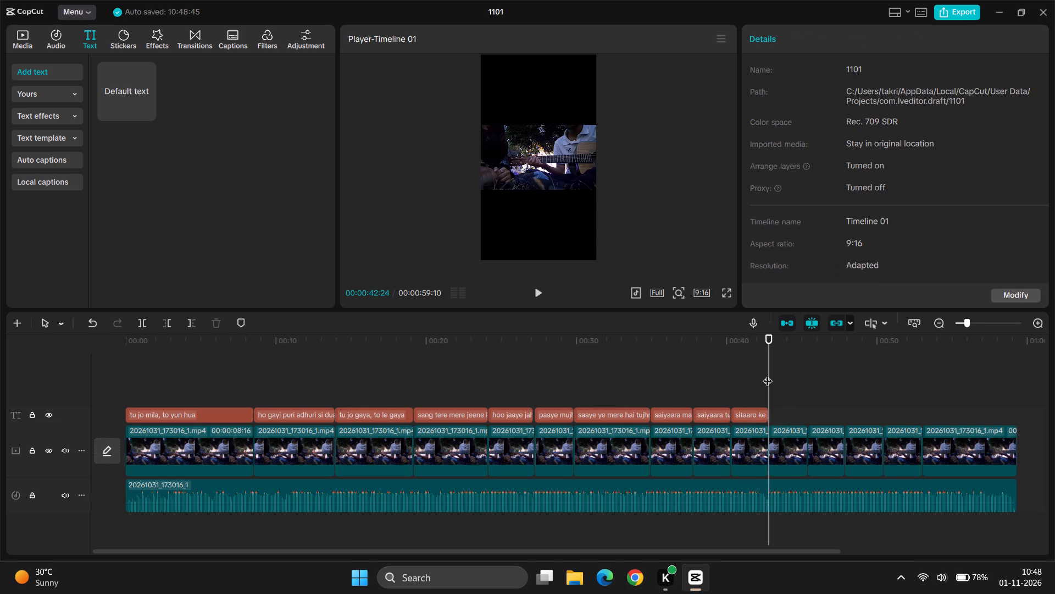
click(790, 384)
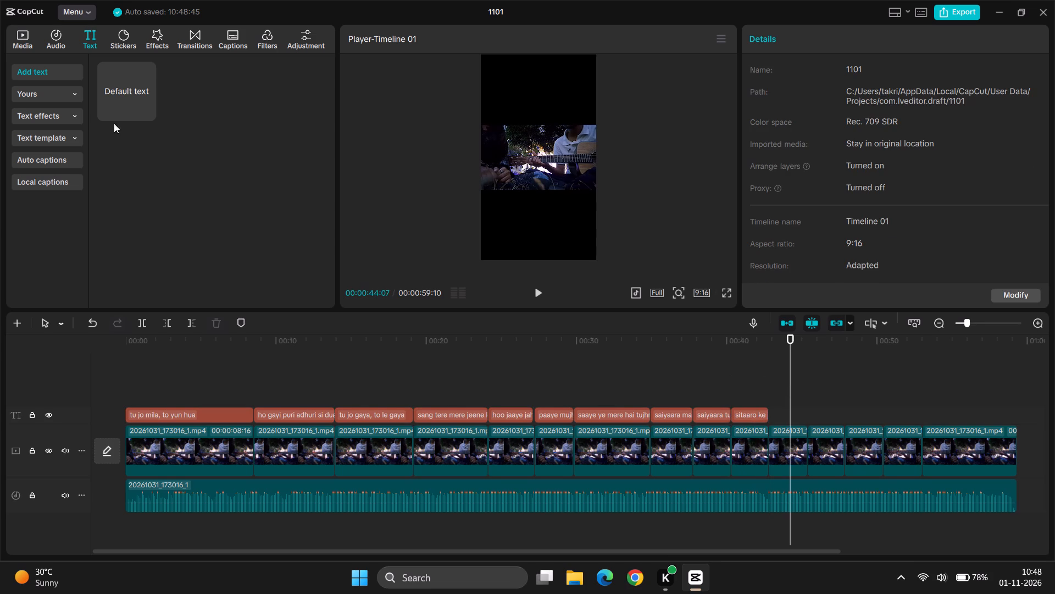
click(146, 113)
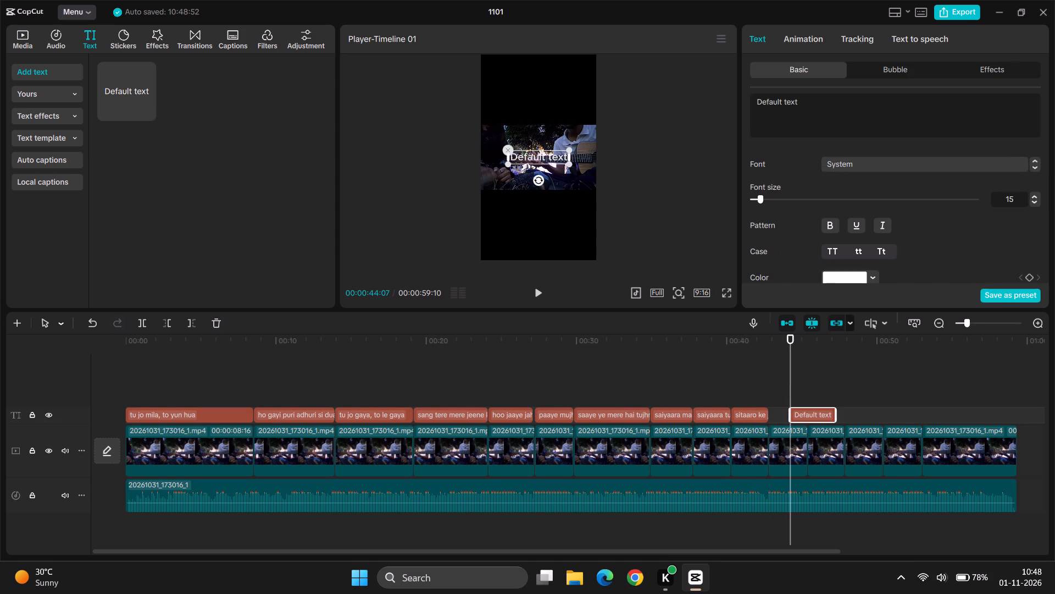
click(848, 97)
key(ctrl+a)
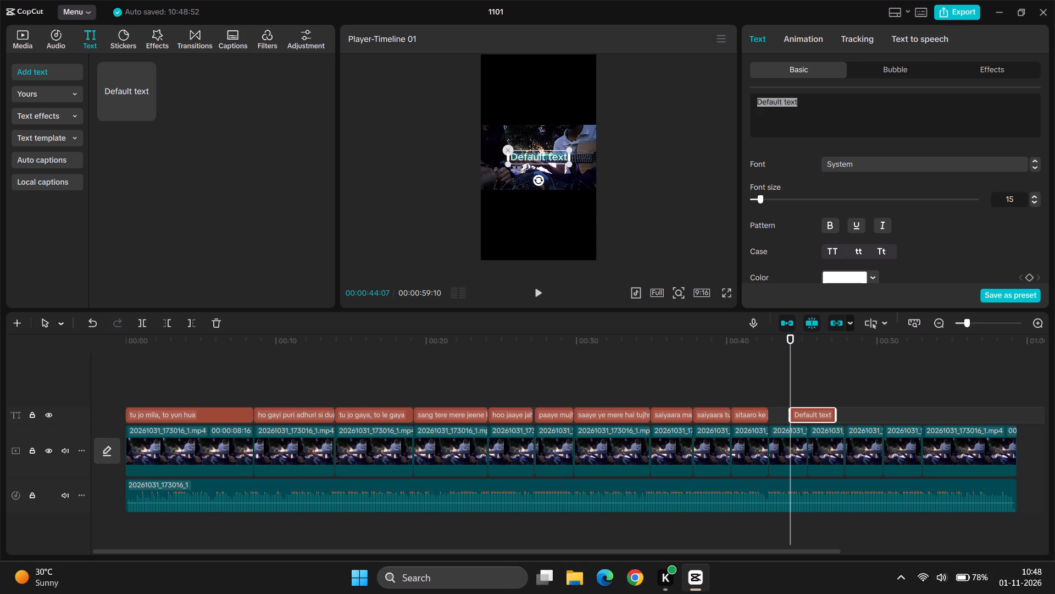
key(BackSpace)
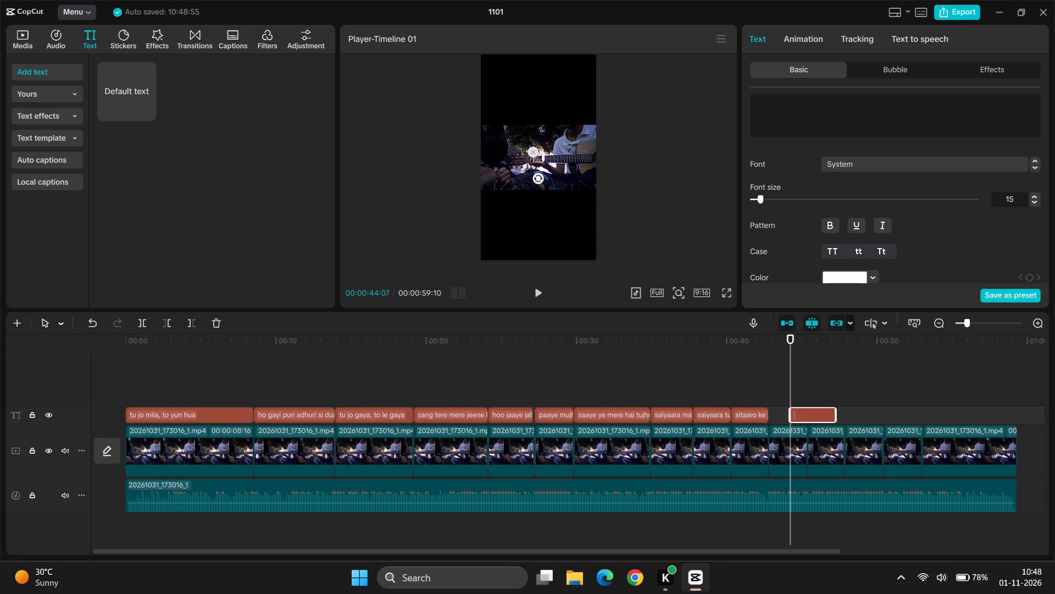
text(milege ab yaara)
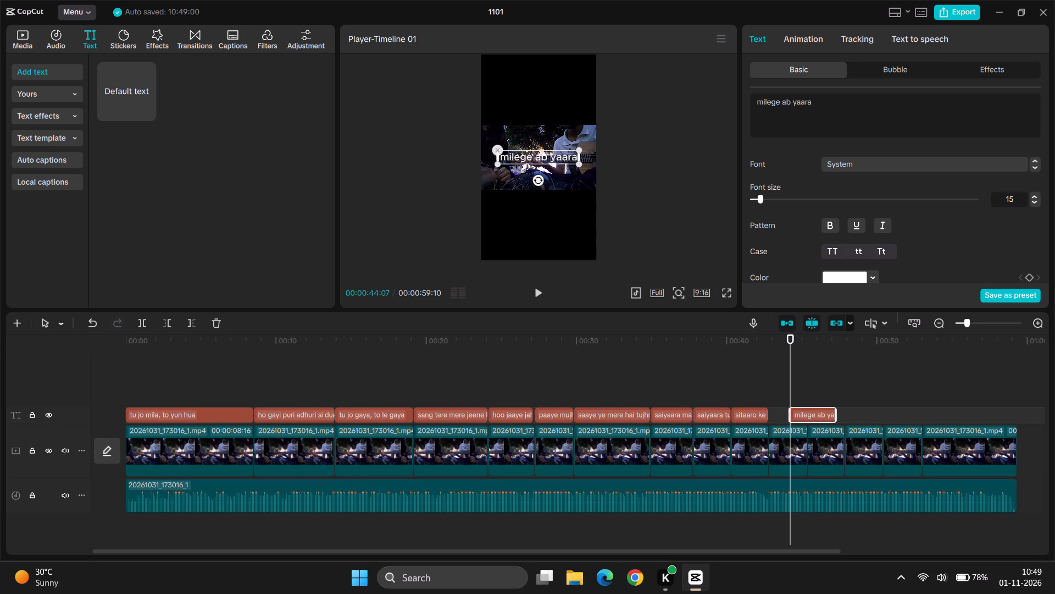
key(Return)
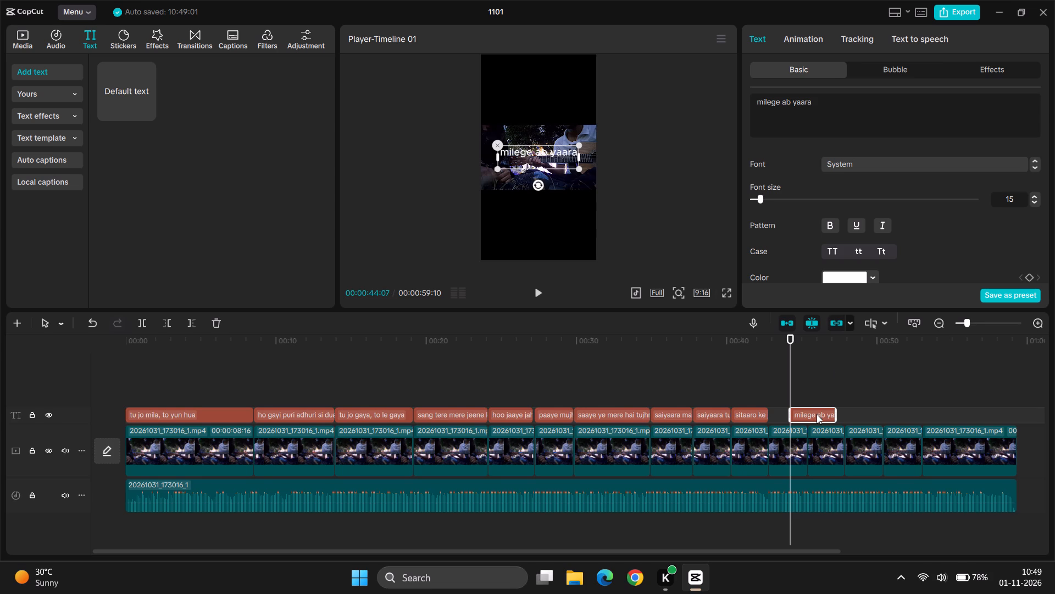
key(BackSpace)
Place the eleventh text directly after the tenth and trim its end to the end of the eleventh video segment.
click(817, 415)
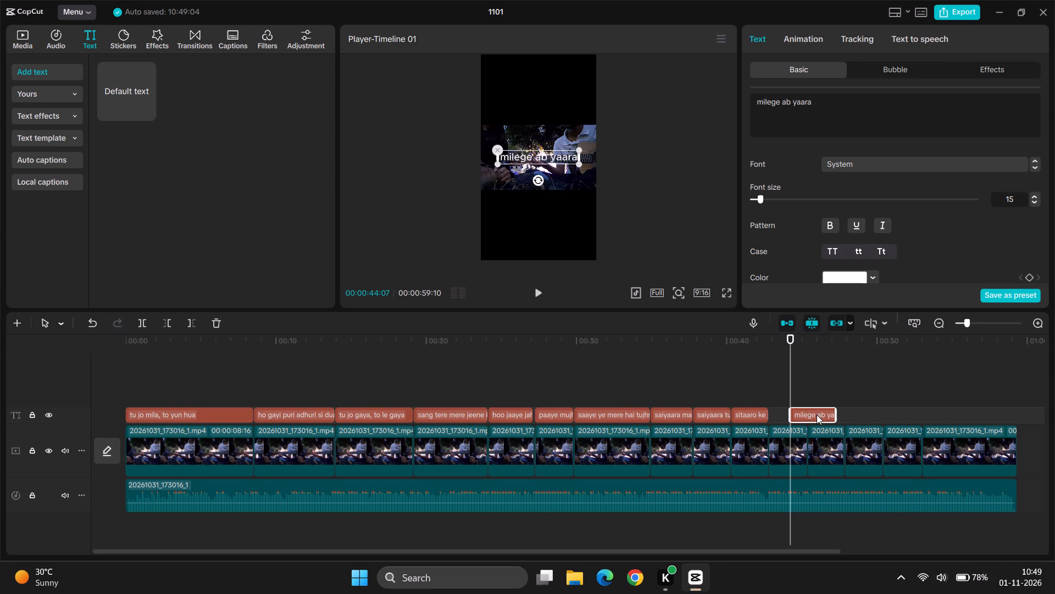
drag(817, 415, 793, 417)
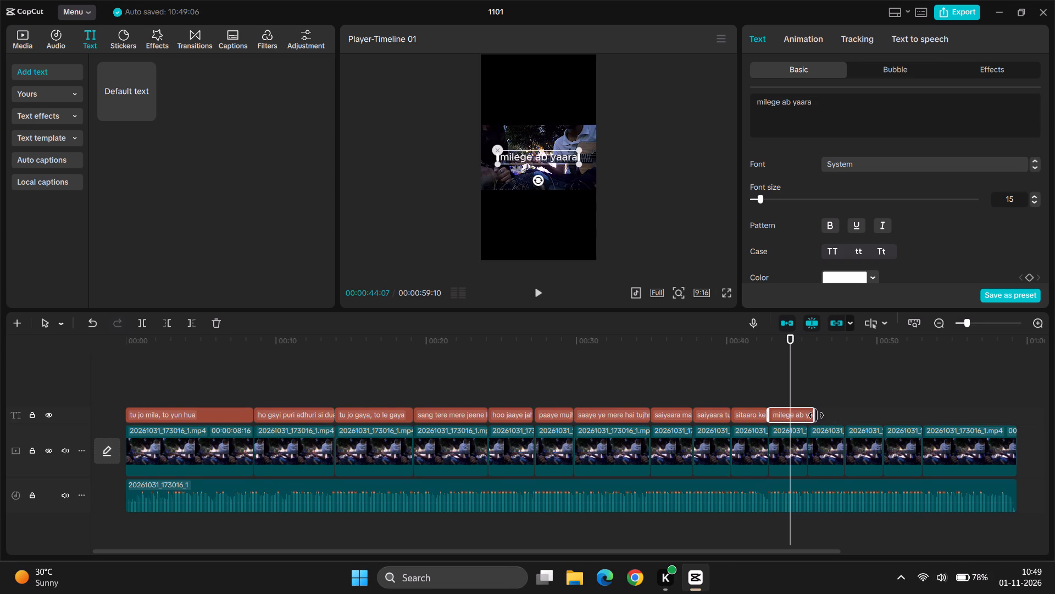
drag(813, 416, 802, 420)
Copy the eighth text, "saiyaara main saiyaara", and paste it on the text track at 00:00:45:27.
key(space)
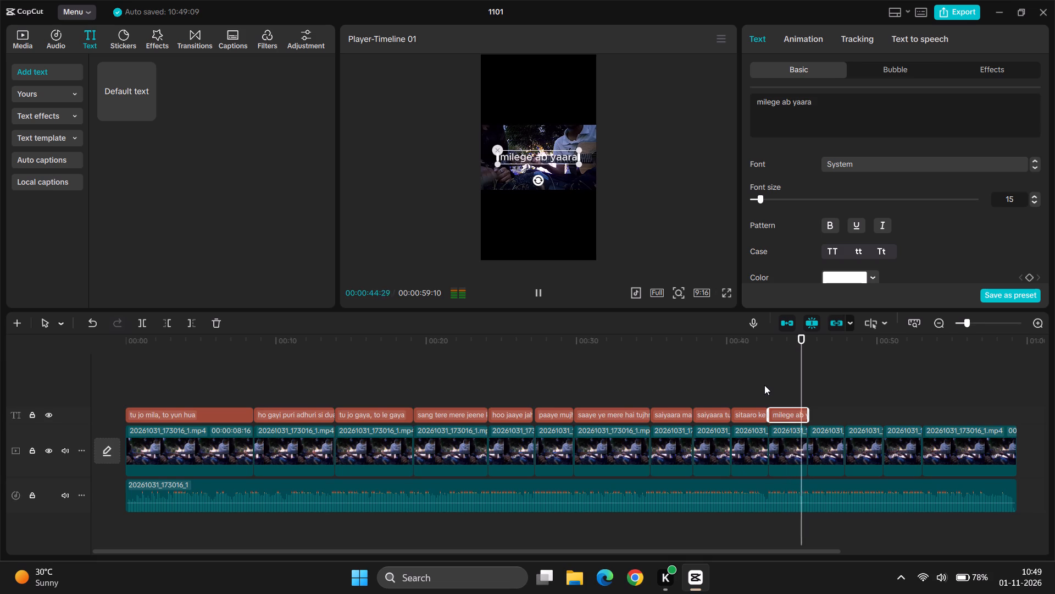
key(space)
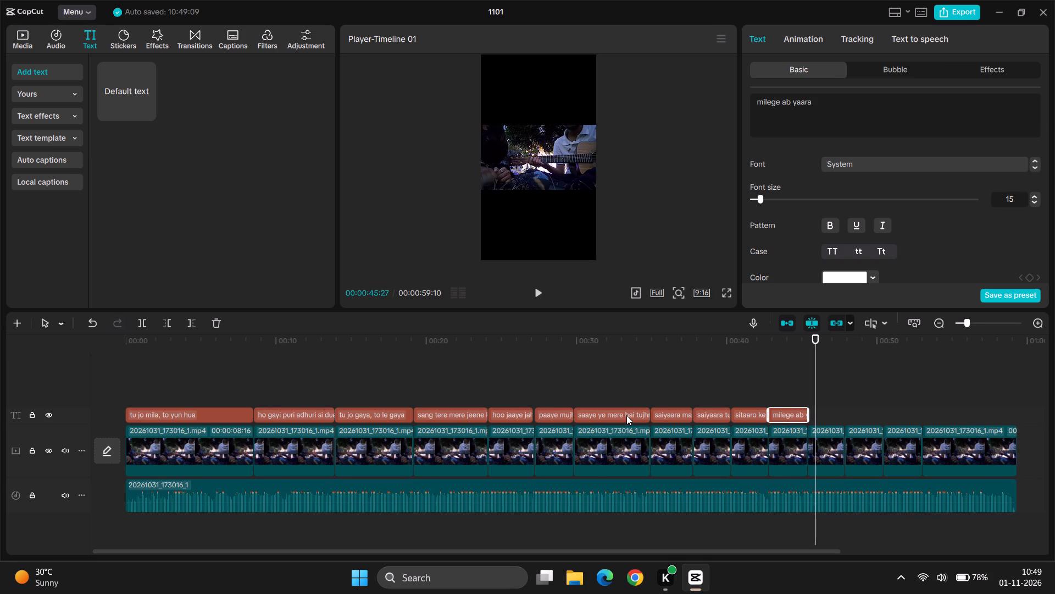
click(682, 415)
right_click(682, 415)
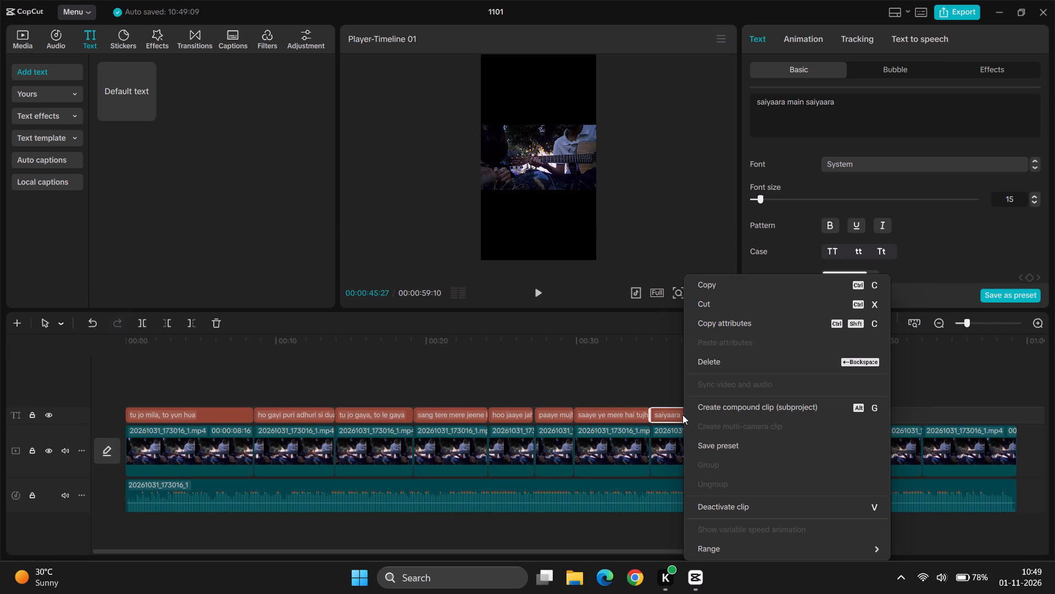
click(731, 285)
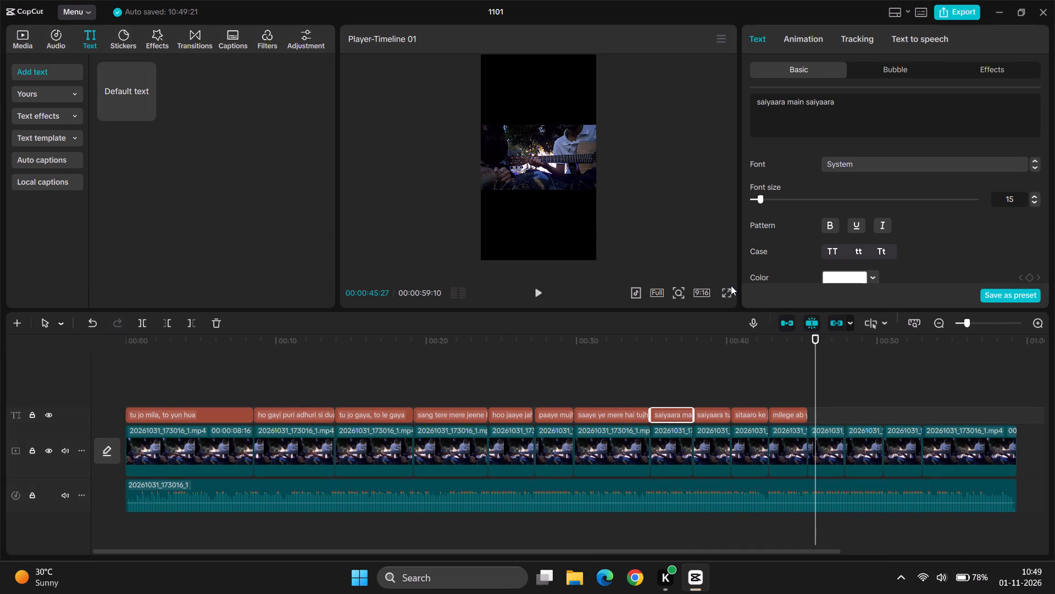
right_click(671, 409)
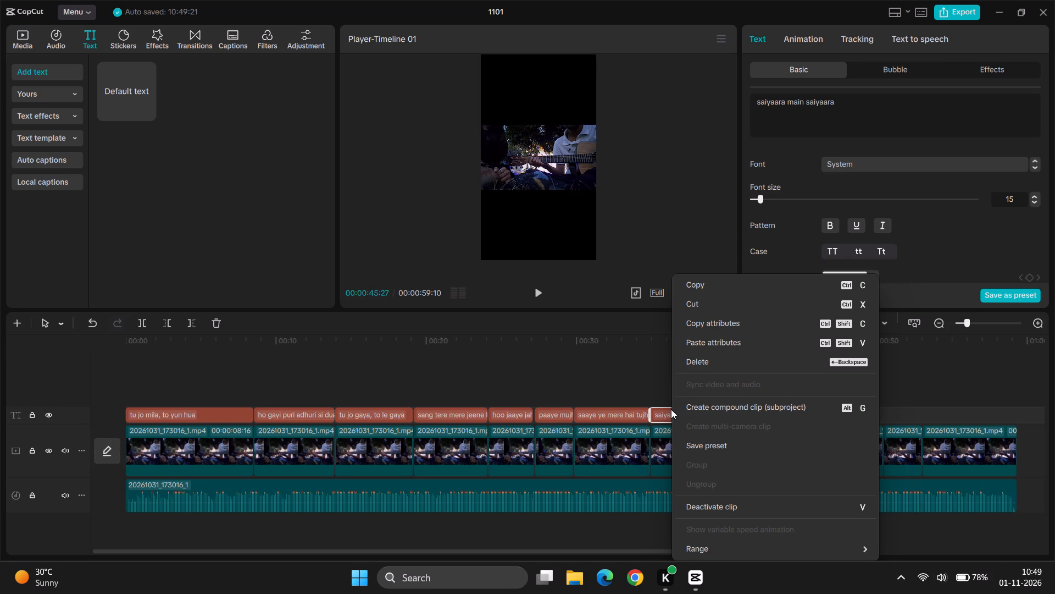
click(625, 356)
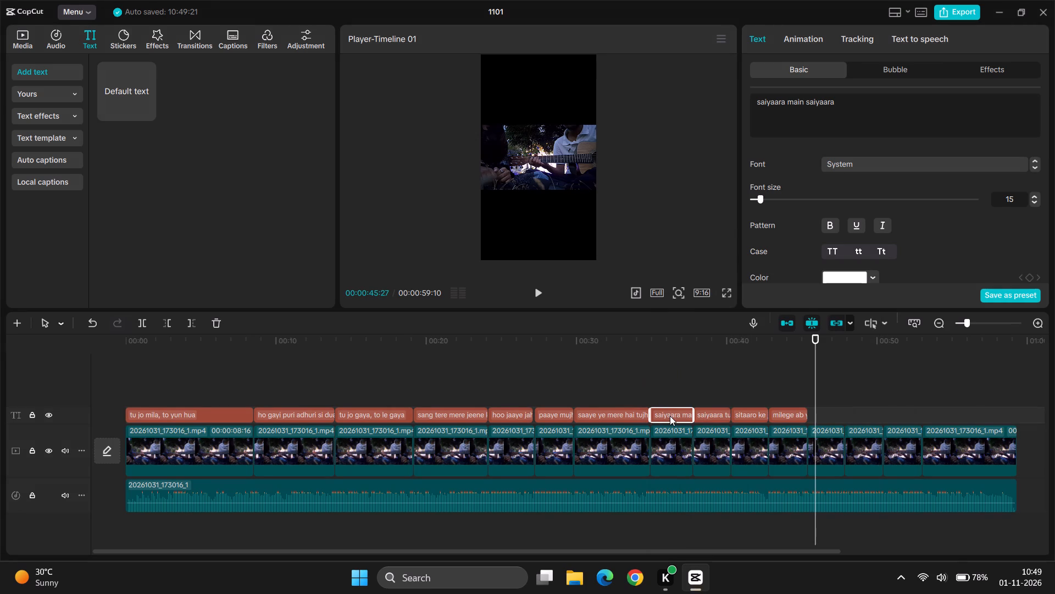
click(670, 416)
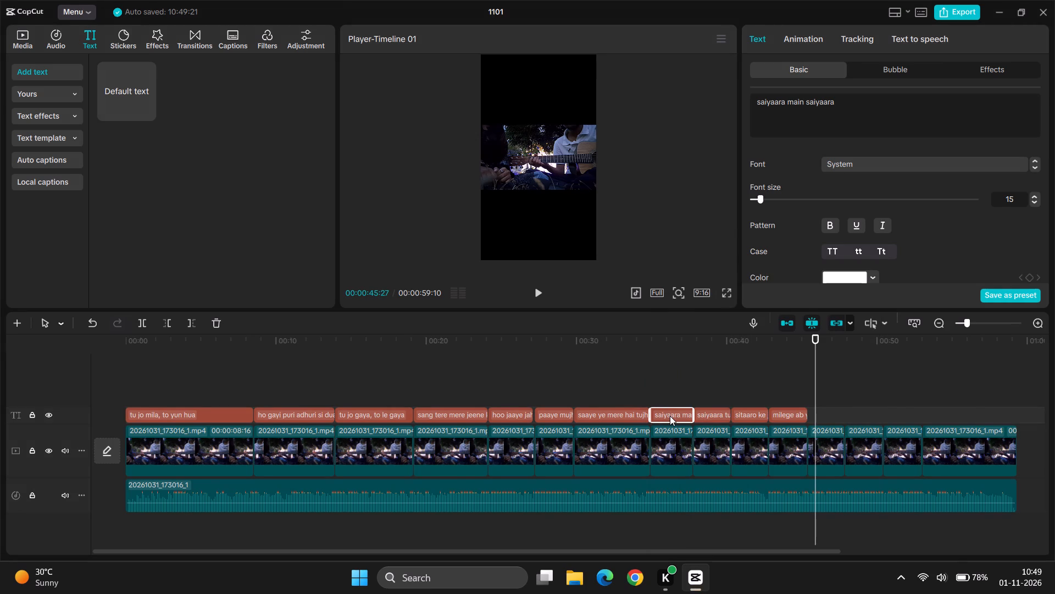
right_click(670, 416)
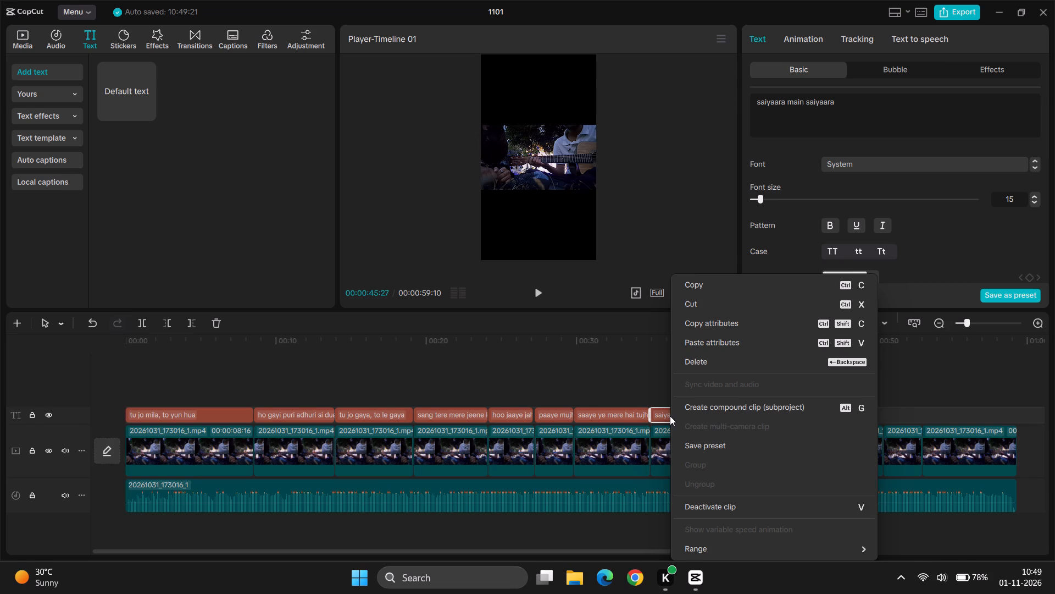
click(711, 284)
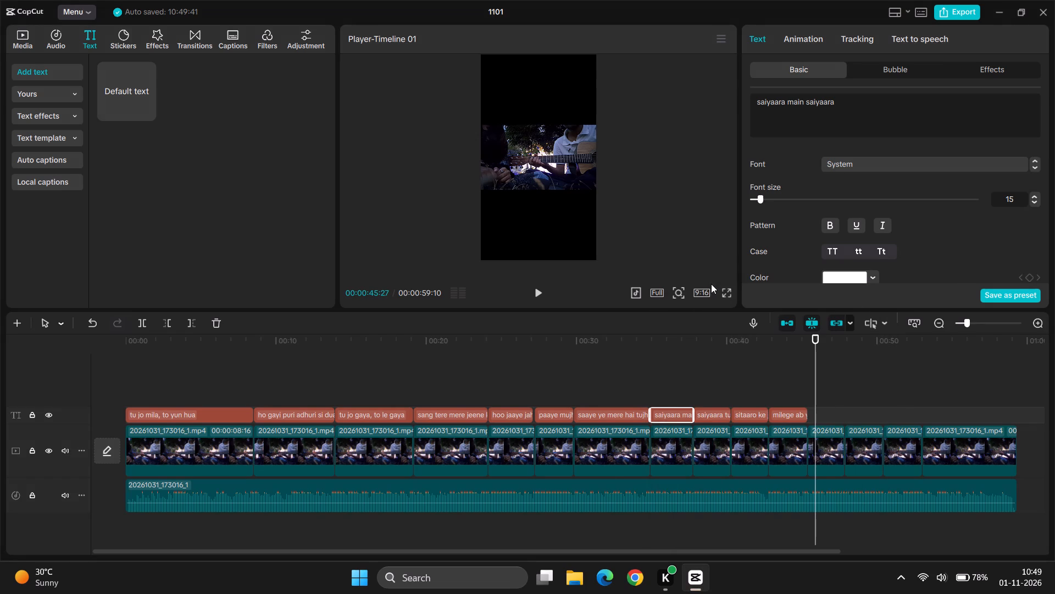
right_click(824, 409)
click(854, 484)
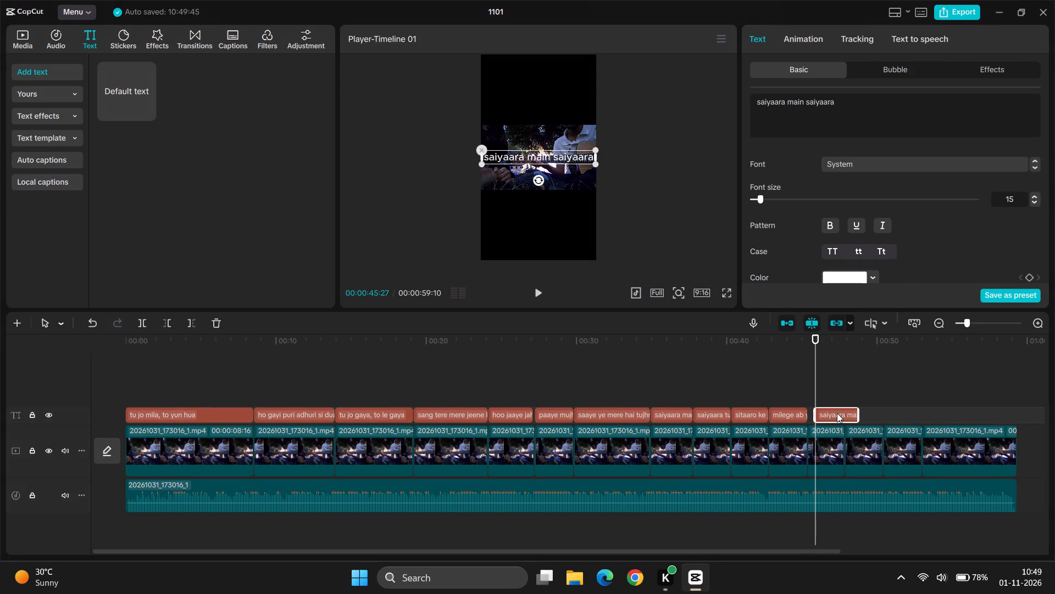
Place the pasted "saiyaara main saiyaara" text directly after the eleventh text and trim its end to the twelfth video segment's end.
drag(837, 413, 828, 414)
drag(851, 414, 843, 416)
Copy the ninth text, "saiyaara tu saiyaara", and paste it on the text track at 00:00:49:08.
right_click(718, 414)
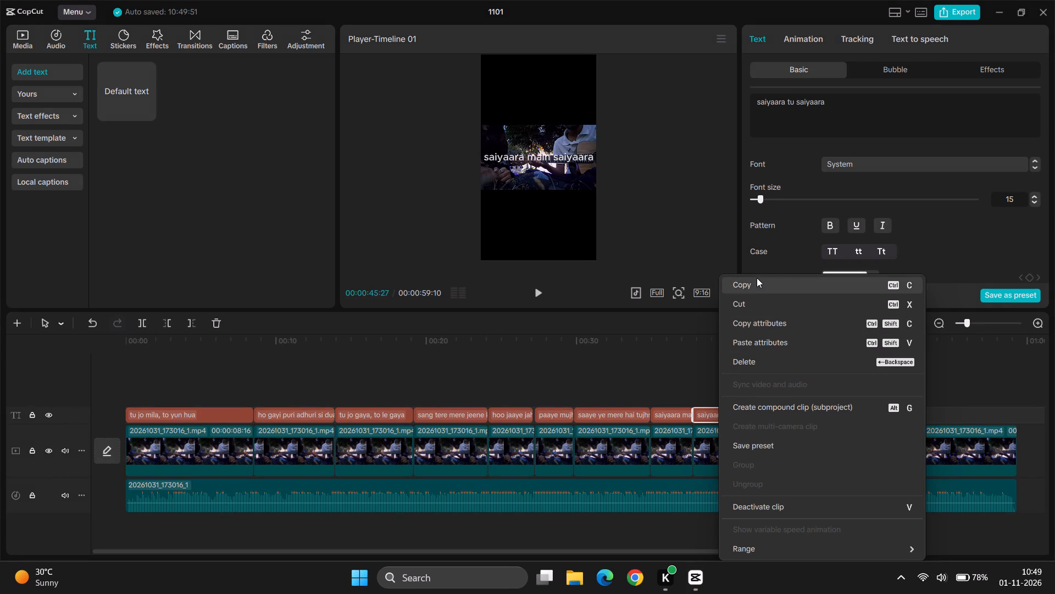
click(757, 278)
click(866, 415)
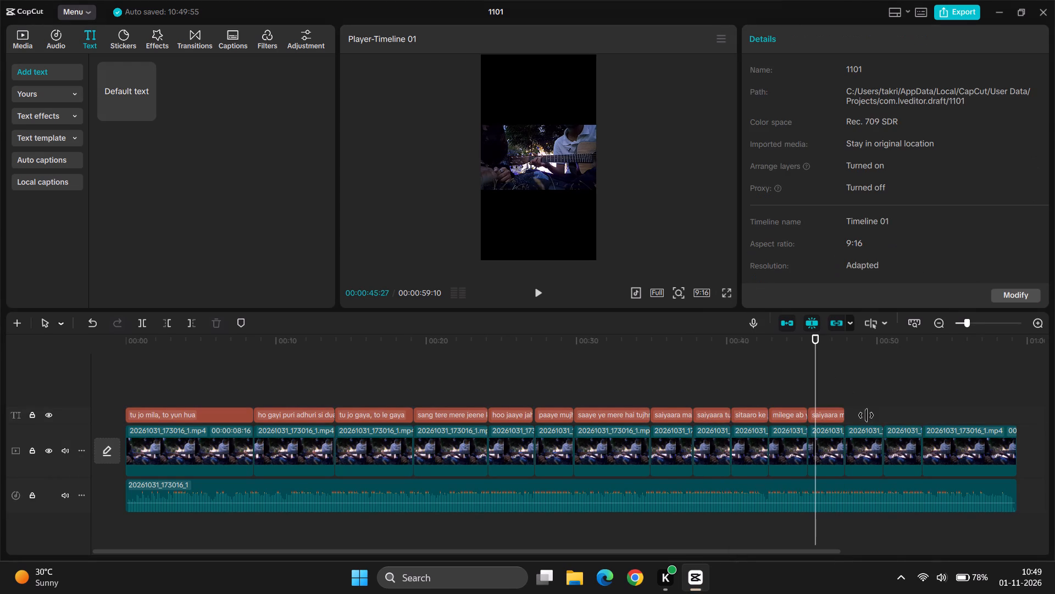
right_click(866, 415)
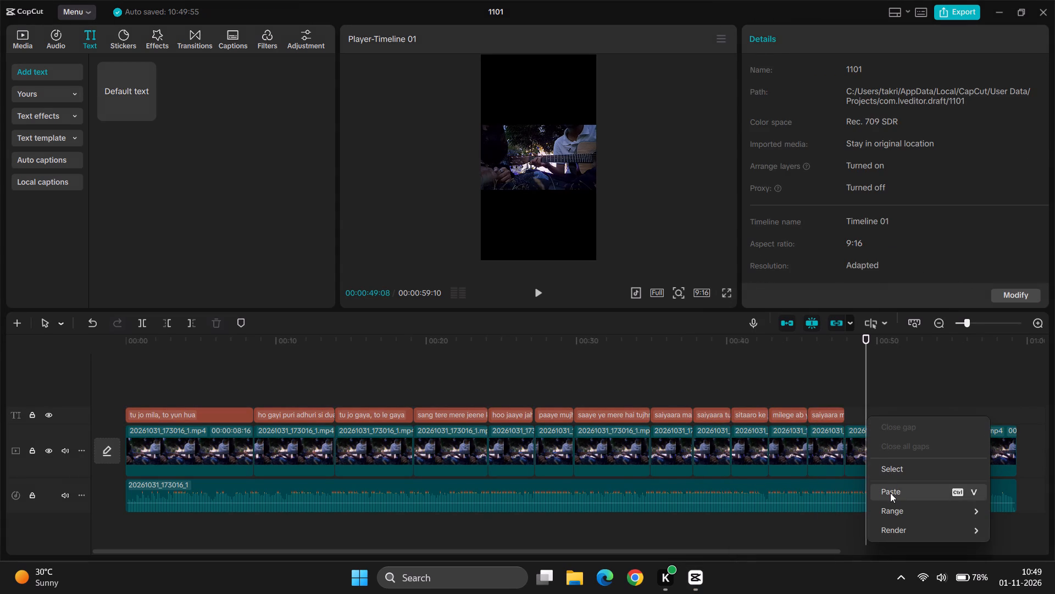
click(890, 493)
Place the pasted "saiyaara tu saiyaara" text directly after the twelfth text and align its end with the thirteenth video segment's end.
drag(885, 419, 873, 419)
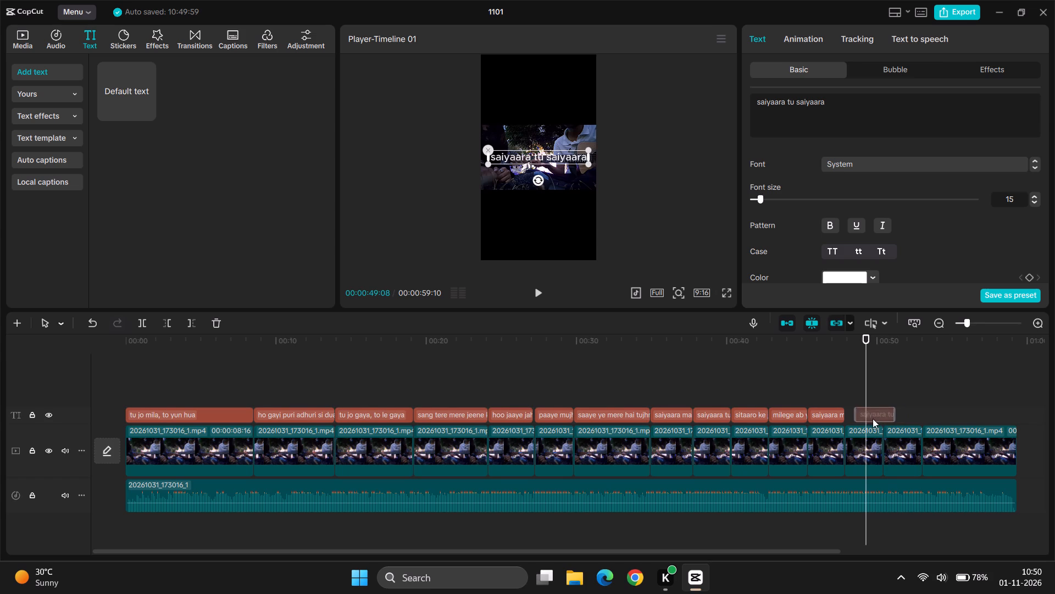
drag(873, 419, 857, 420)
drag(852, 400, 858, 419)
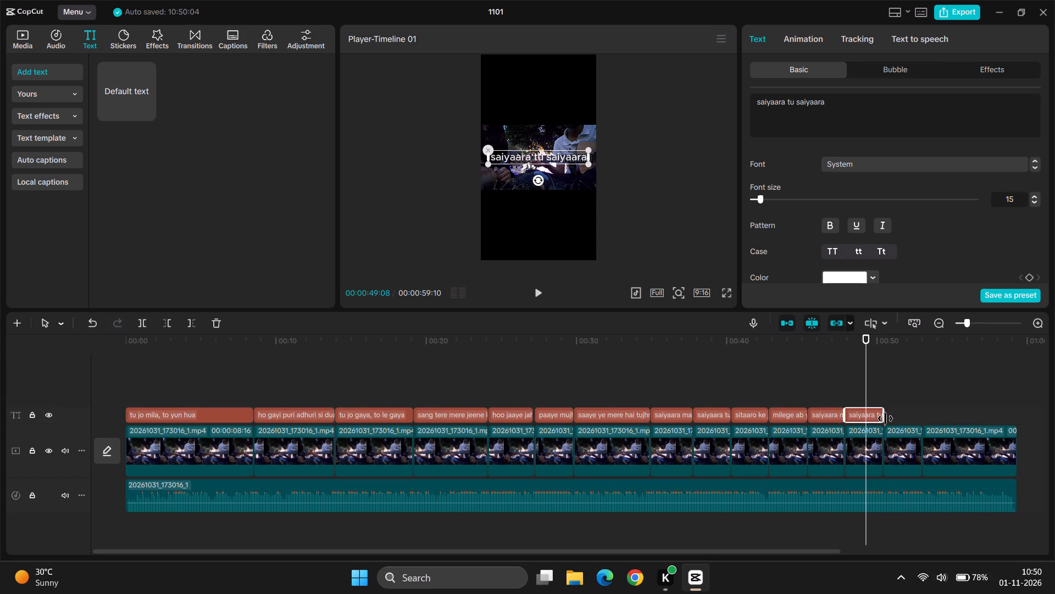
drag(885, 419, 883, 425)
Copy the tenth text, "sitaaro ke jahaan me", and place the pasted copy directly after the thirteenth text, over the fourteenth video segment.
right_click(747, 415)
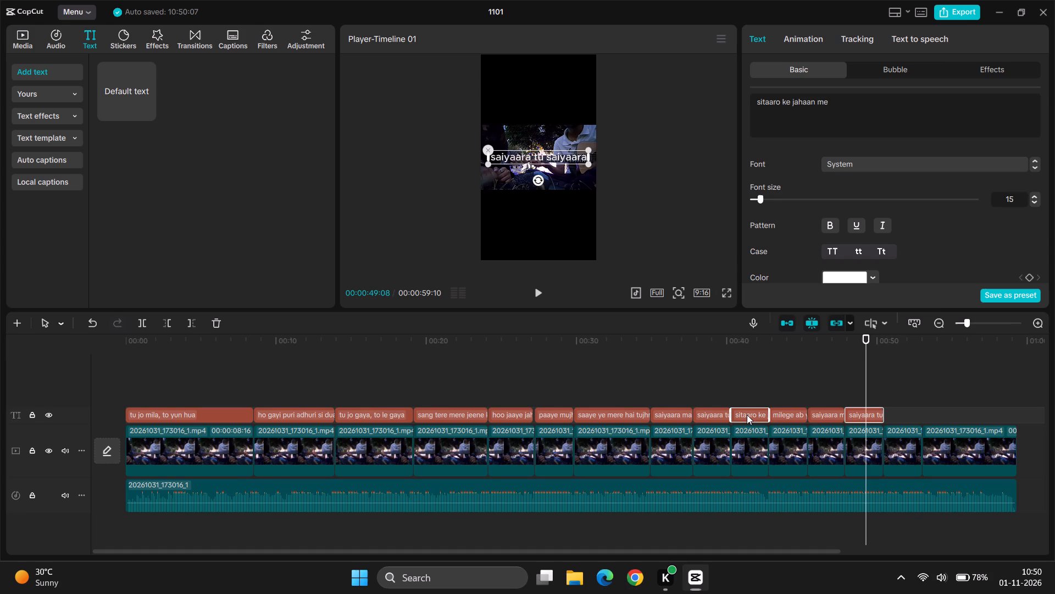
click(795, 285)
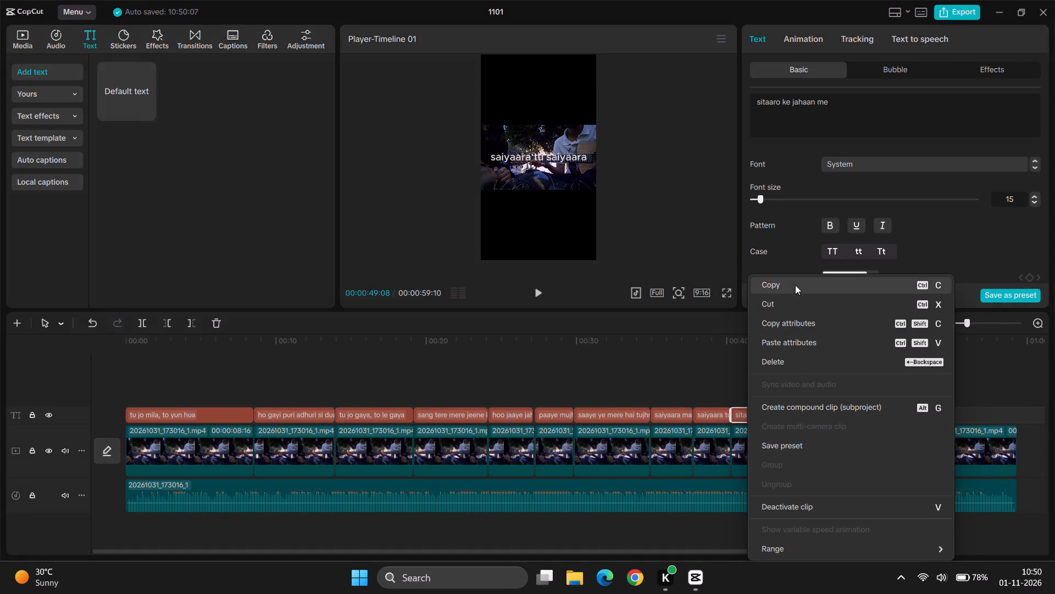
click(906, 417)
right_click(906, 417)
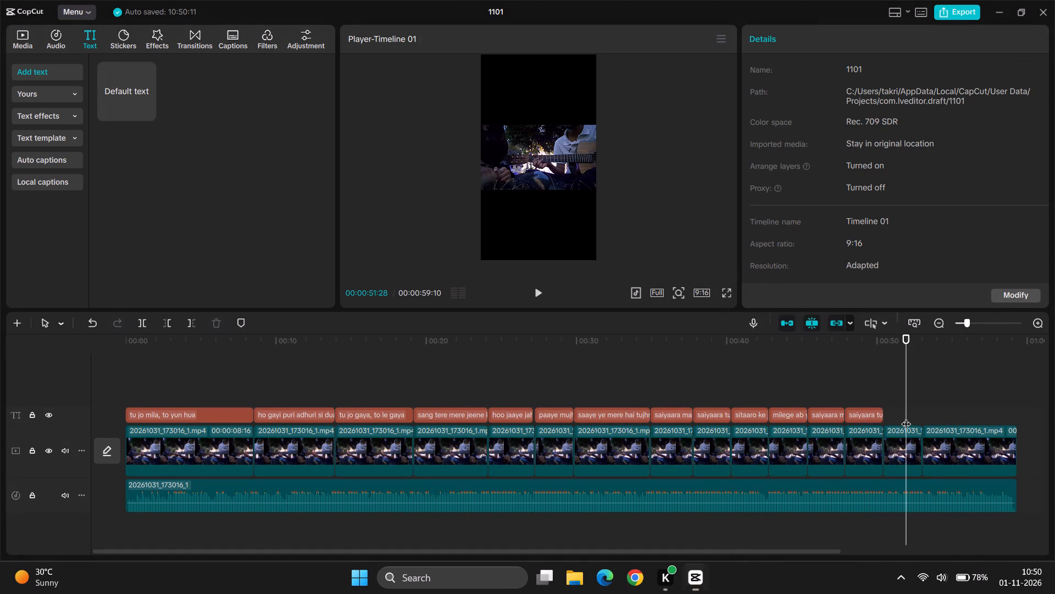
click(936, 495)
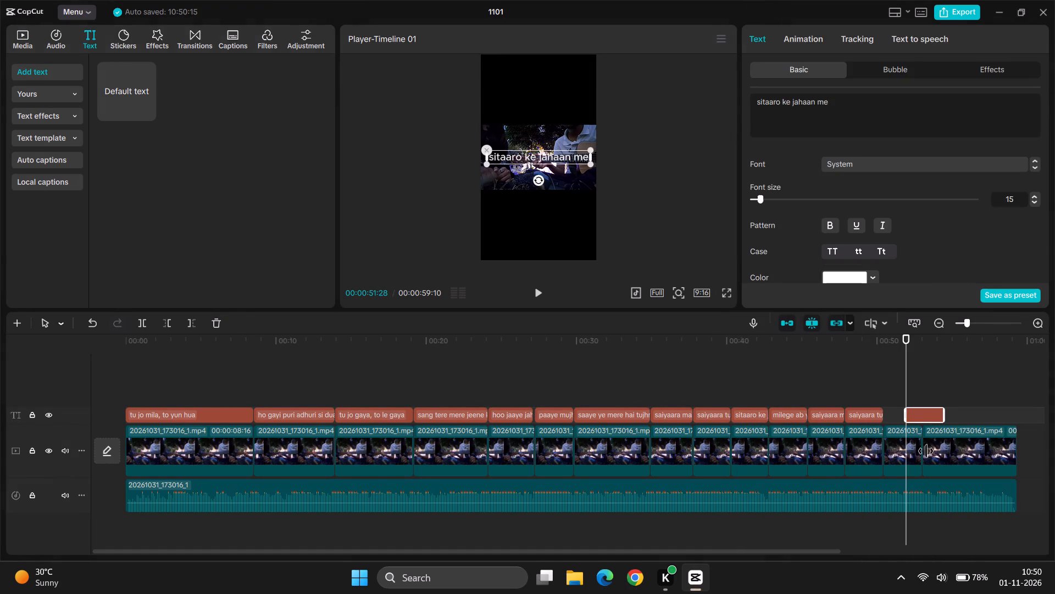
drag(923, 413, 898, 414)
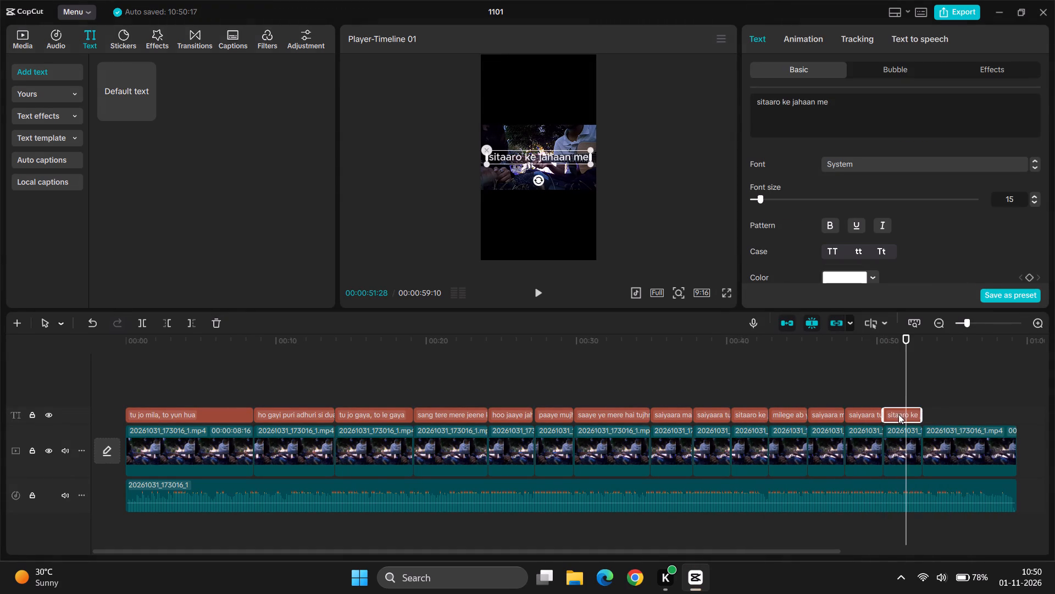
click(922, 416)
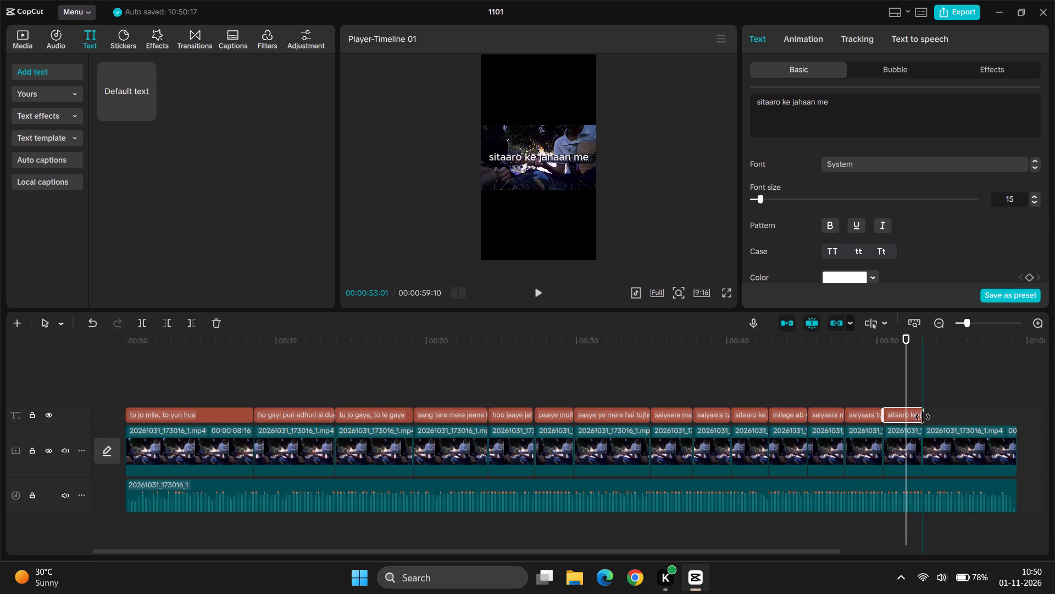
Copy the eleventh text, "milege ab yaara", and place the pasted copy on the original text track directly after the fourteenth text.
right_click(783, 413)
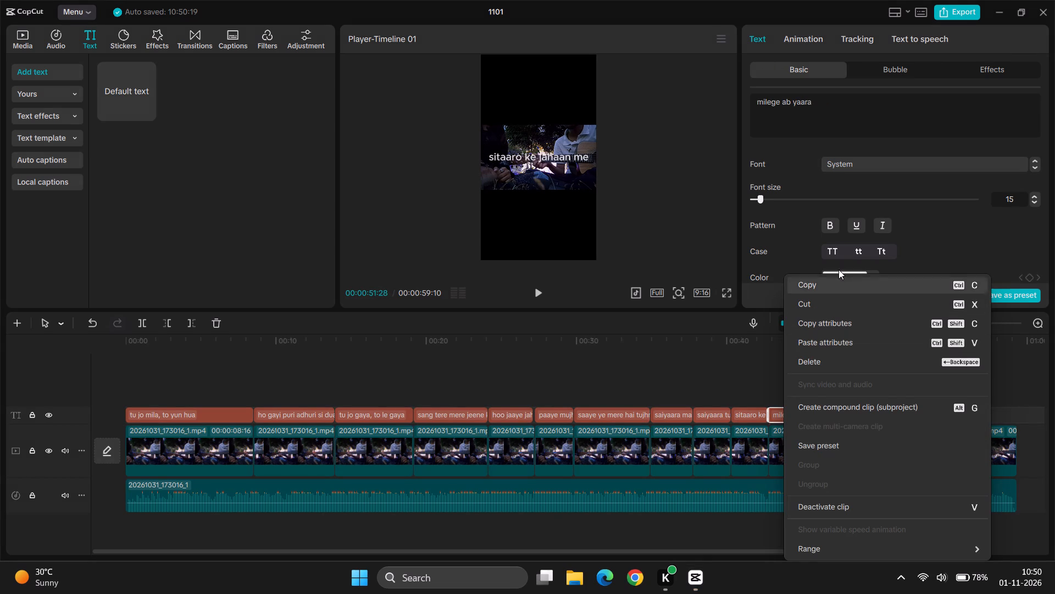
click(820, 285)
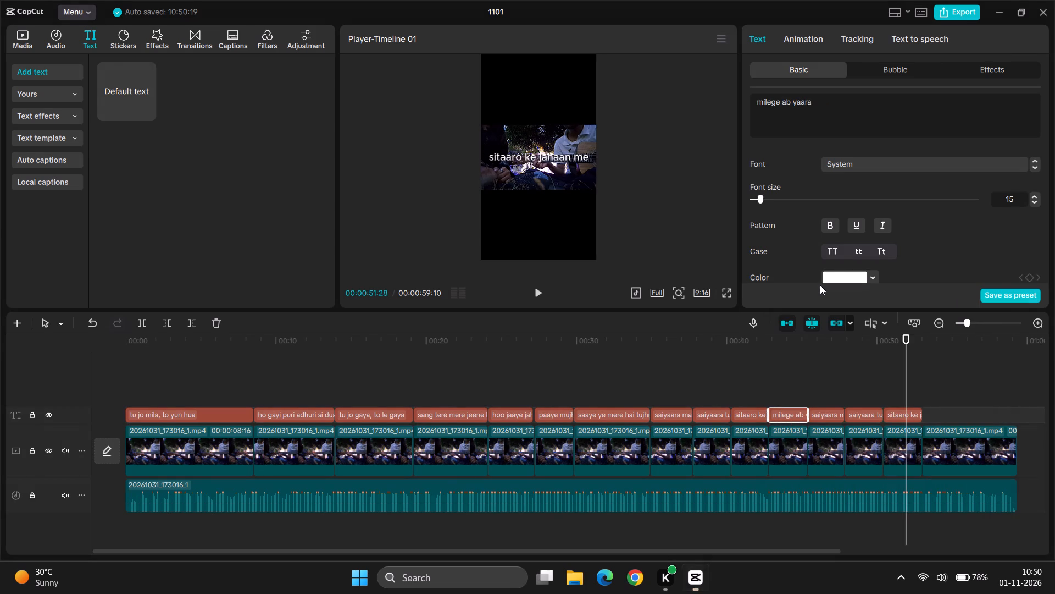
right_click(952, 410)
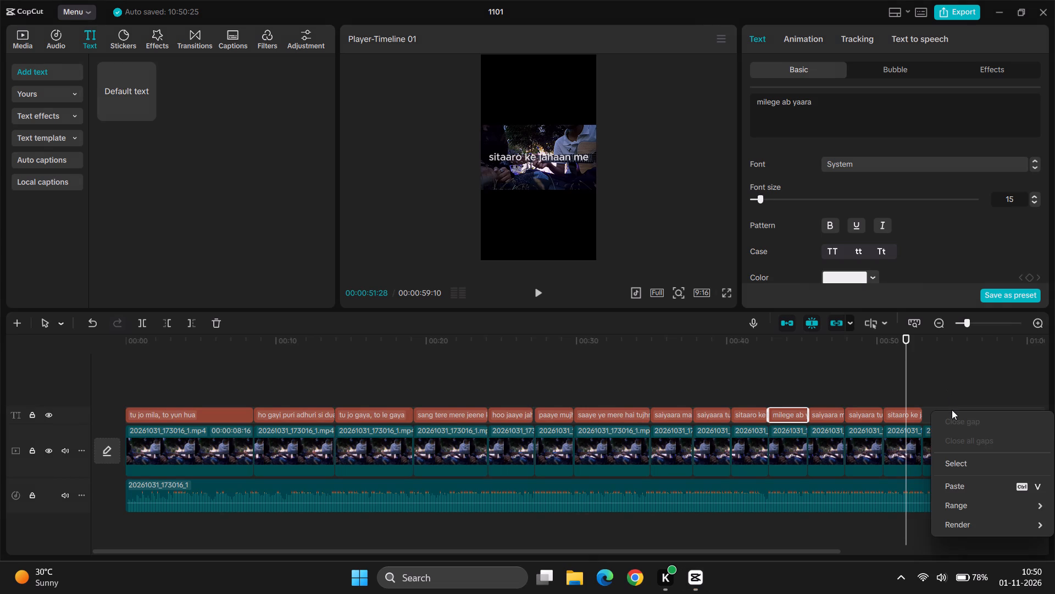
click(959, 493)
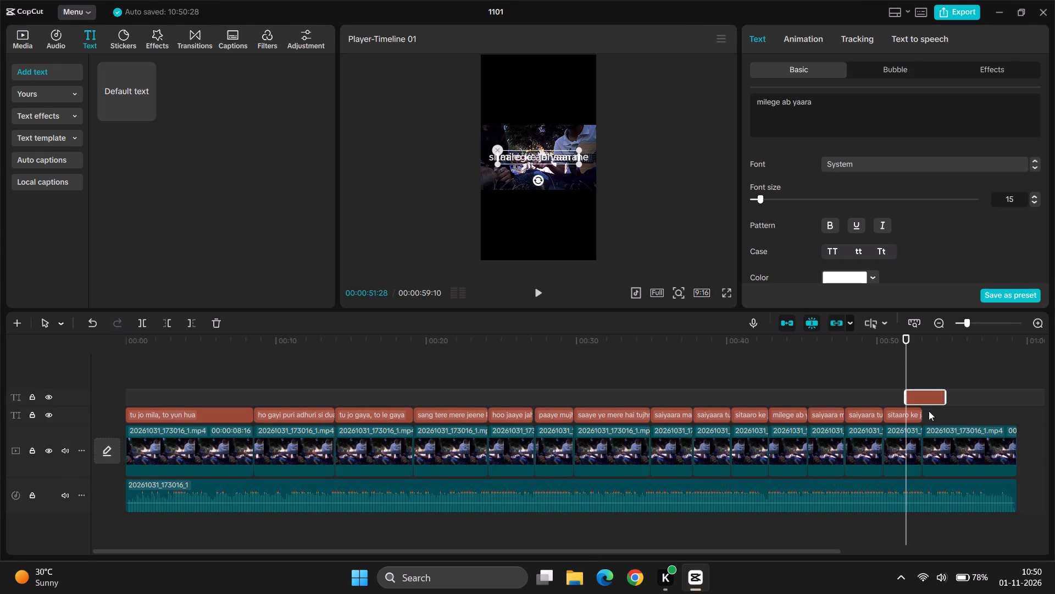
drag(924, 399, 941, 421)
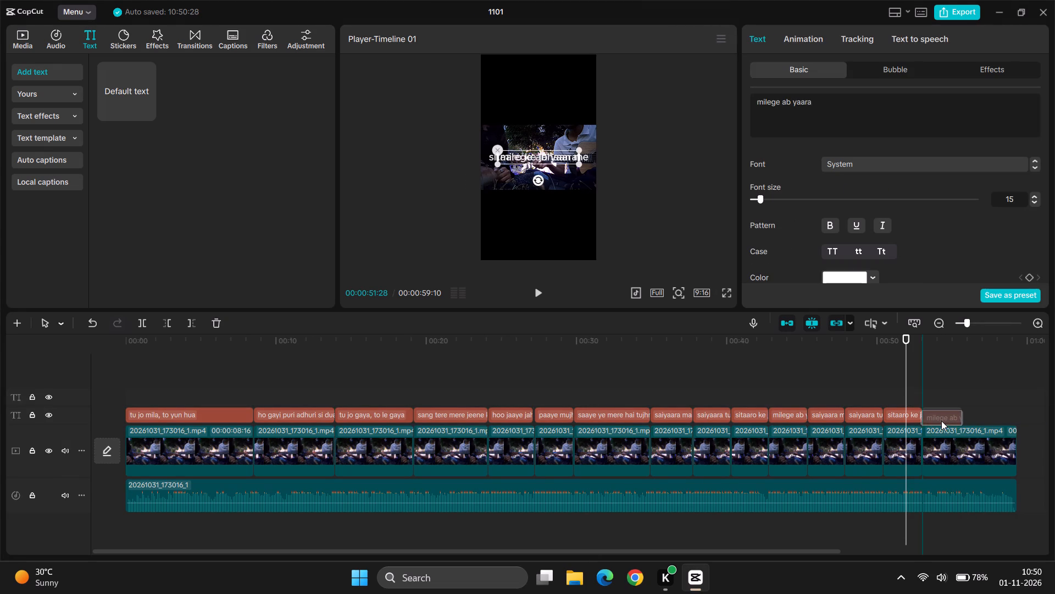
drag(941, 421, 940, 421)
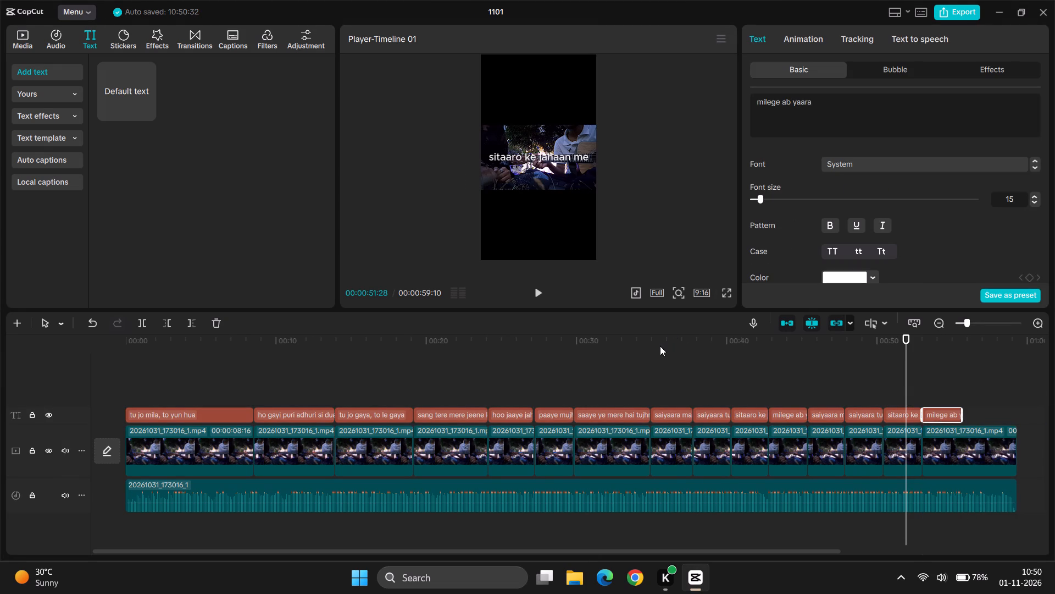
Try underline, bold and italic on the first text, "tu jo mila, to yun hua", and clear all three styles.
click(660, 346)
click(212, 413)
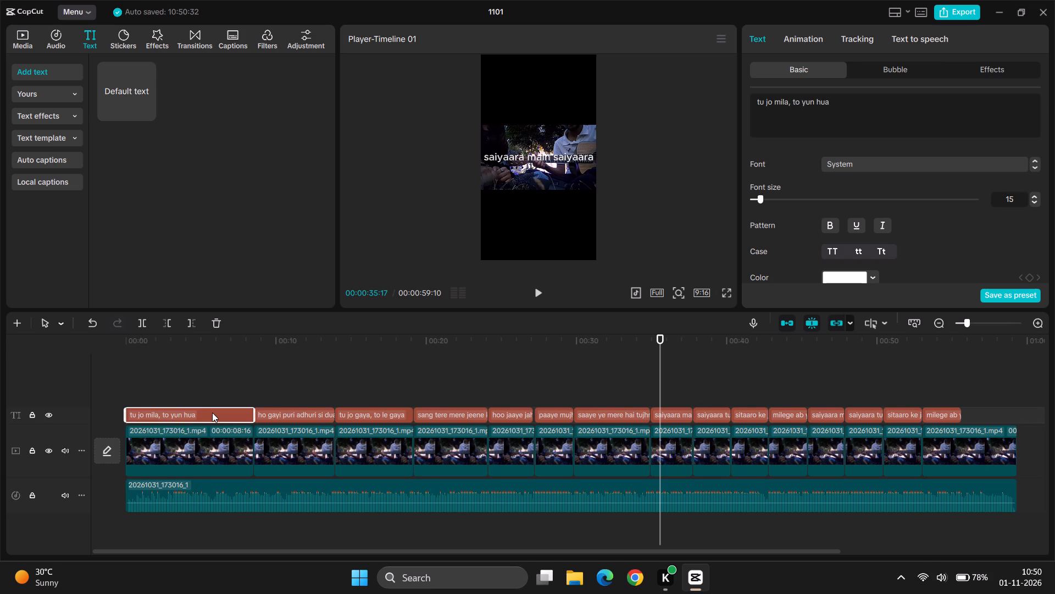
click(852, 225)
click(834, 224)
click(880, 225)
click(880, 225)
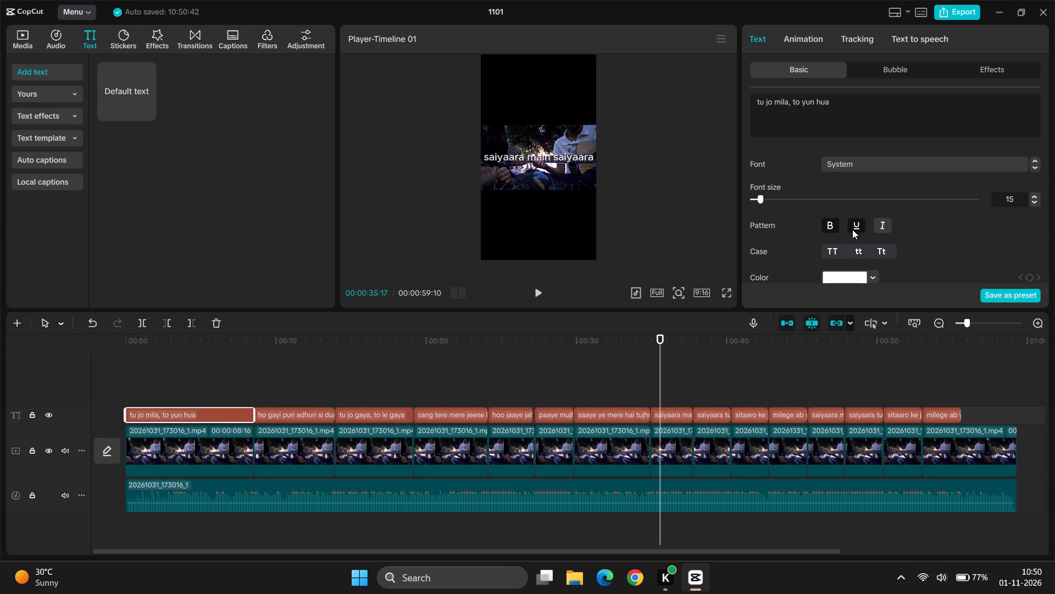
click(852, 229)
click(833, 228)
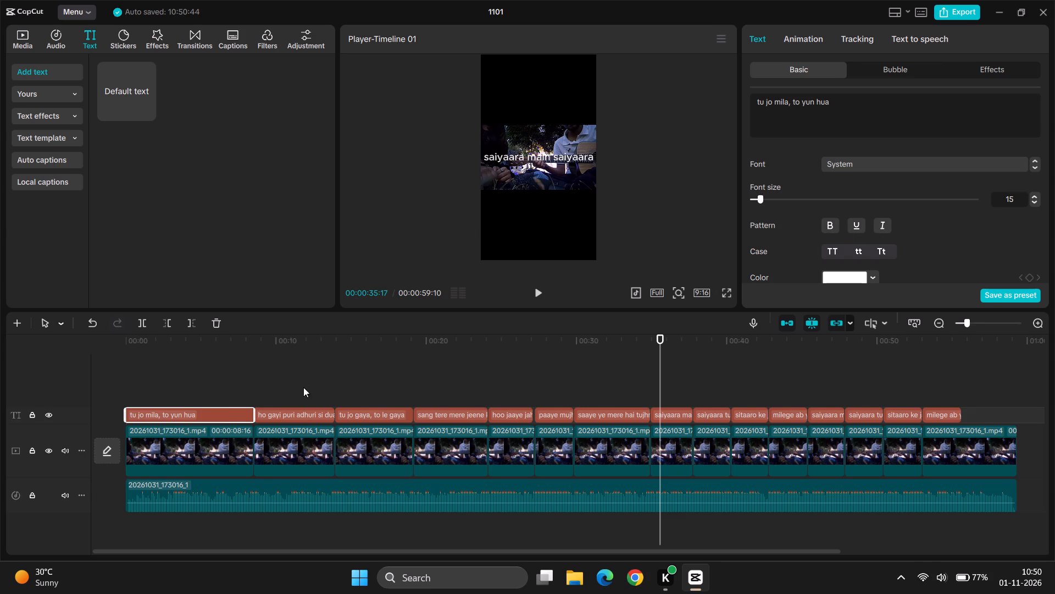
Set the first text to title case: "Tu Jo Mila, To Yun Hua".
click(858, 253)
click(858, 253)
triple_click(885, 251)
click(885, 251)
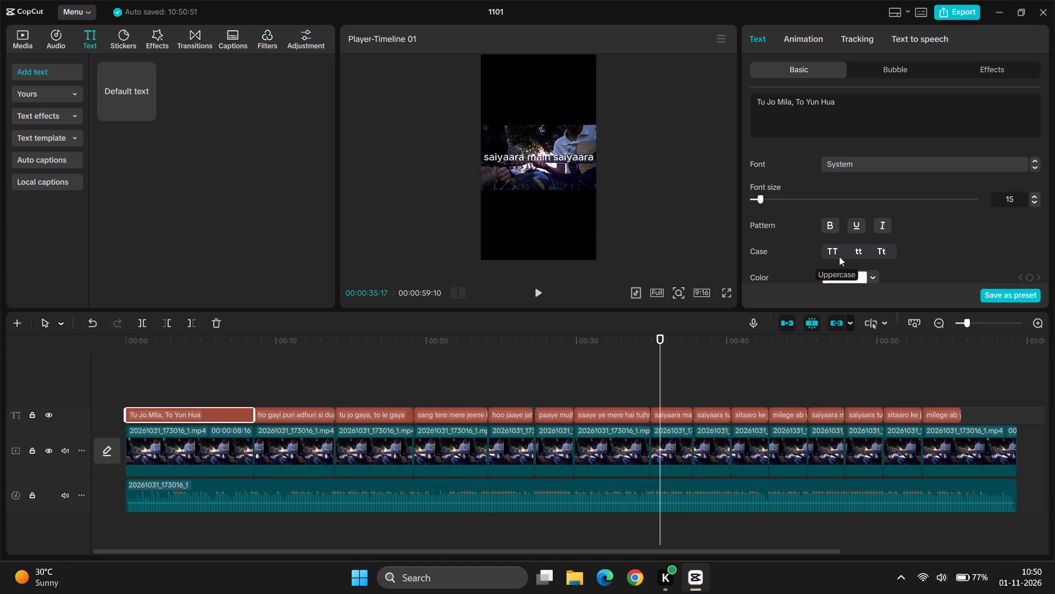
Preview the first text at 00:00:04:02 and set it in Arial Black at font size 8, keeping title case.
click(187, 378)
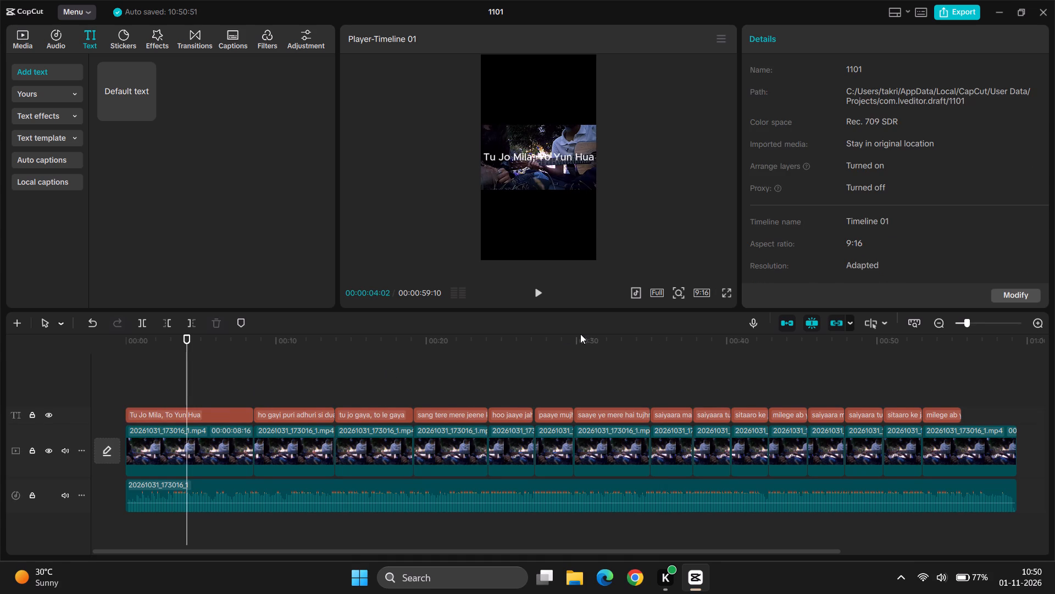
click(235, 411)
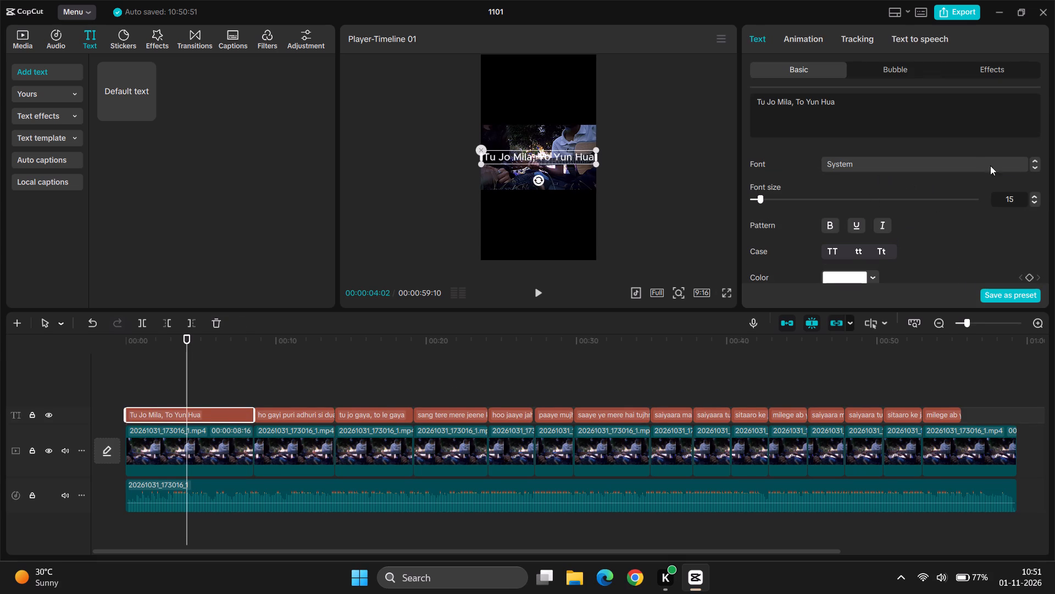
click(1034, 168)
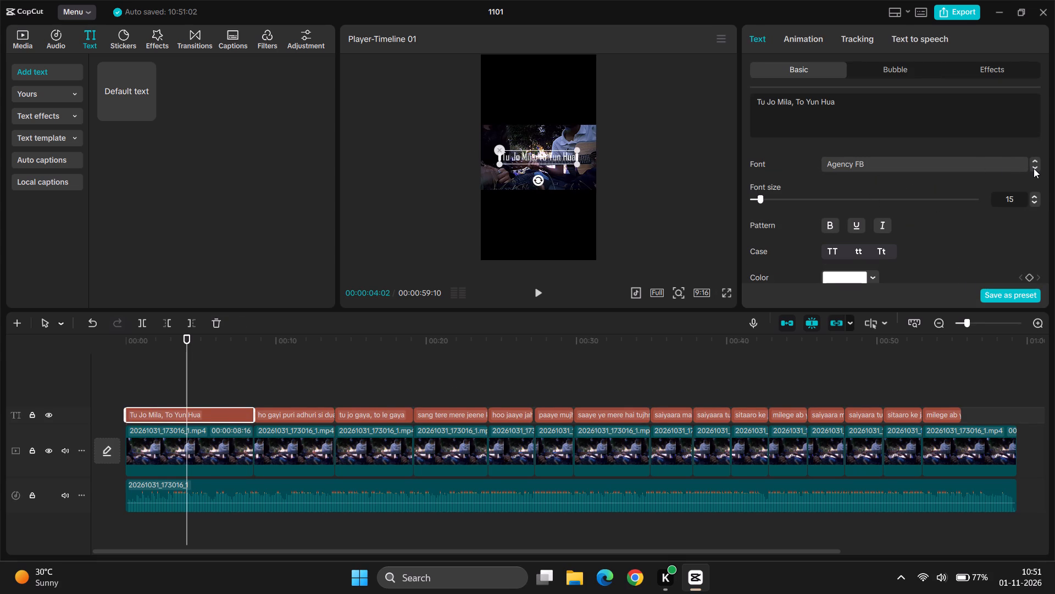
click(1034, 168)
click(1034, 168)
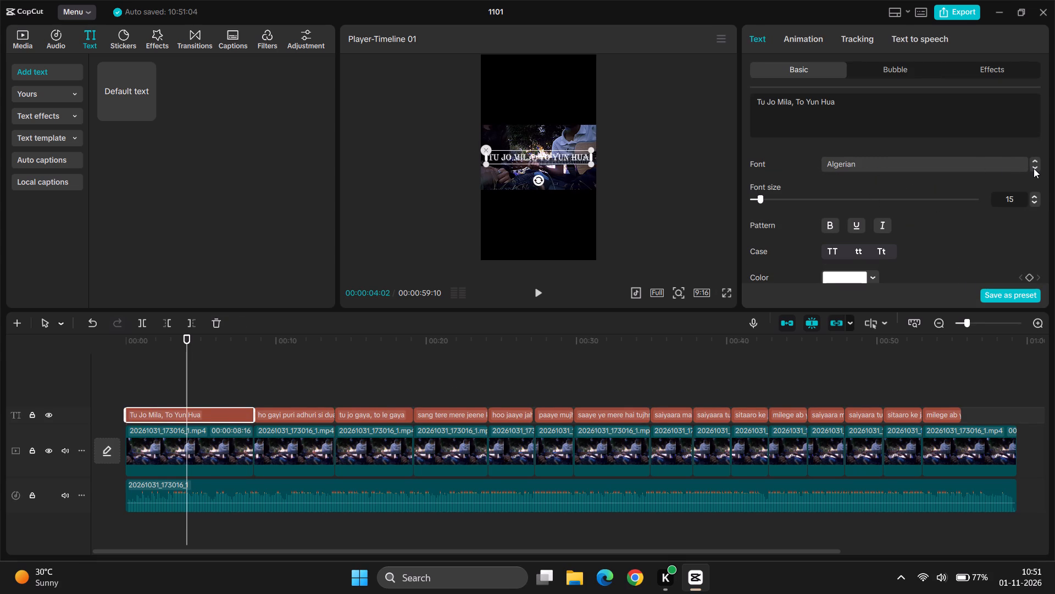
click(1034, 168)
click(1034, 168)
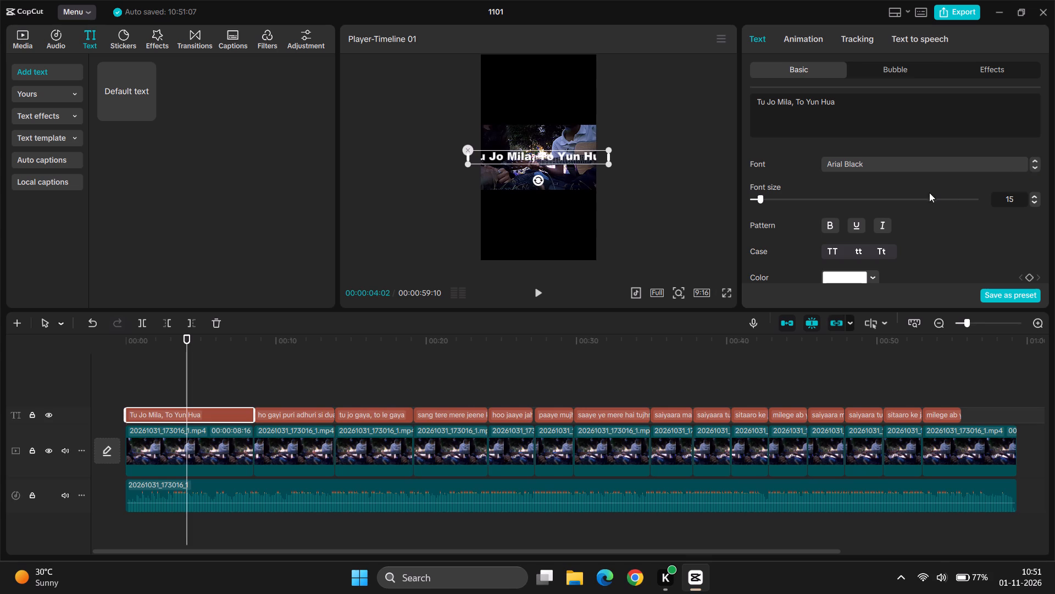
drag(760, 199, 750, 202)
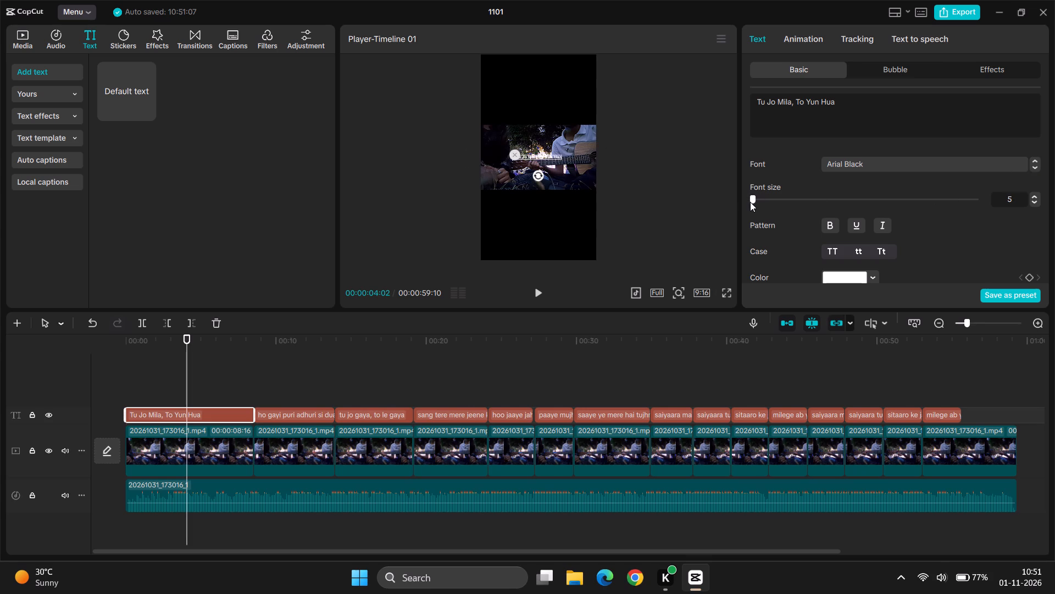
drag(750, 202, 755, 202)
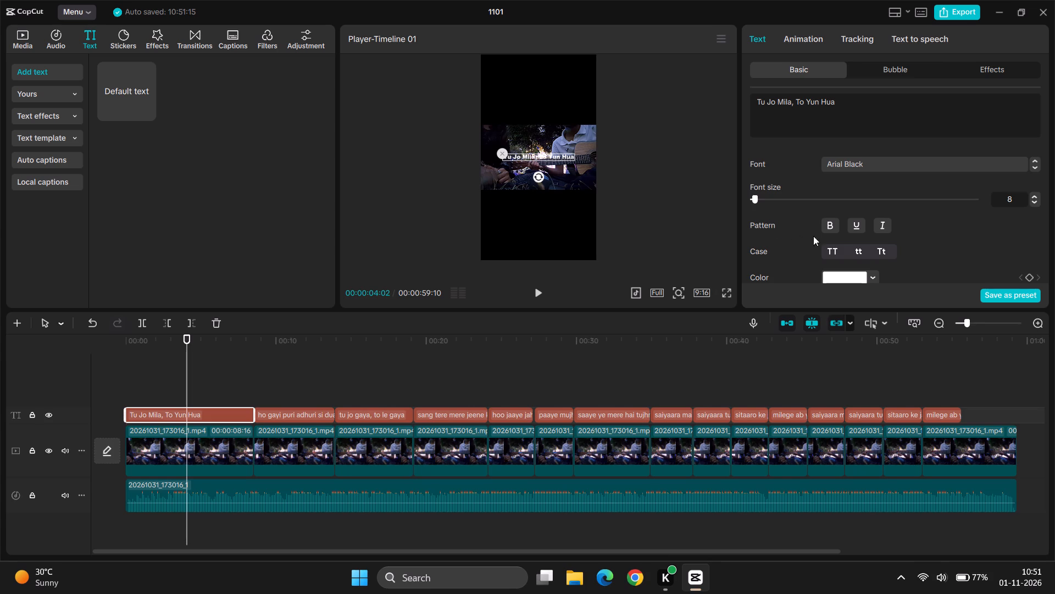
click(885, 248)
Examine the first text's remaining basic settings, including spacing, alignment, transform, blend, stroke, background, glow, shadow and curve.
scroll(766, 246, right, 1)
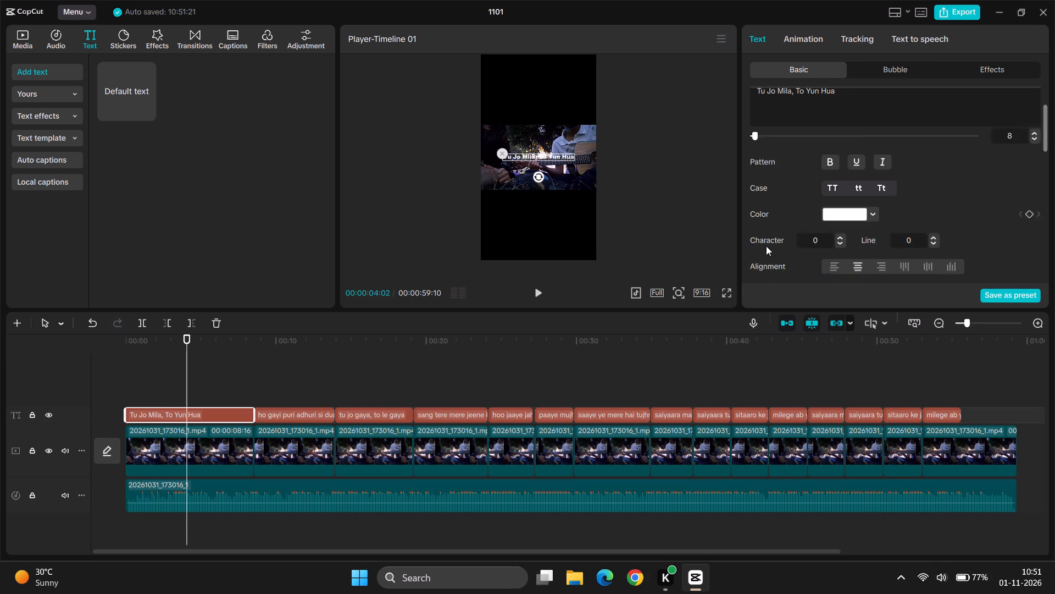
scroll(766, 246, right, 1)
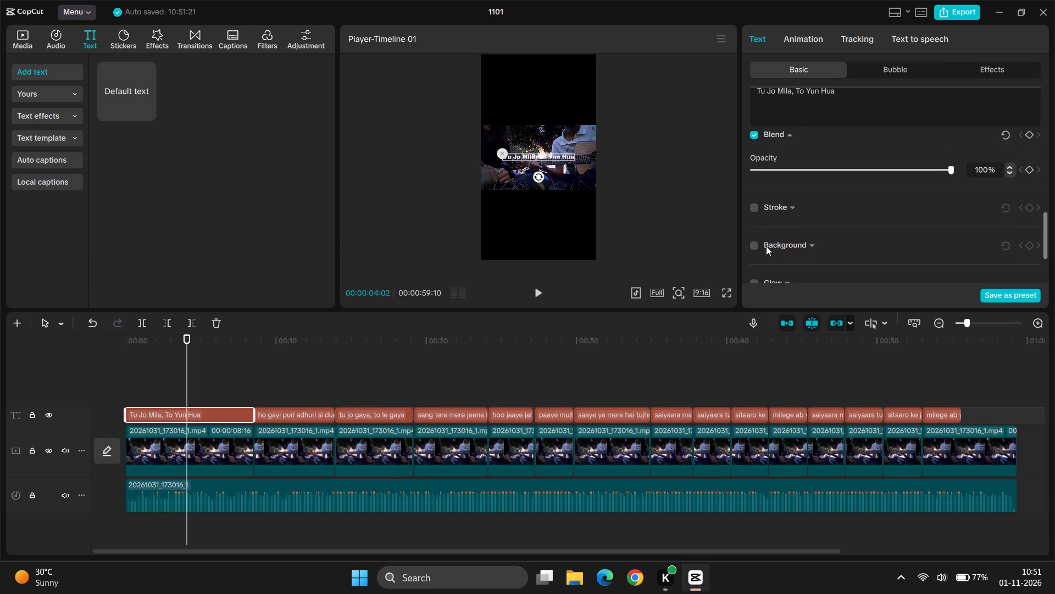
scroll(766, 246, up, 2)
scroll(766, 246, right, 1)
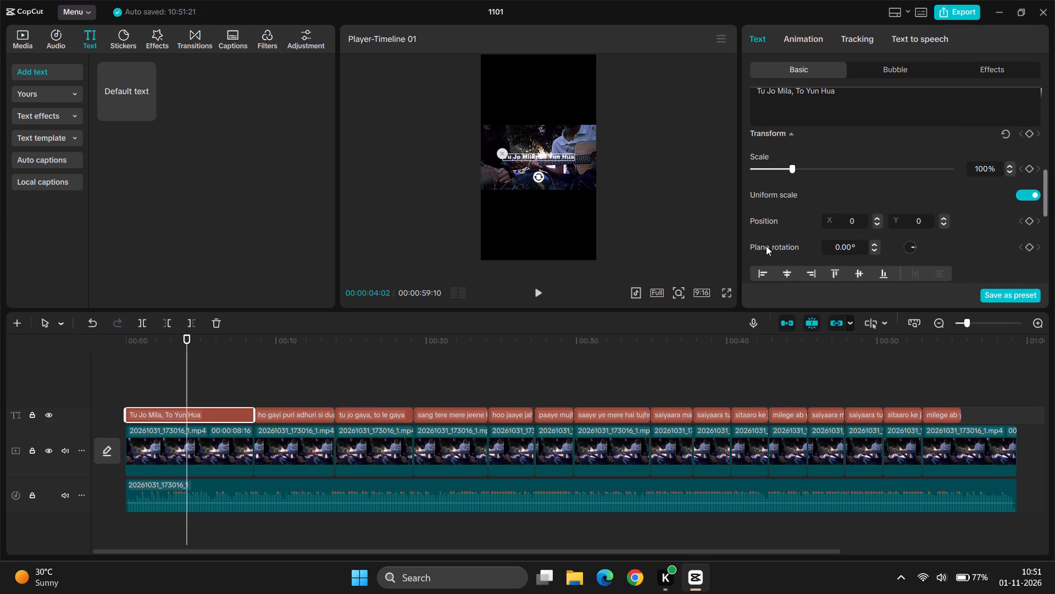
scroll(766, 246, right, 2)
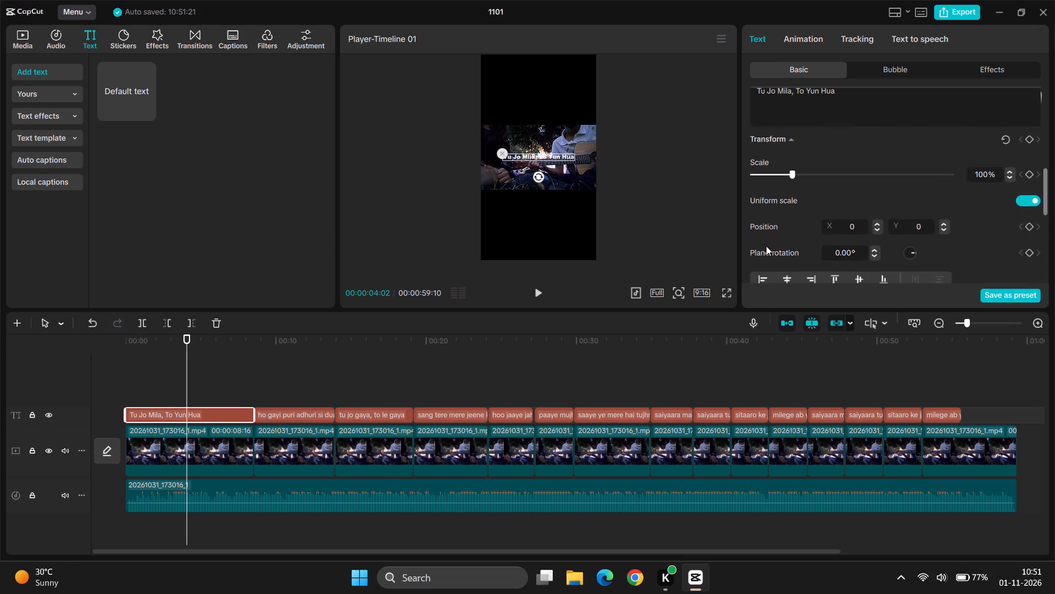
scroll(766, 246, right, 1)
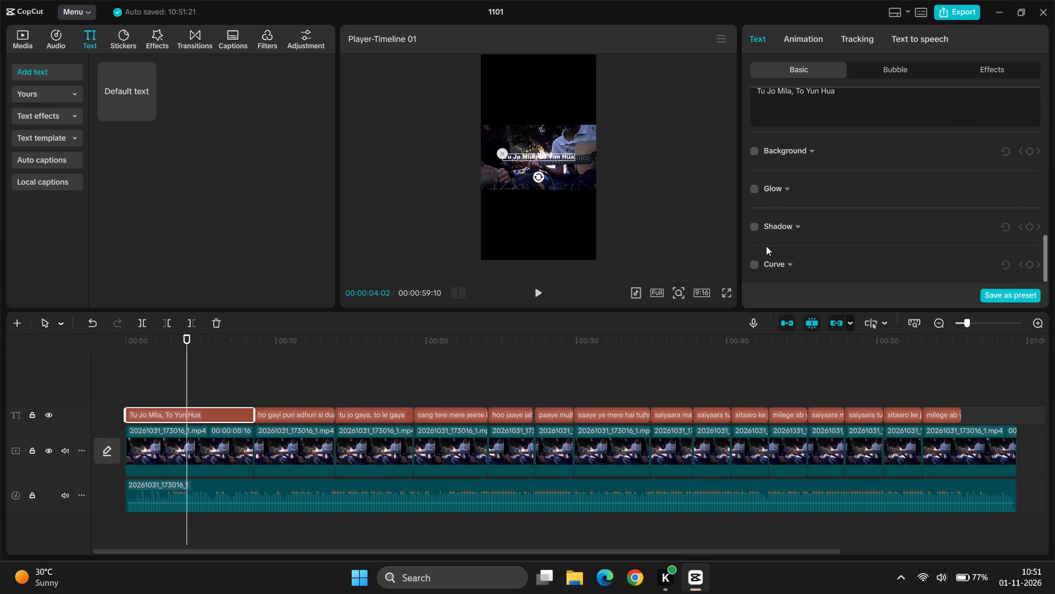
scroll(766, 246, right, 1)
scroll(766, 246, down, 1)
scroll(766, 246, up, 2)
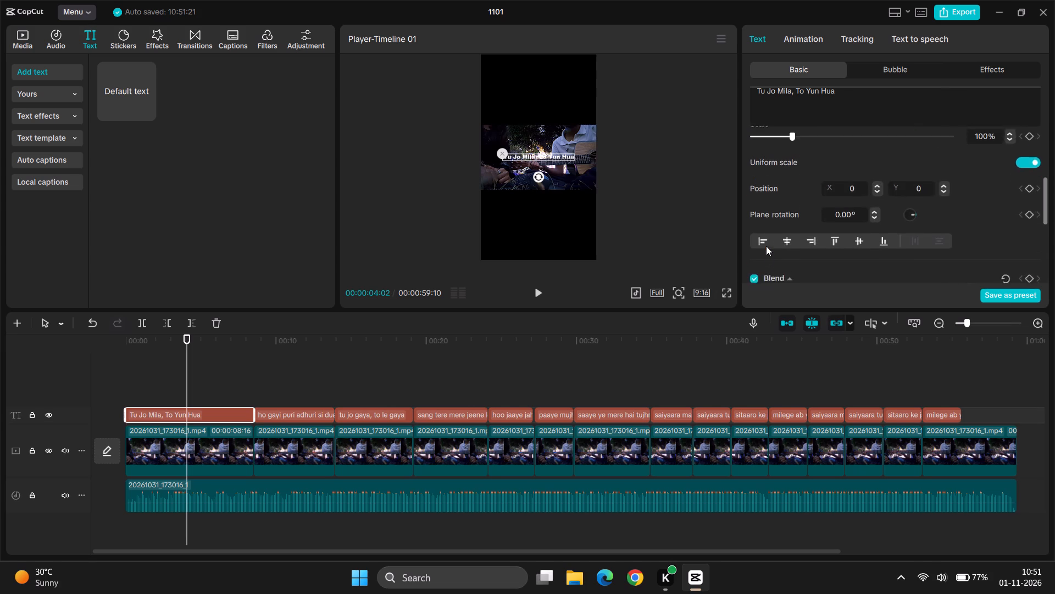
scroll(766, 246, up, 3)
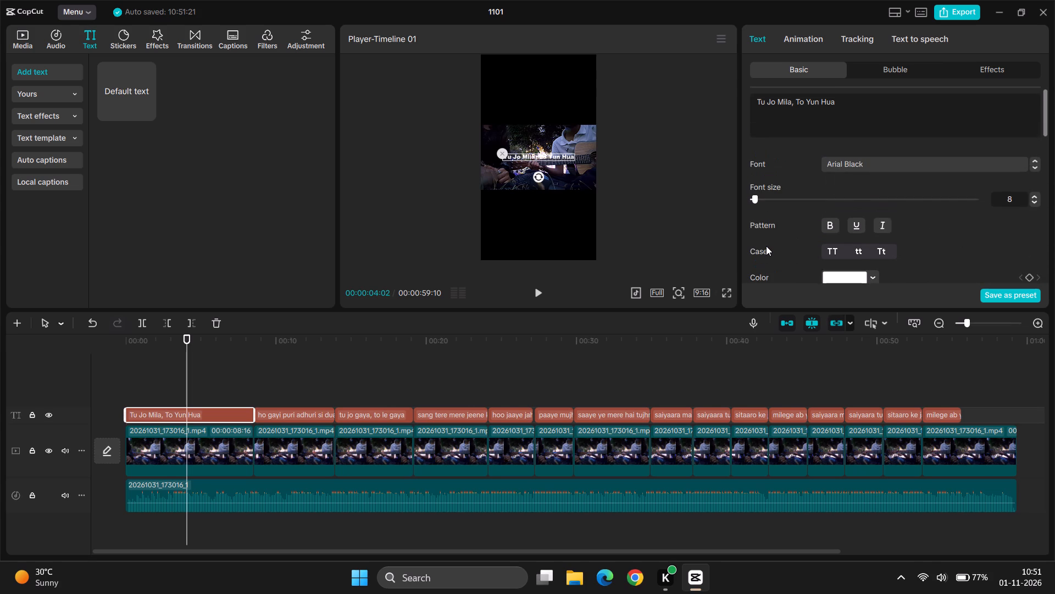
scroll(766, 246, up, 1)
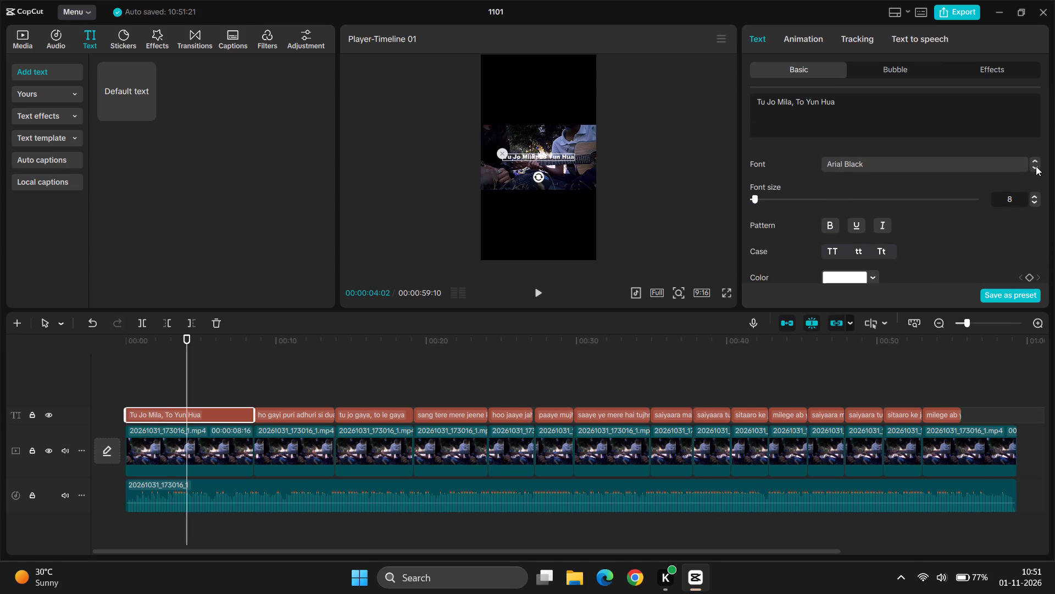
Change the first text's font to Arial Bold.
click(1036, 166)
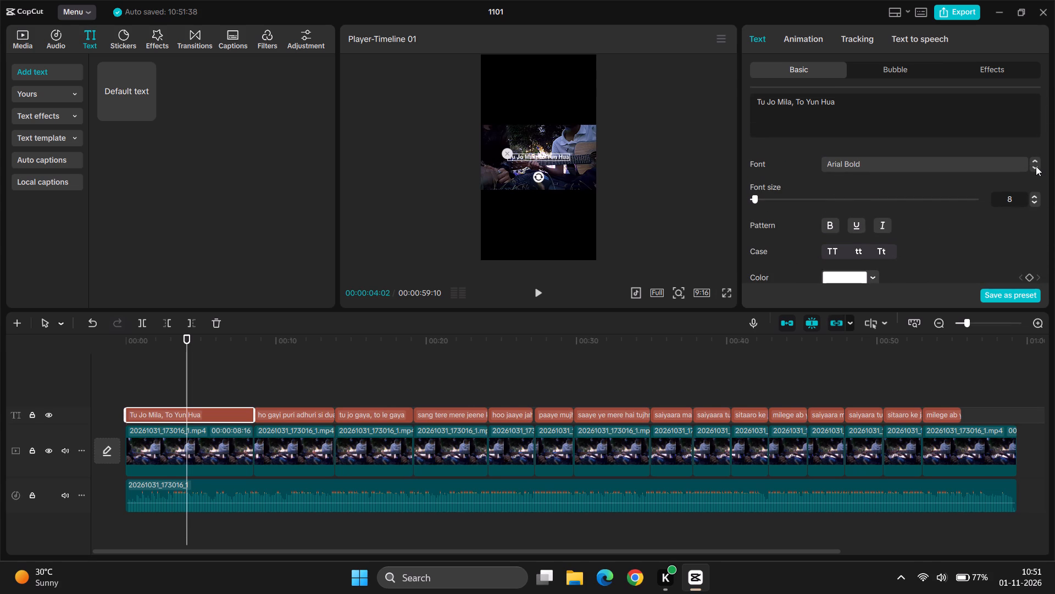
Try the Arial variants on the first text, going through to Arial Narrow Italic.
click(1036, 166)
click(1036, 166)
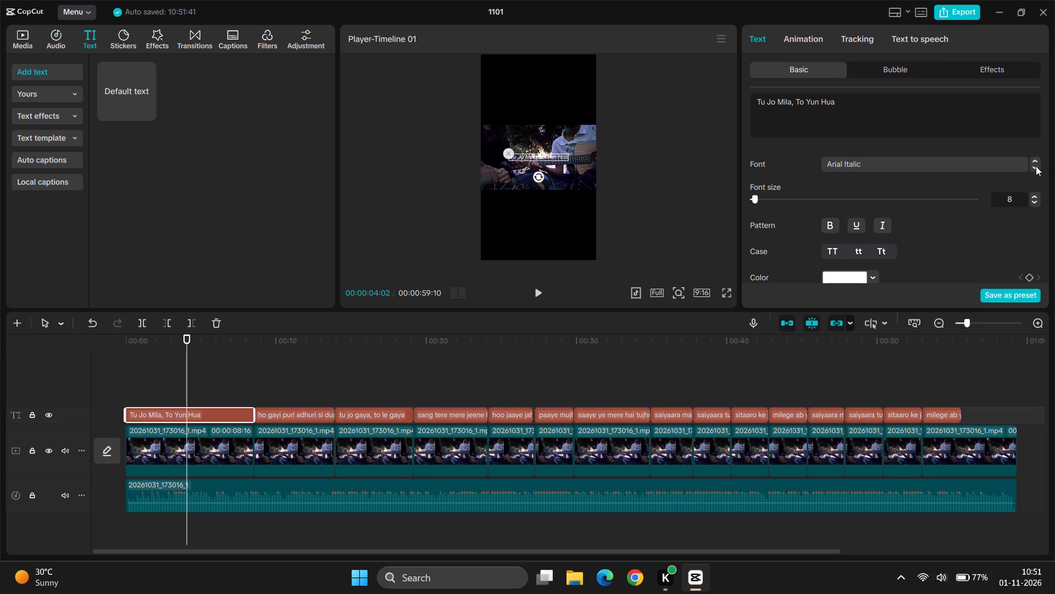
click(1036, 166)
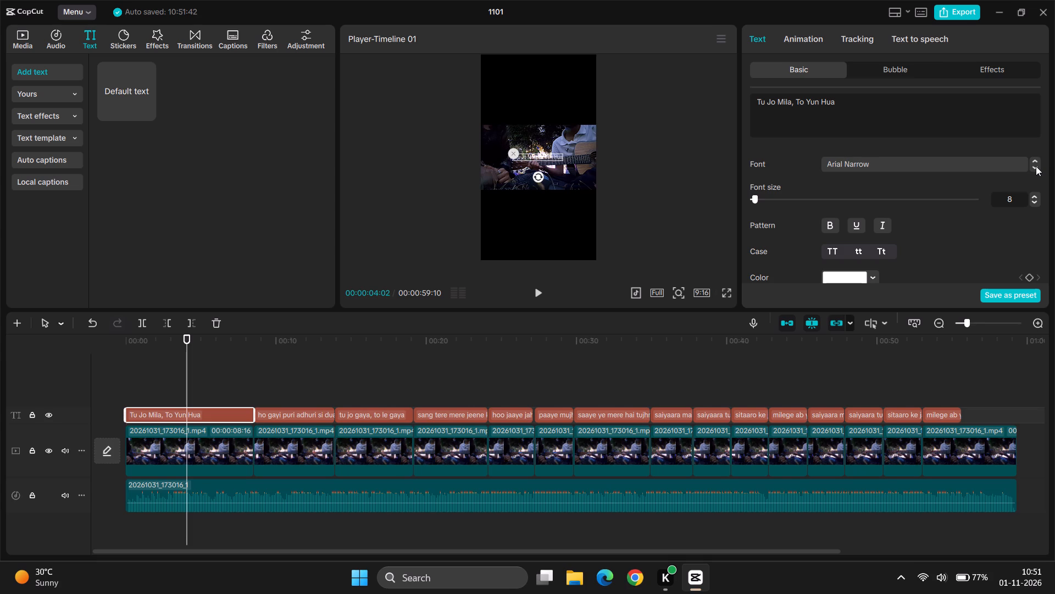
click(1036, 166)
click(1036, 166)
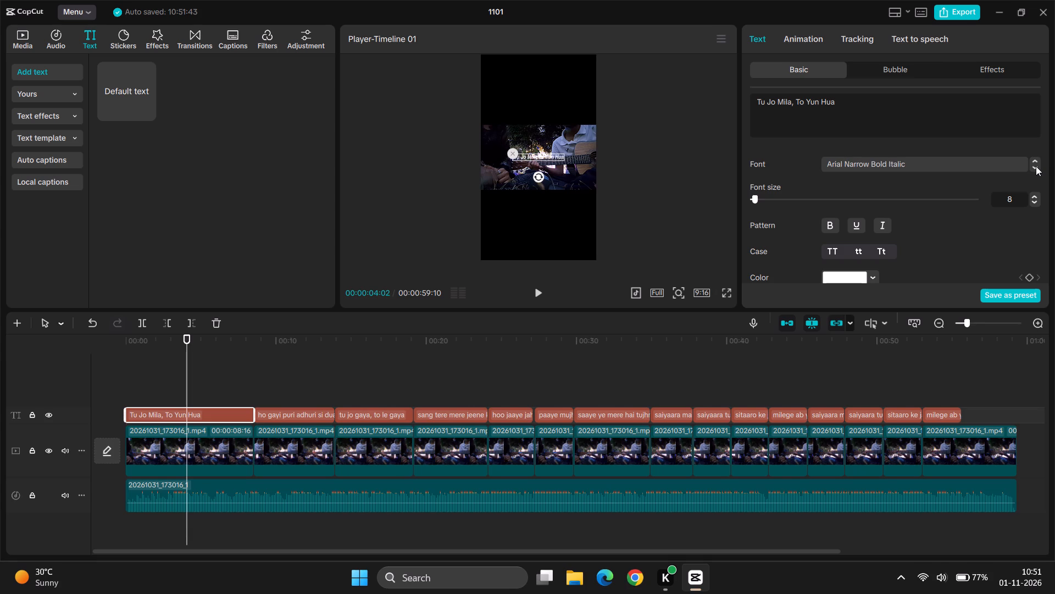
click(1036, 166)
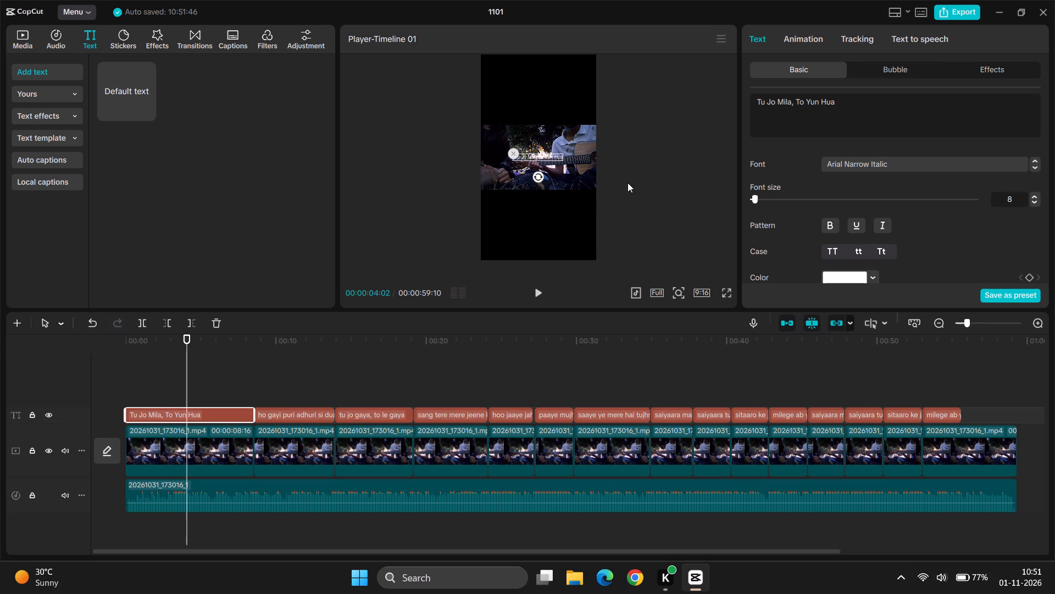
Enlarge the first text to font size 17.
drag(757, 197, 764, 200)
drag(764, 200, 769, 197)
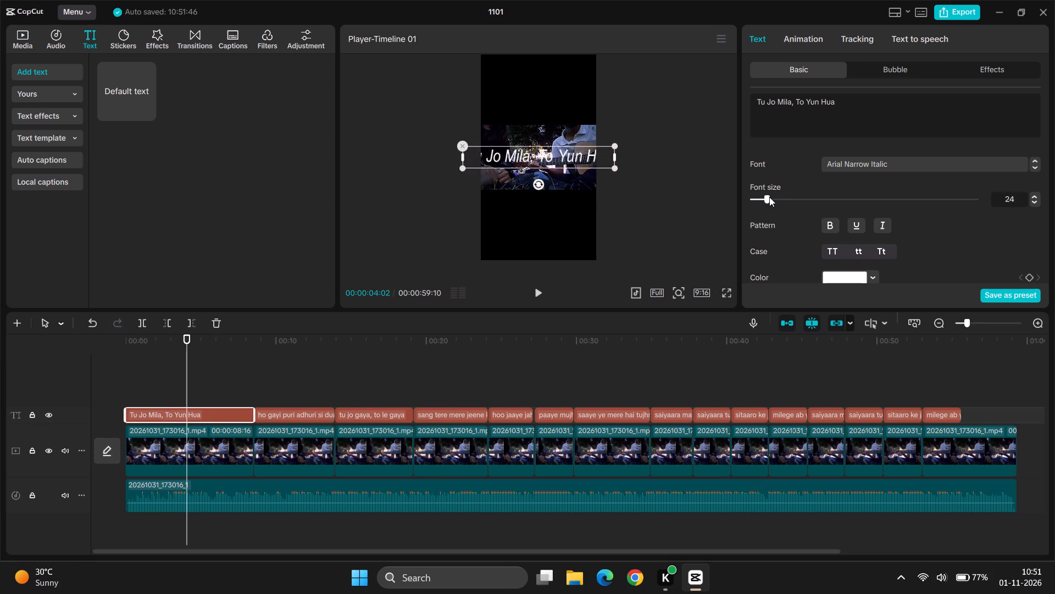
drag(769, 197, 764, 198)
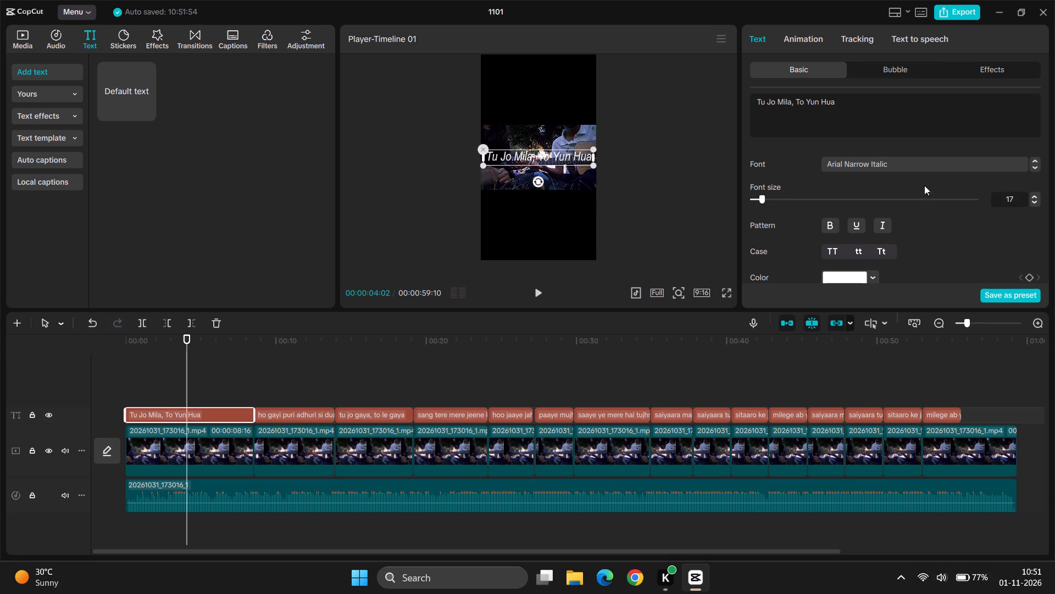
Change the first text's font to Baskerville Old Face.
click(1038, 167)
click(1038, 167)
click(1038, 167)
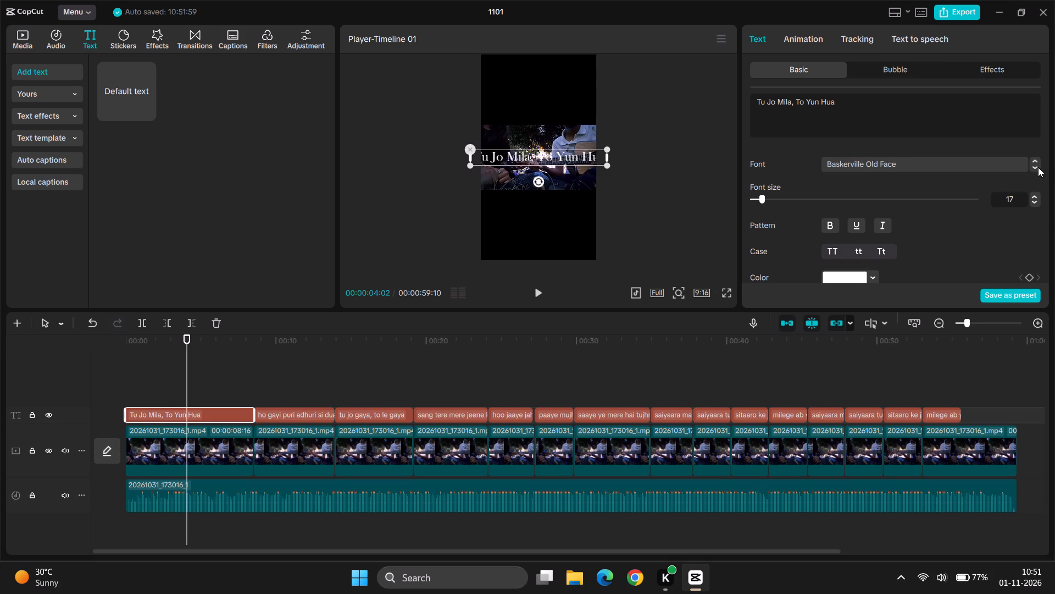
click(1038, 167)
click(1037, 158)
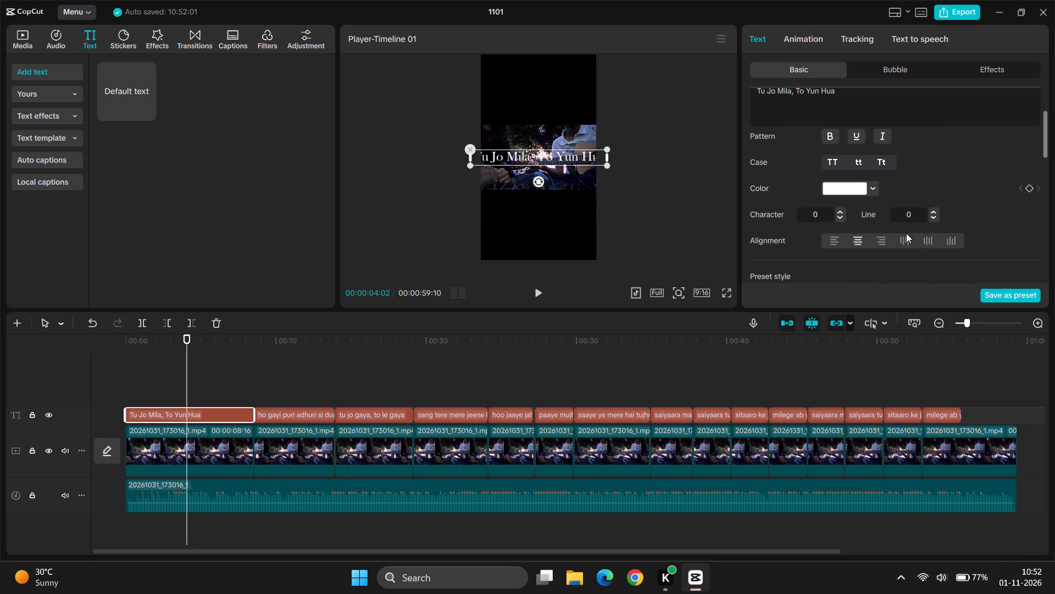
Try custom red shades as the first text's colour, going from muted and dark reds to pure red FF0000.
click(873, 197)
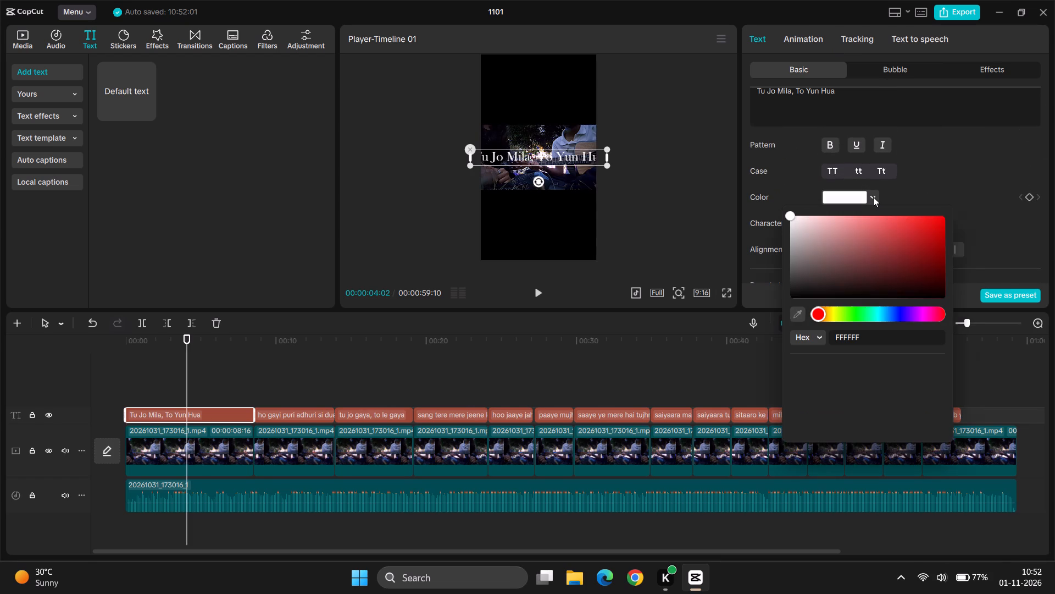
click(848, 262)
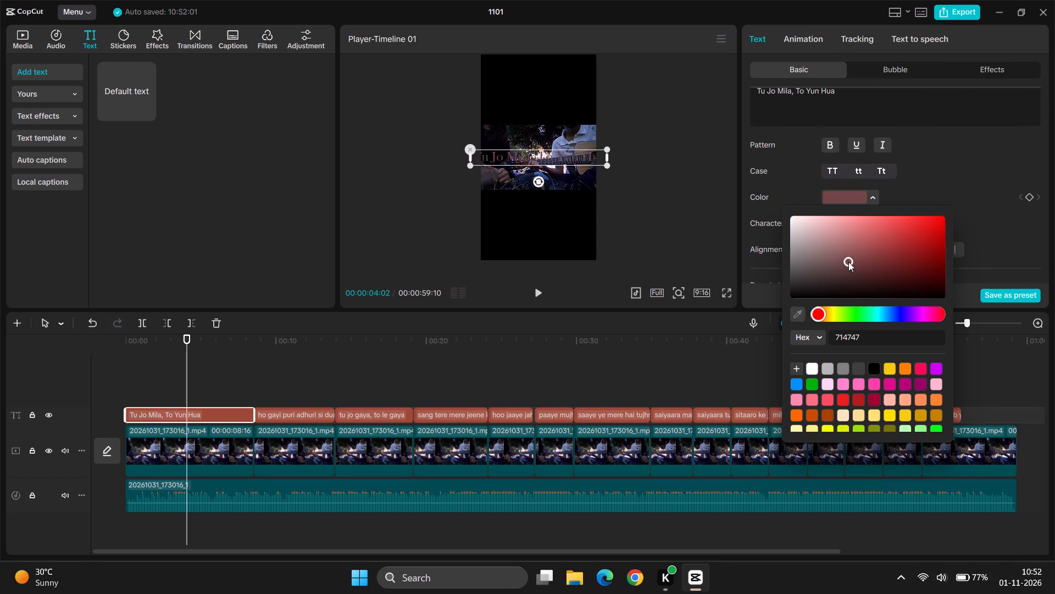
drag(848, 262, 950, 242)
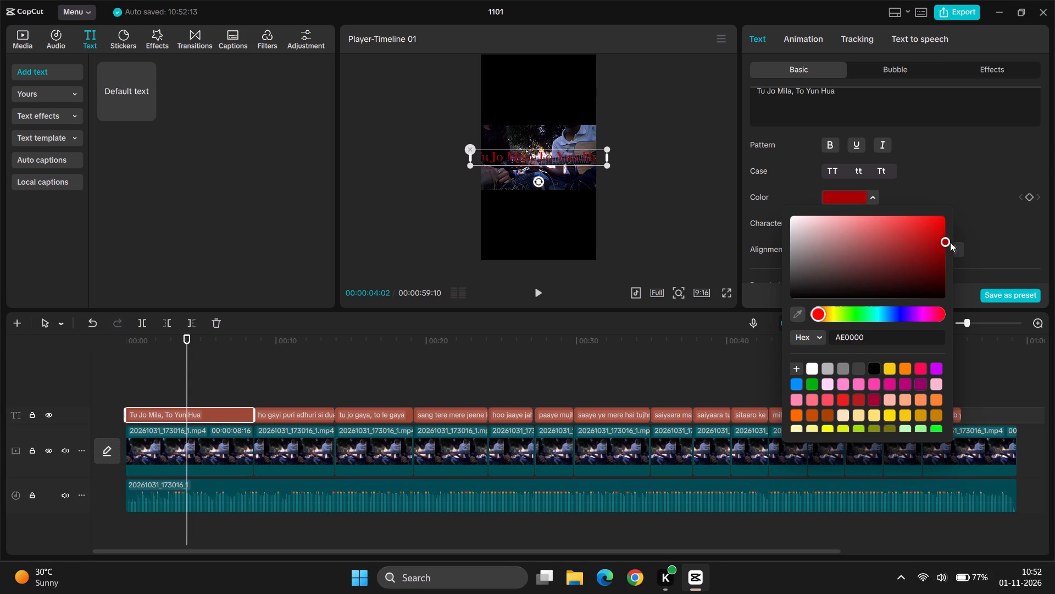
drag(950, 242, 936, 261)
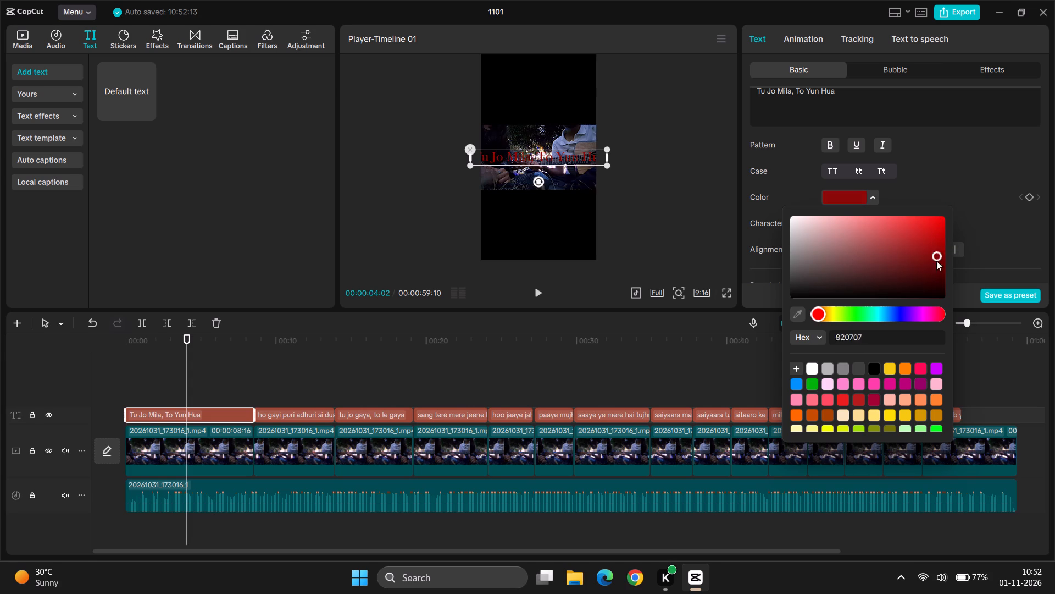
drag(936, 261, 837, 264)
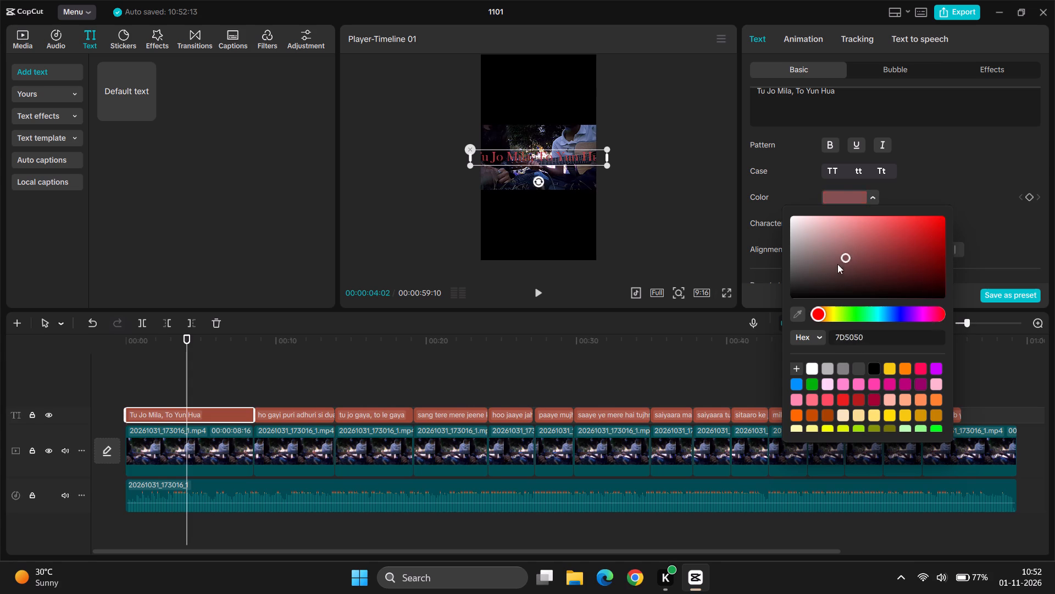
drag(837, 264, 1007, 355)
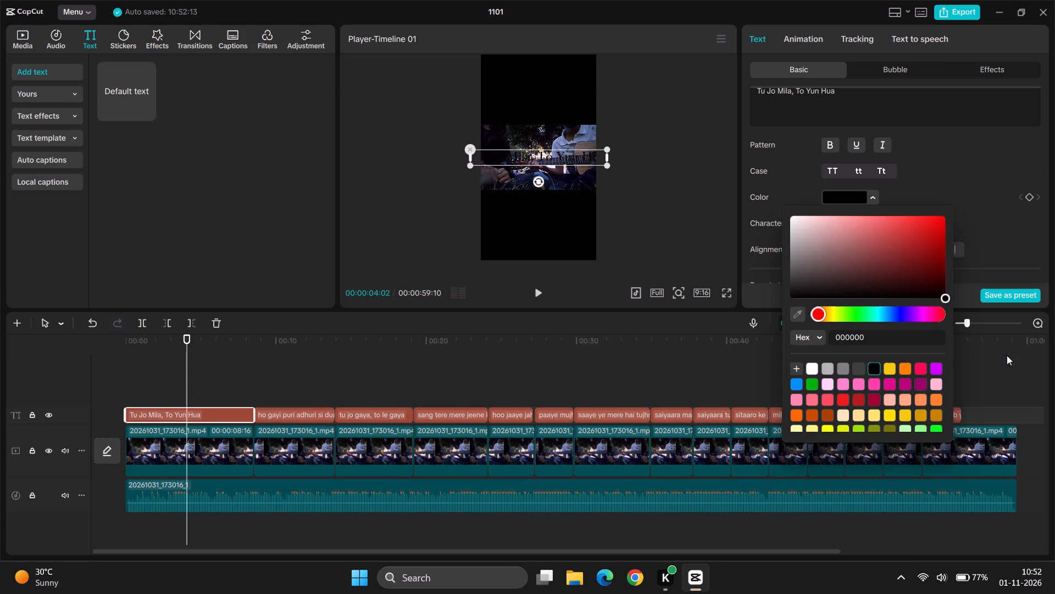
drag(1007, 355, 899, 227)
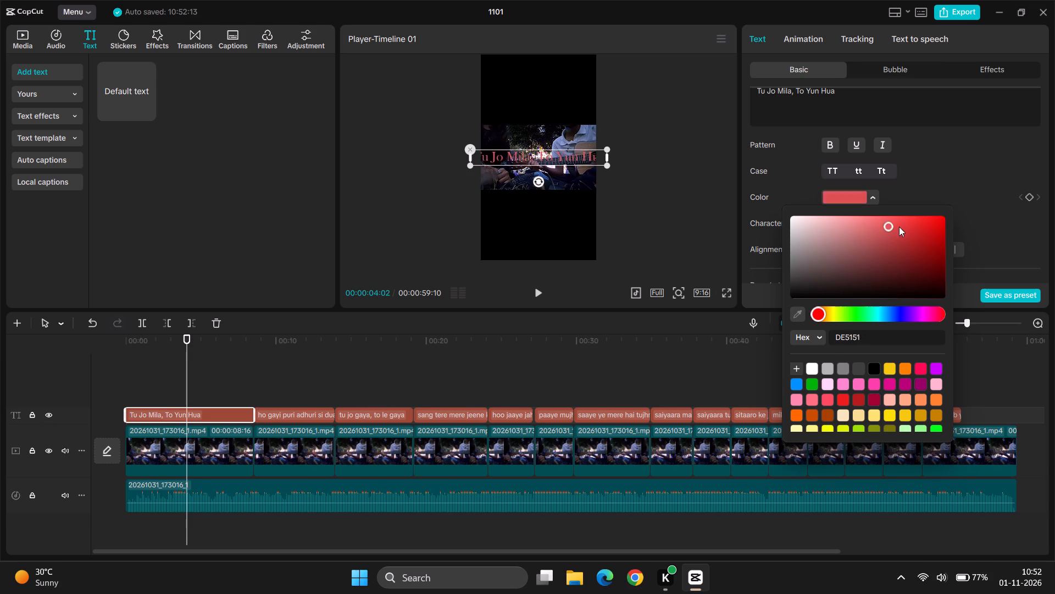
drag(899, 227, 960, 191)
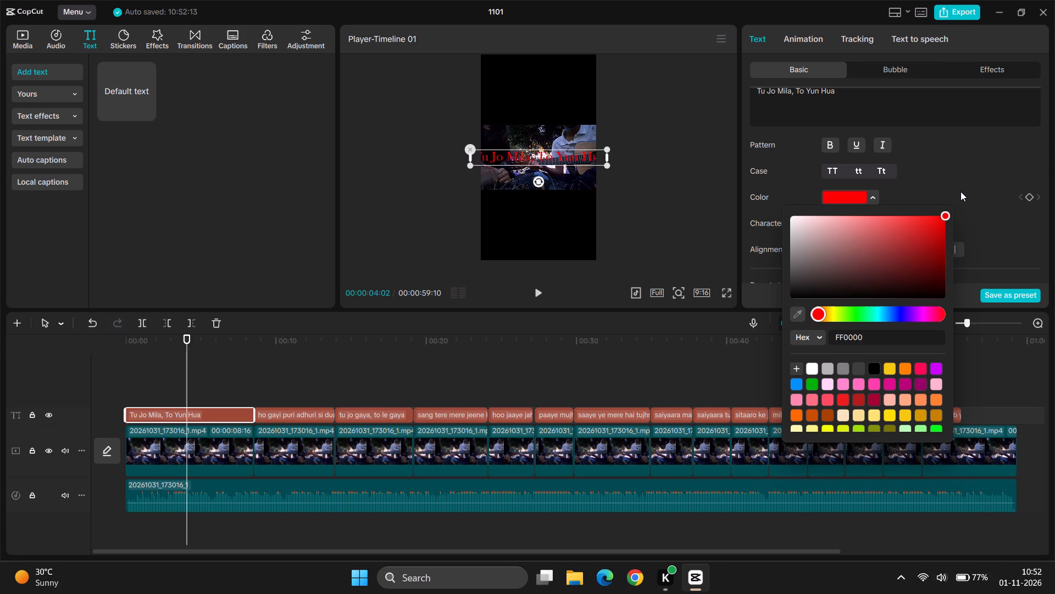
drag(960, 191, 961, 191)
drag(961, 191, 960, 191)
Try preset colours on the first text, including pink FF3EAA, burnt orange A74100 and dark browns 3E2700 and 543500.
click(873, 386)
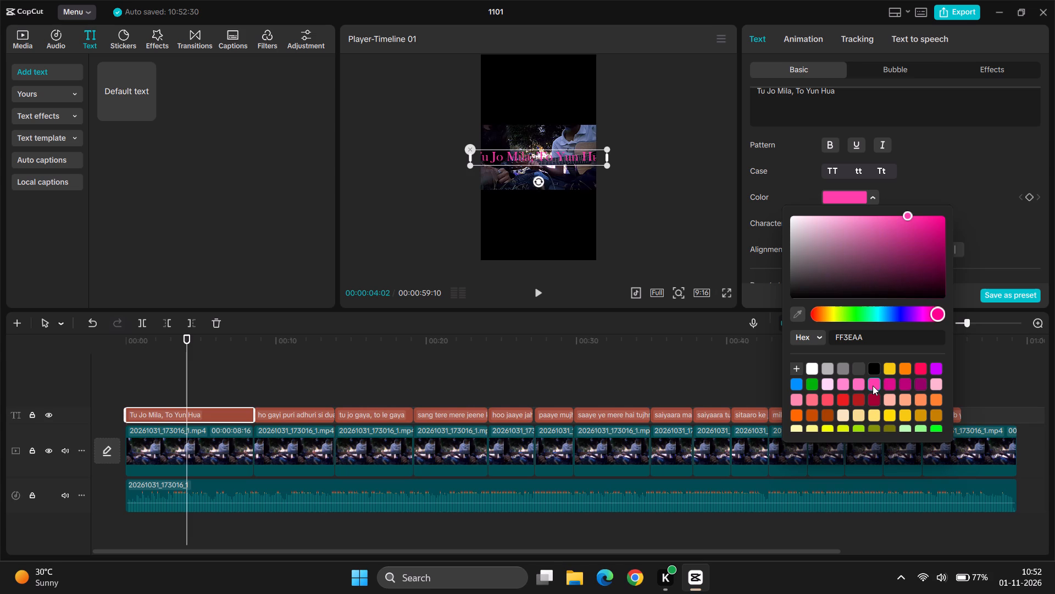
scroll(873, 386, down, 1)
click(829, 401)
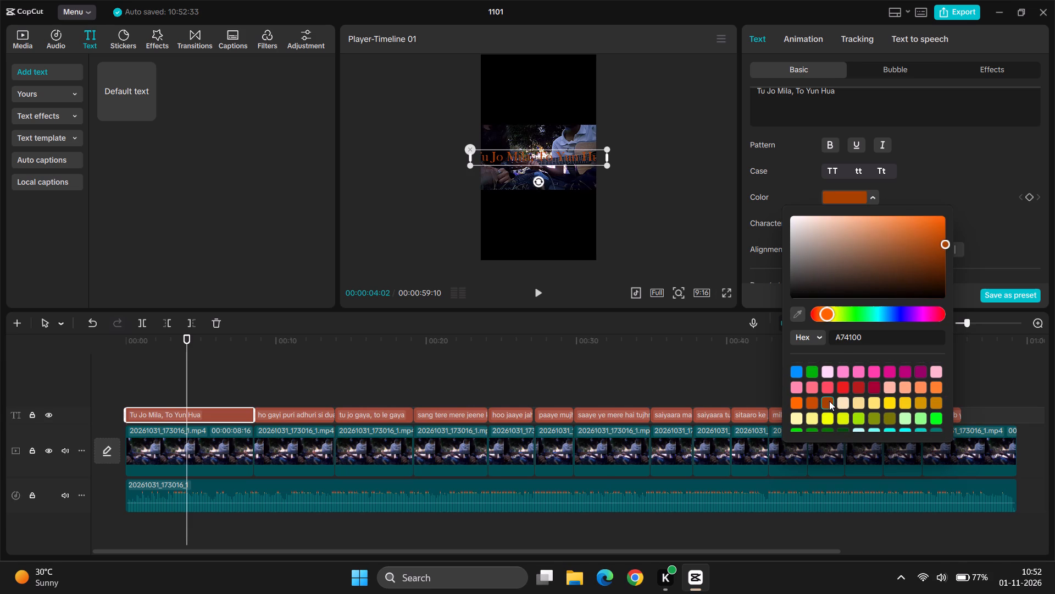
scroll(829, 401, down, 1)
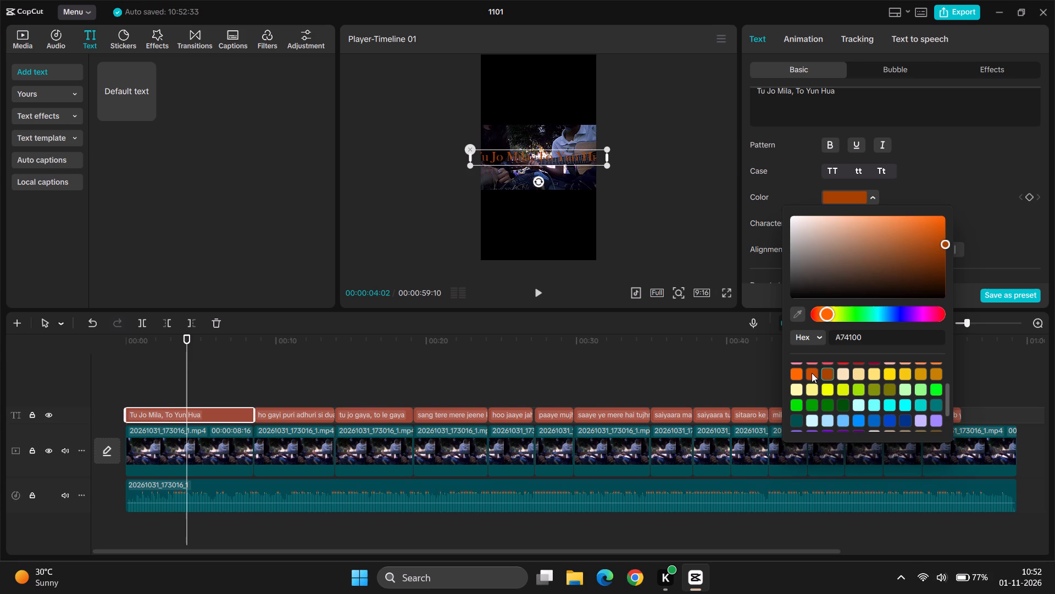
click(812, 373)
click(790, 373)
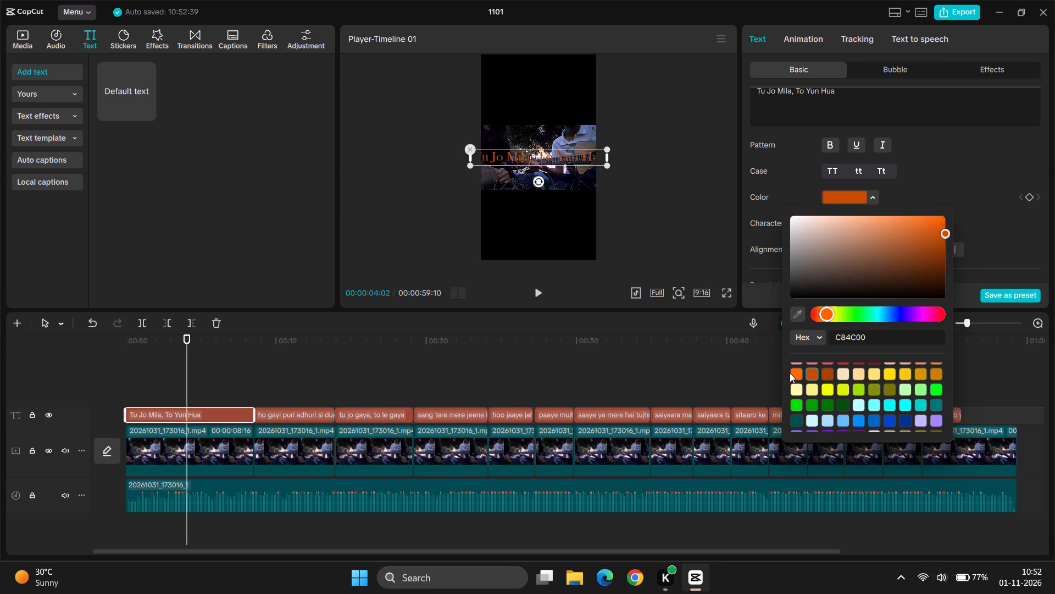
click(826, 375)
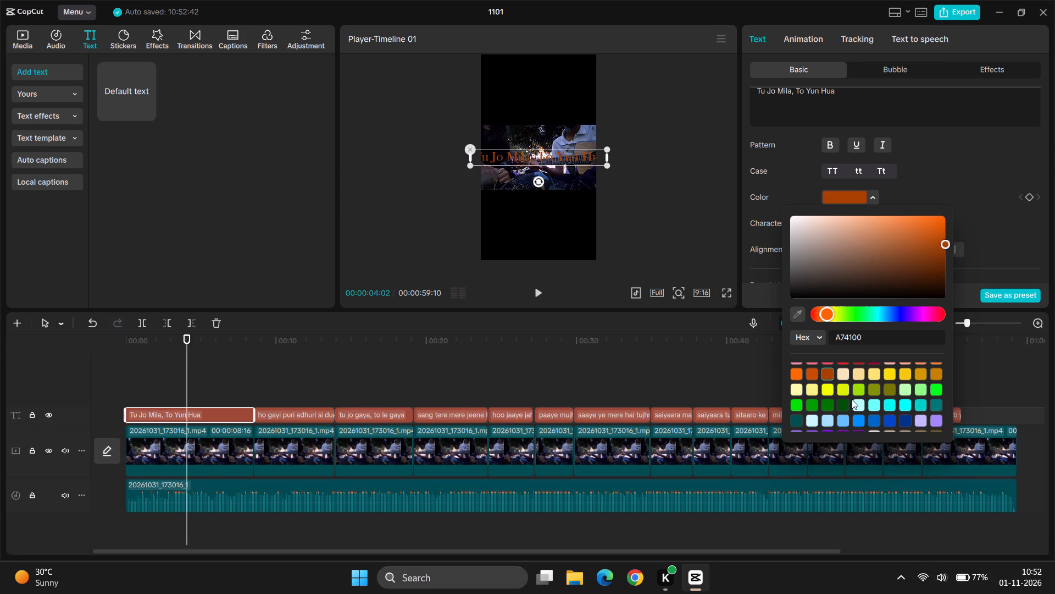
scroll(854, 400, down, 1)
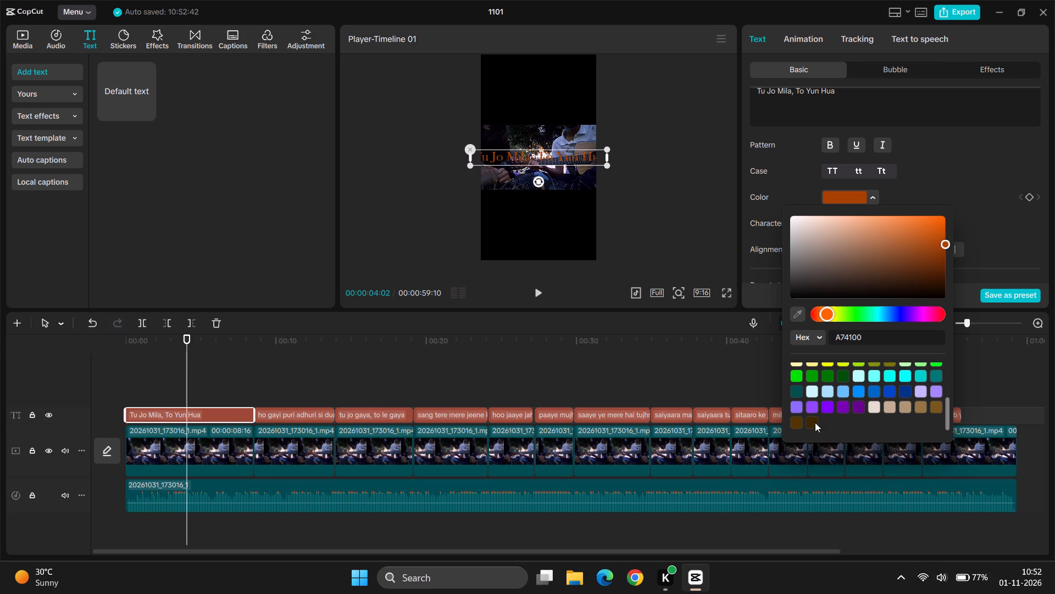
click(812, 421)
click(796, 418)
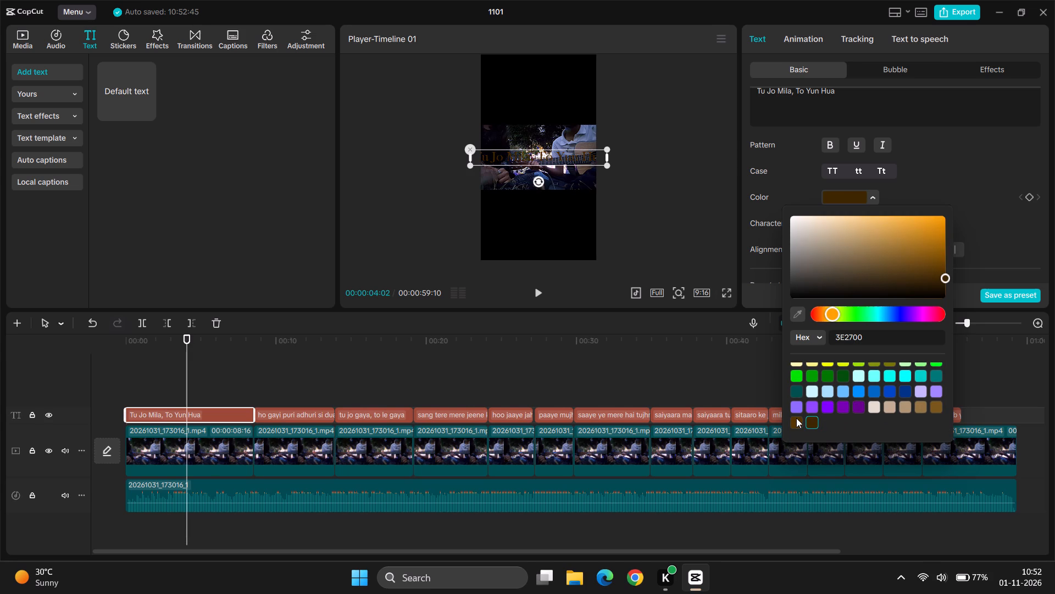
Set the first text's colour to the preset orange C84C00.
scroll(819, 393, up, 1)
click(828, 393)
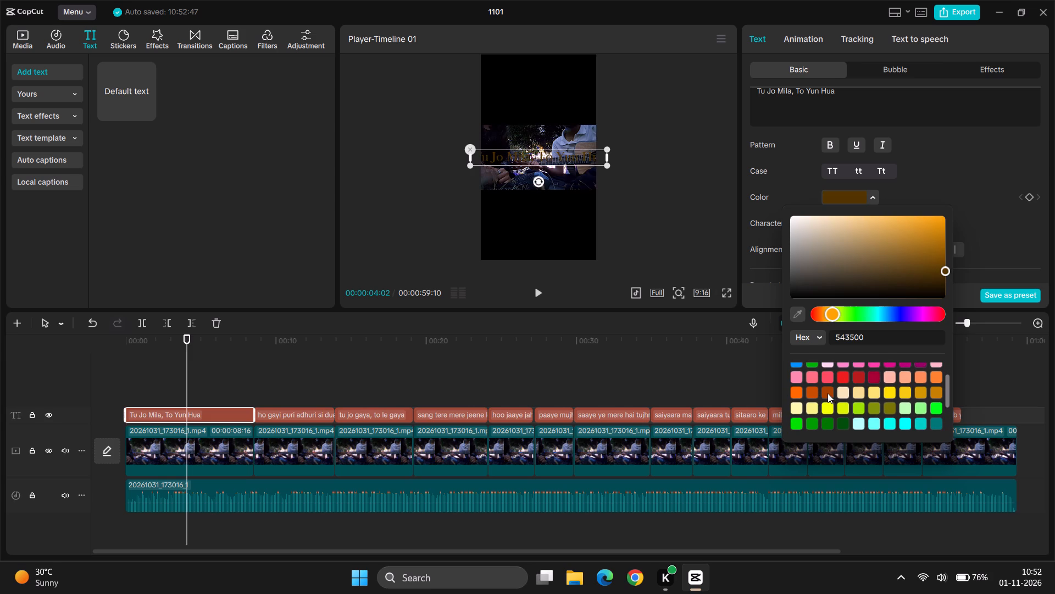
click(810, 393)
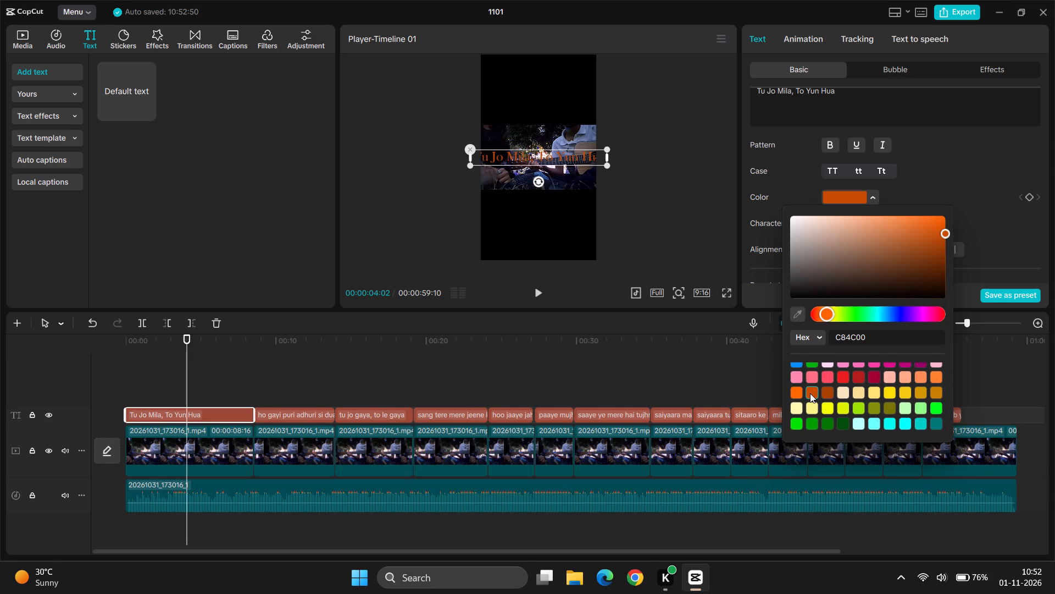
click(749, 377)
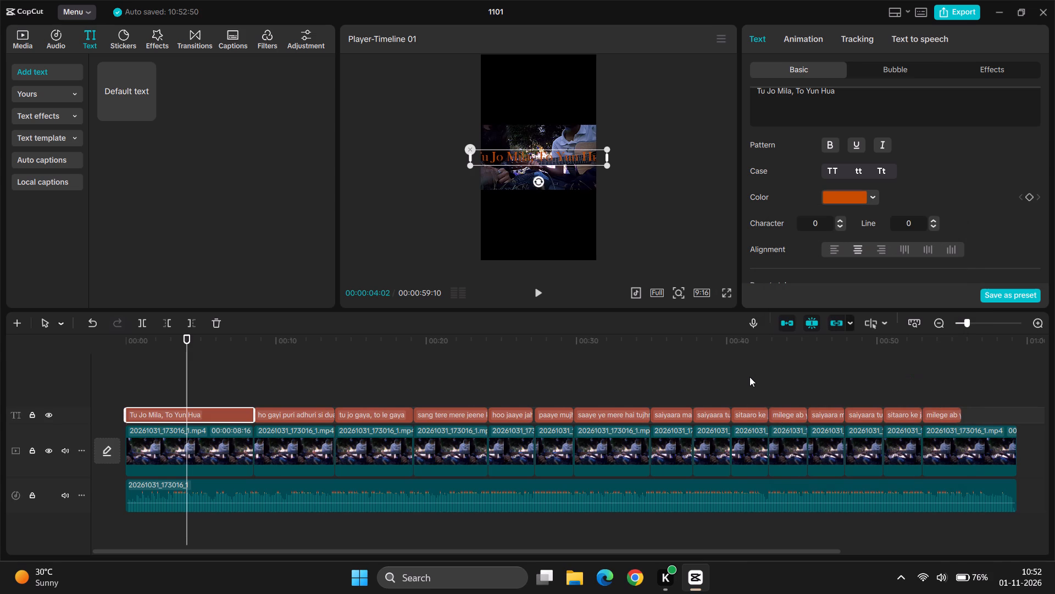
Scale the first text down uniformly to slightly below 74% so the whole lyric line fits within the video's width.
scroll(823, 193, down, 1)
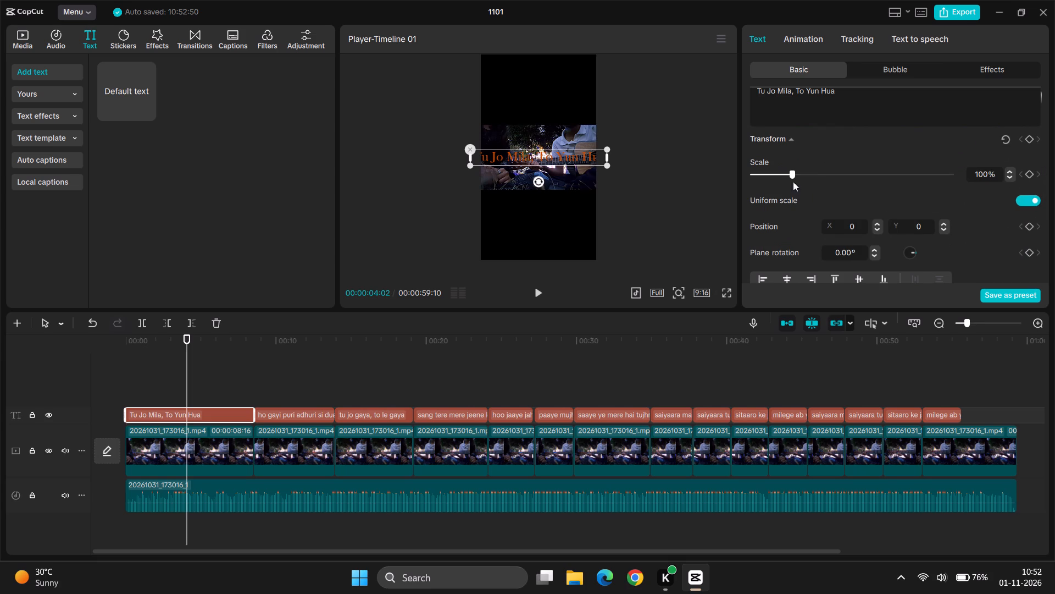
drag(791, 169, 807, 175)
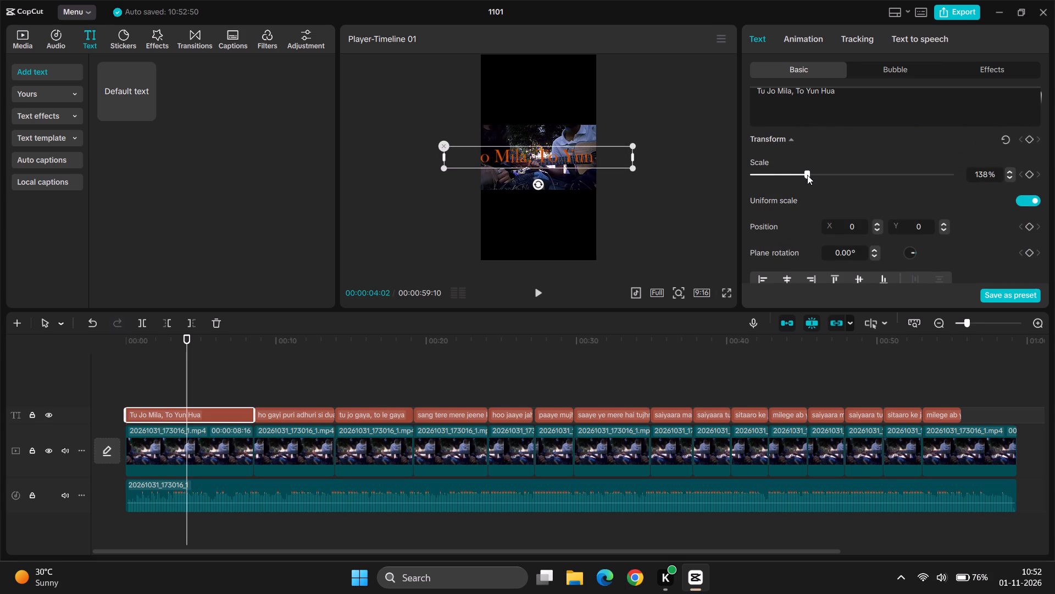
drag(807, 175, 783, 183)
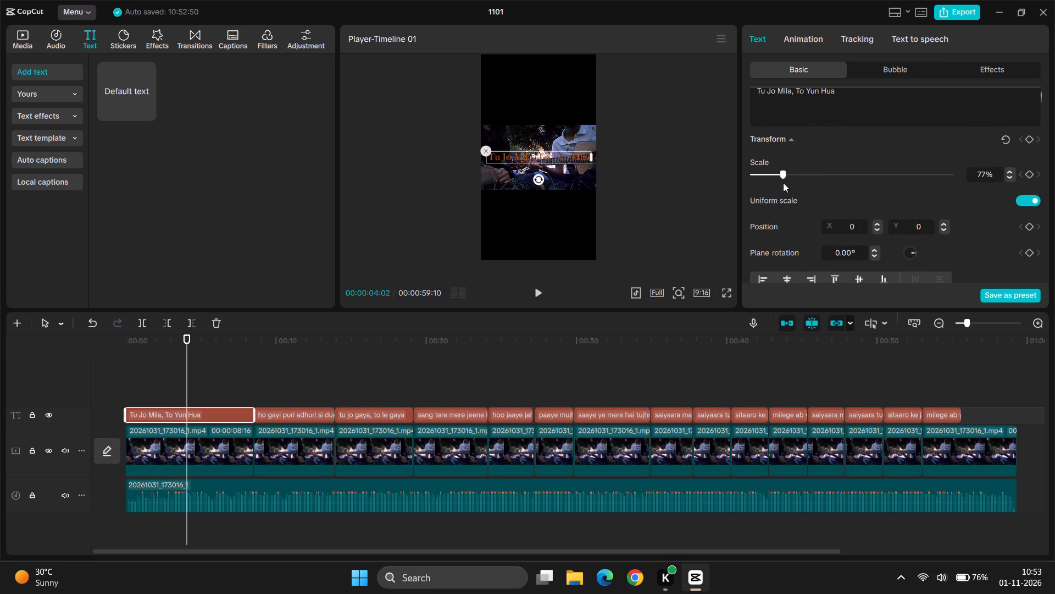
drag(783, 183, 785, 183)
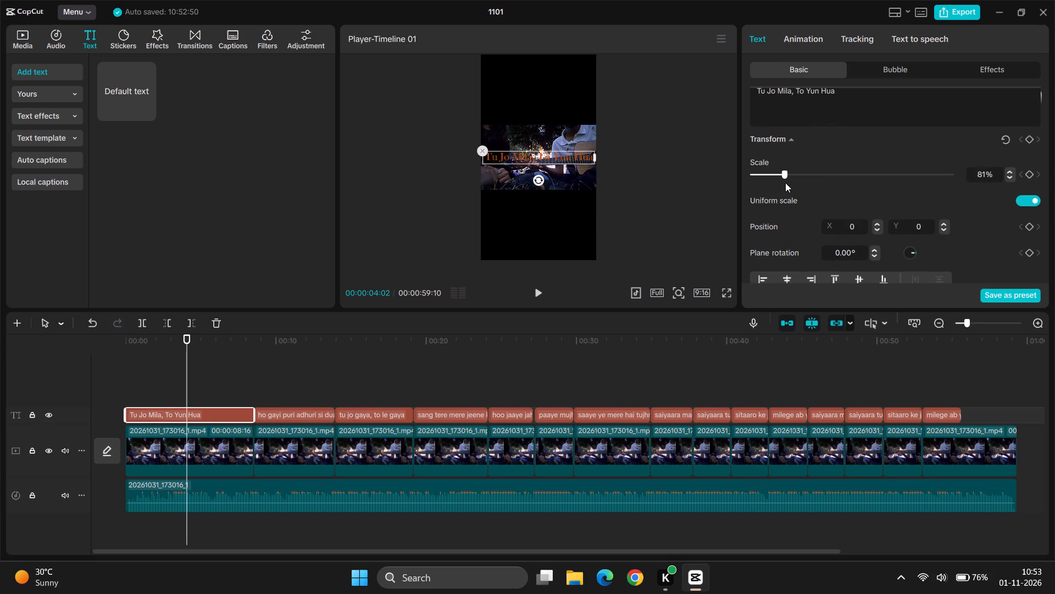
drag(785, 183, 782, 184)
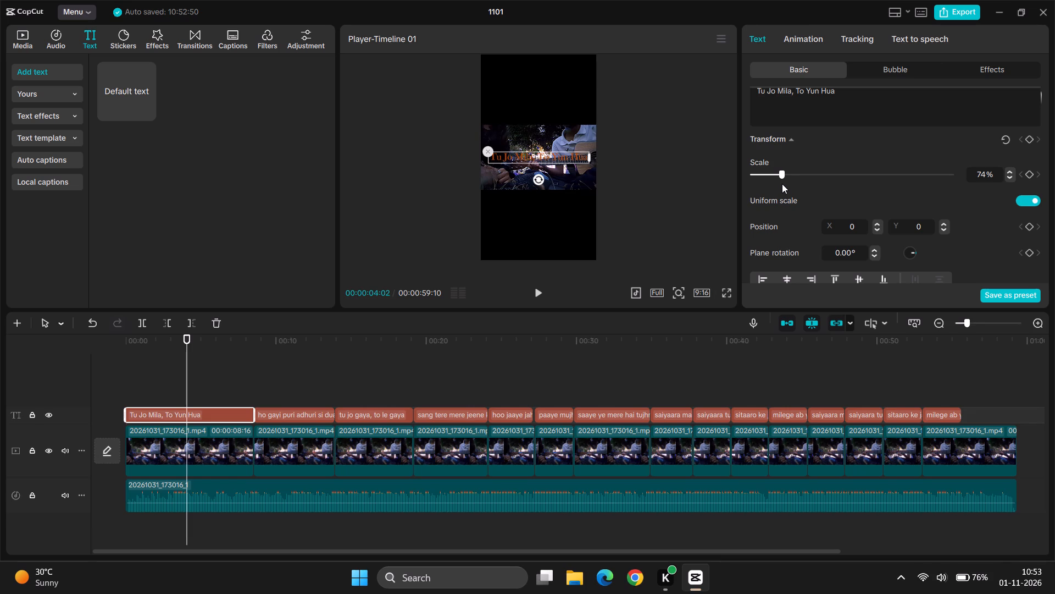
drag(782, 184, 780, 186)
scroll(780, 186, up, 1)
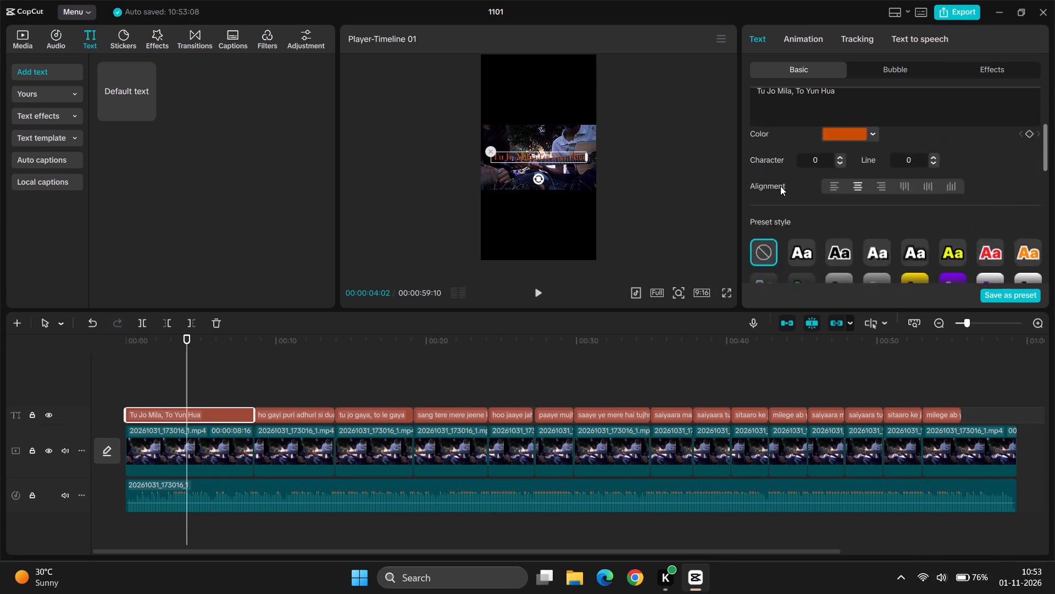
Reduce the first text's font size to 14.
scroll(780, 186, up, 2)
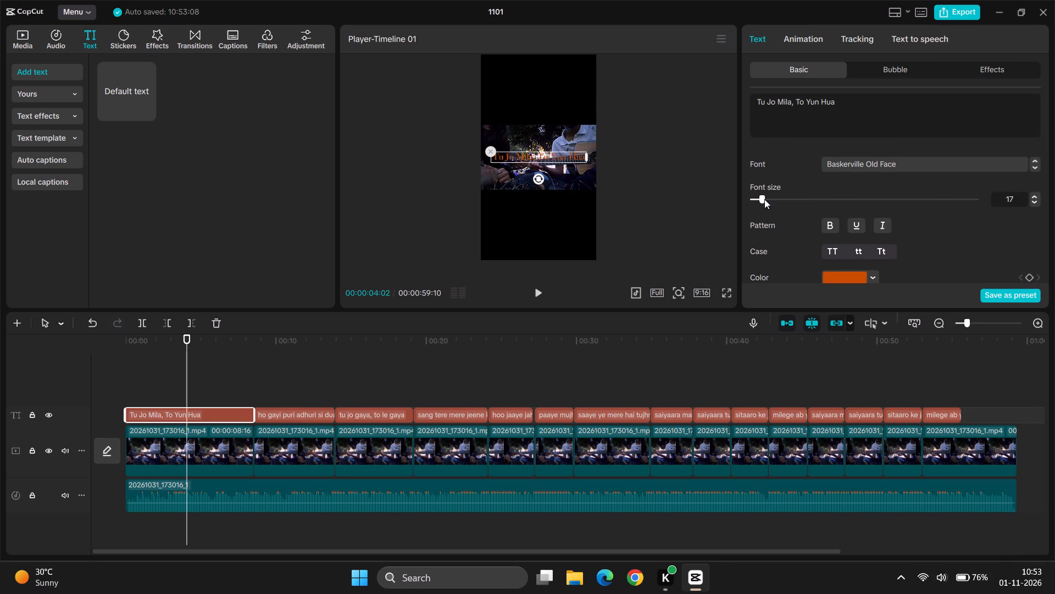
click(764, 199)
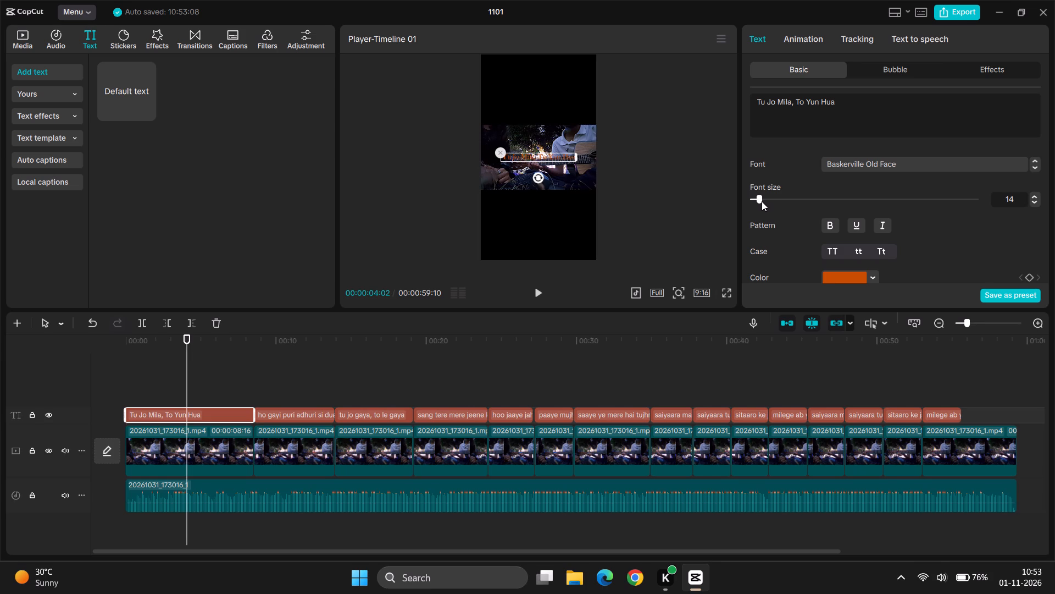
click(780, 216)
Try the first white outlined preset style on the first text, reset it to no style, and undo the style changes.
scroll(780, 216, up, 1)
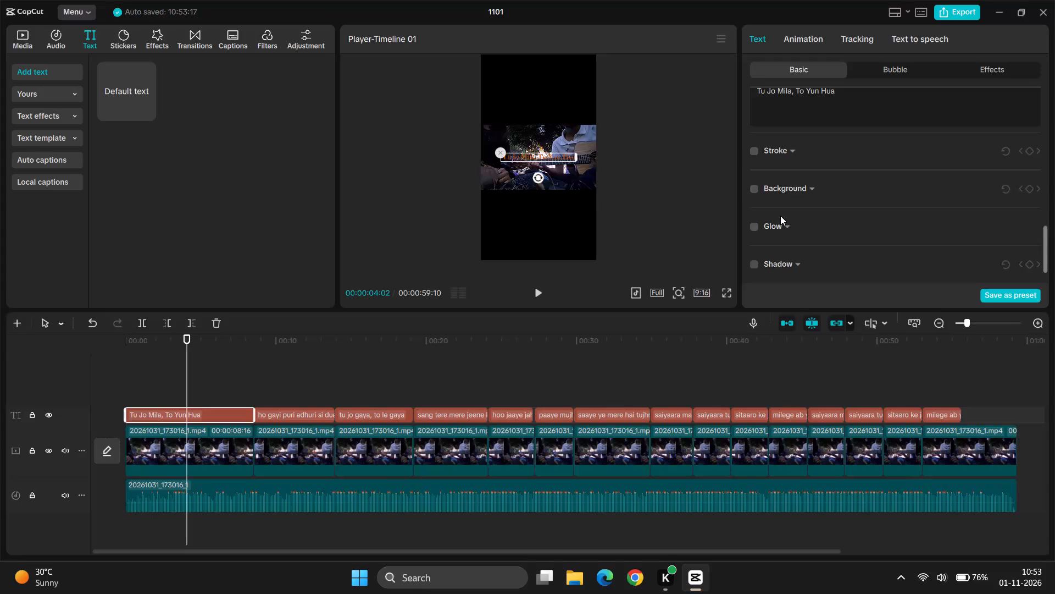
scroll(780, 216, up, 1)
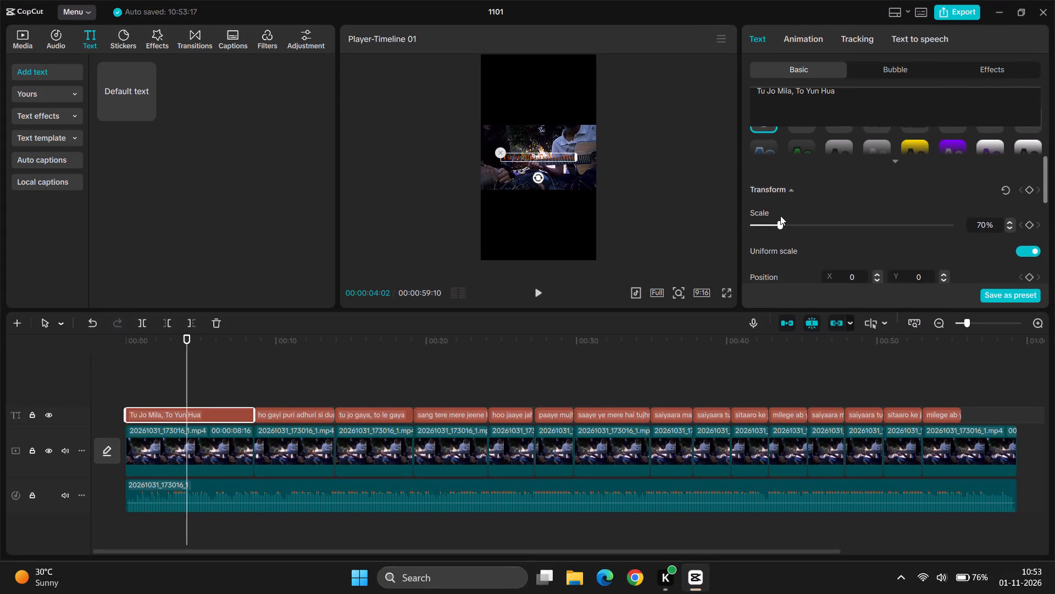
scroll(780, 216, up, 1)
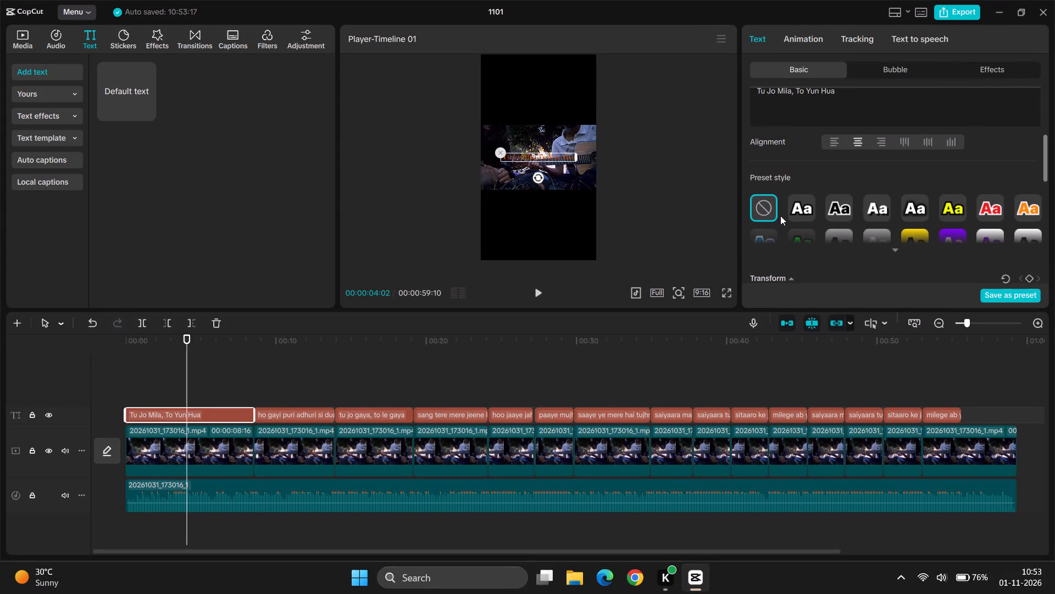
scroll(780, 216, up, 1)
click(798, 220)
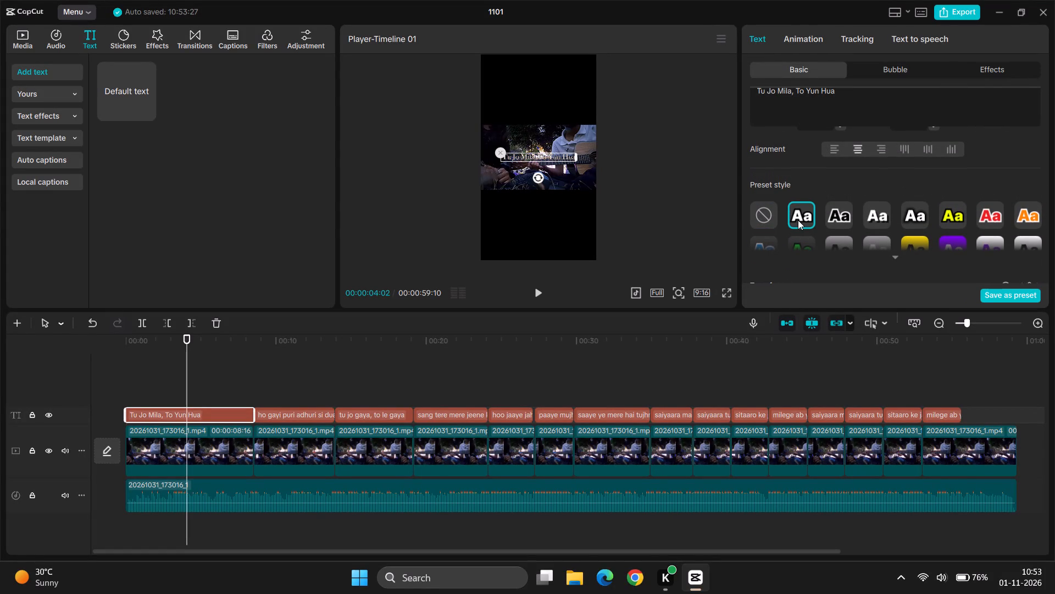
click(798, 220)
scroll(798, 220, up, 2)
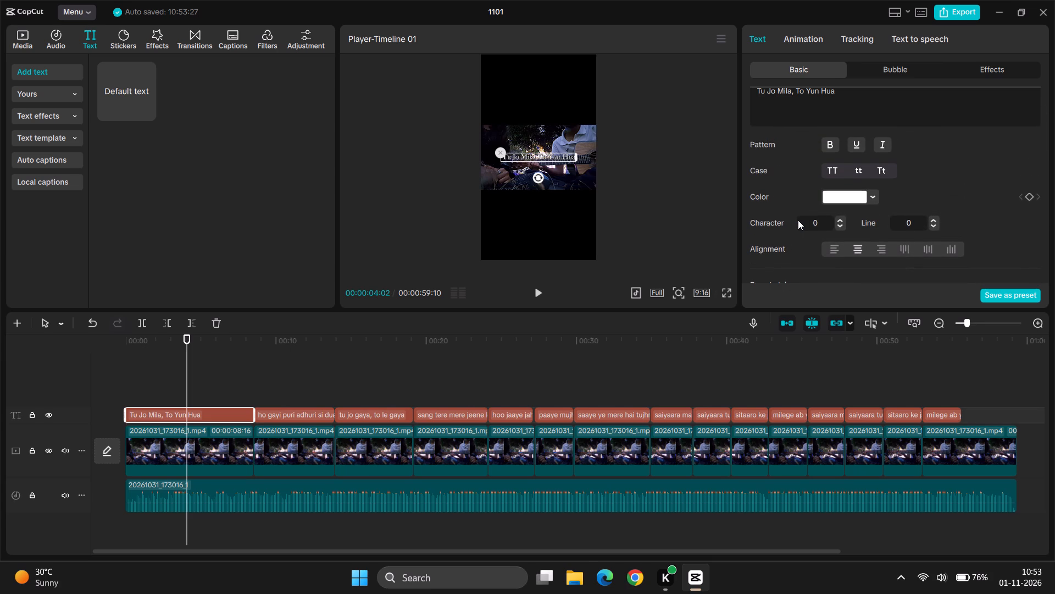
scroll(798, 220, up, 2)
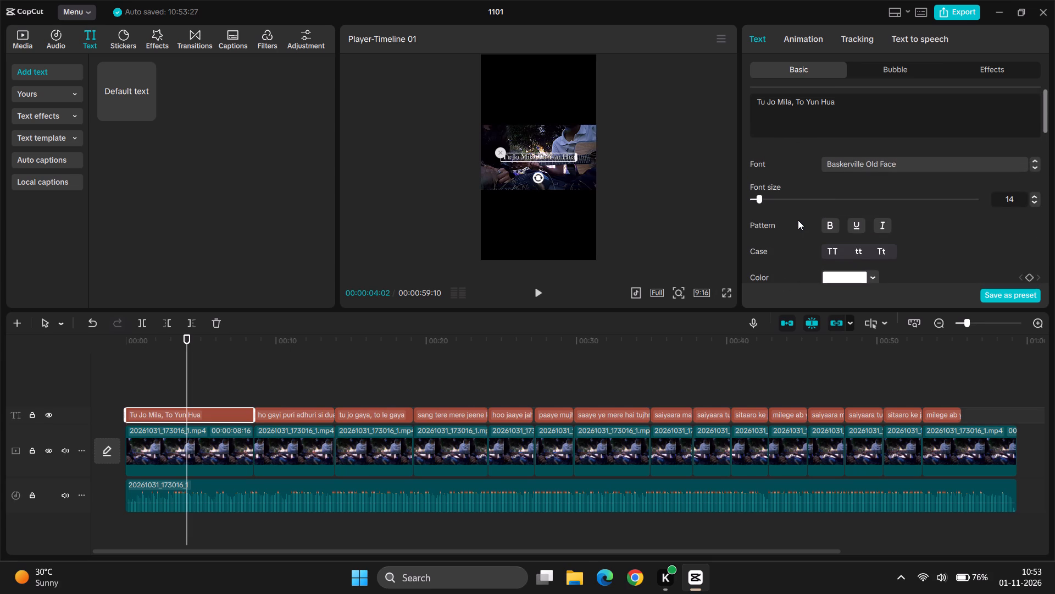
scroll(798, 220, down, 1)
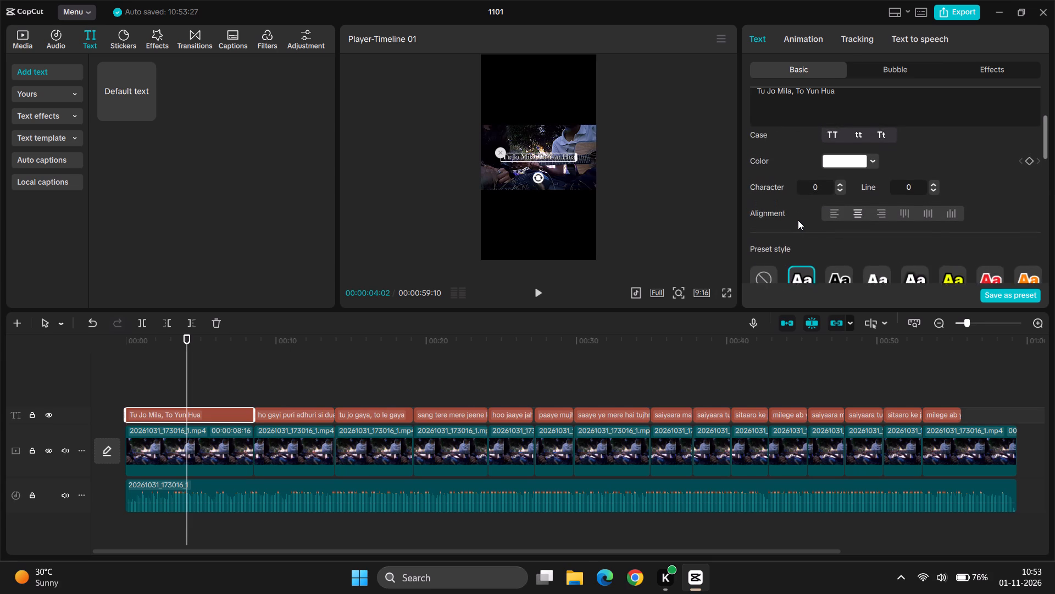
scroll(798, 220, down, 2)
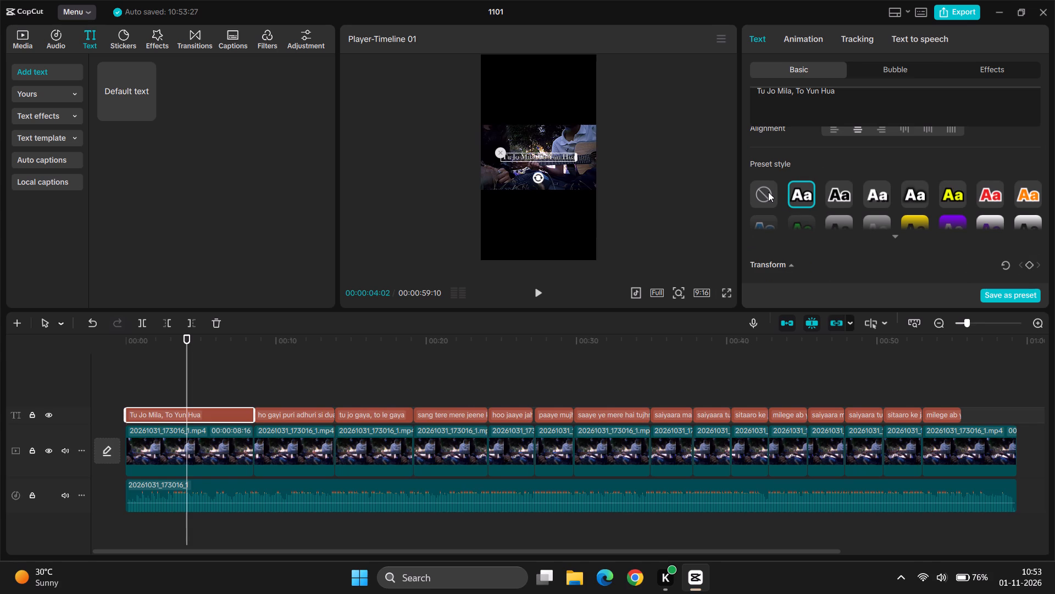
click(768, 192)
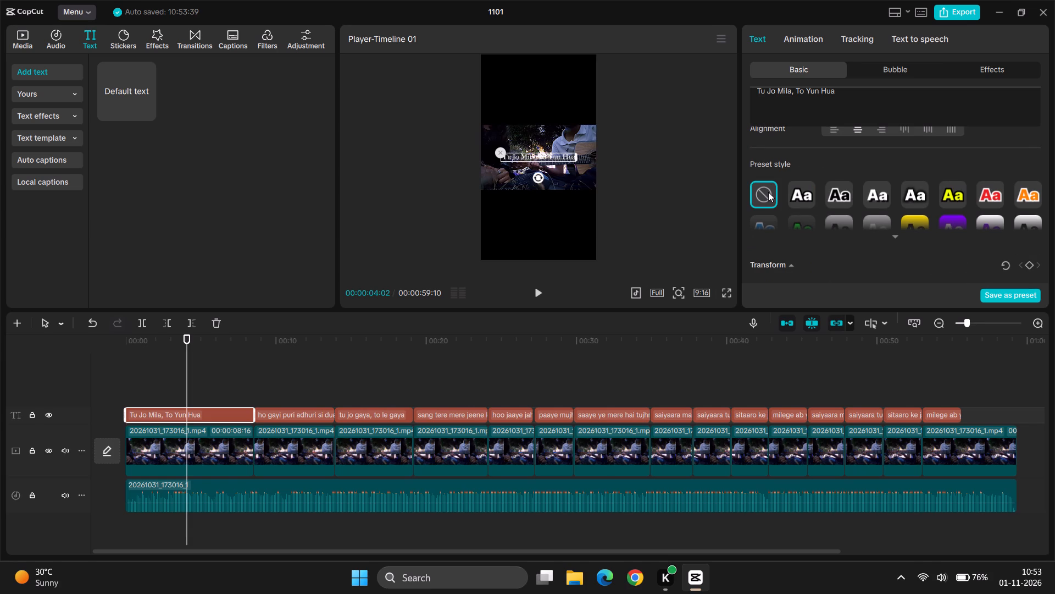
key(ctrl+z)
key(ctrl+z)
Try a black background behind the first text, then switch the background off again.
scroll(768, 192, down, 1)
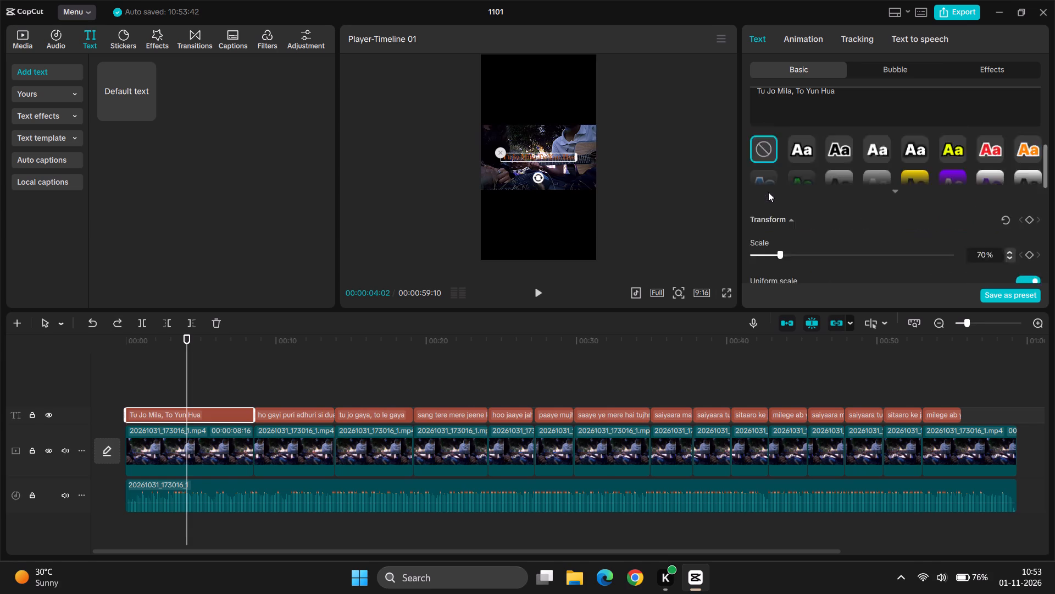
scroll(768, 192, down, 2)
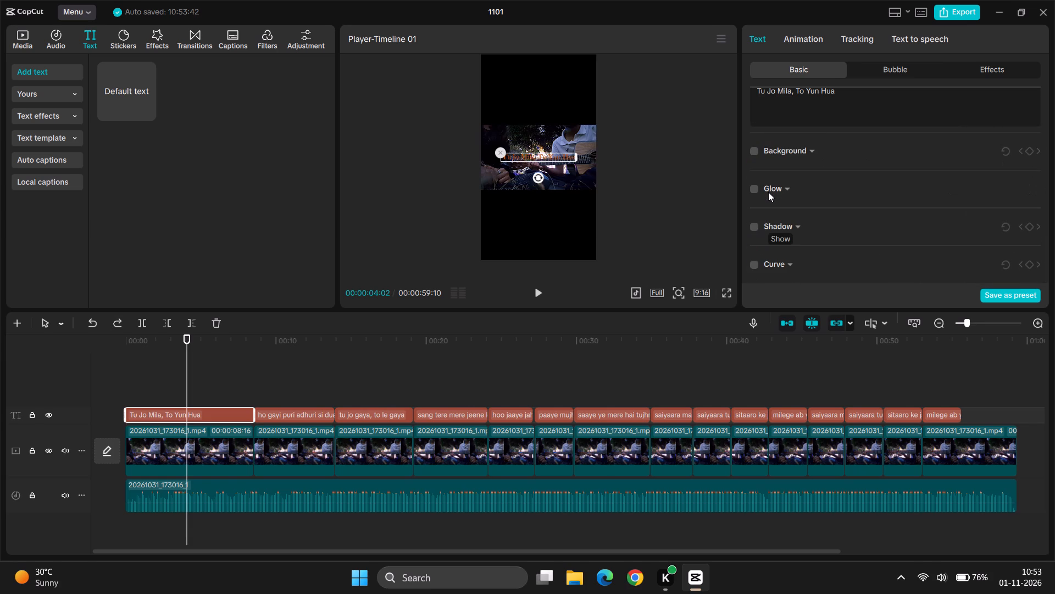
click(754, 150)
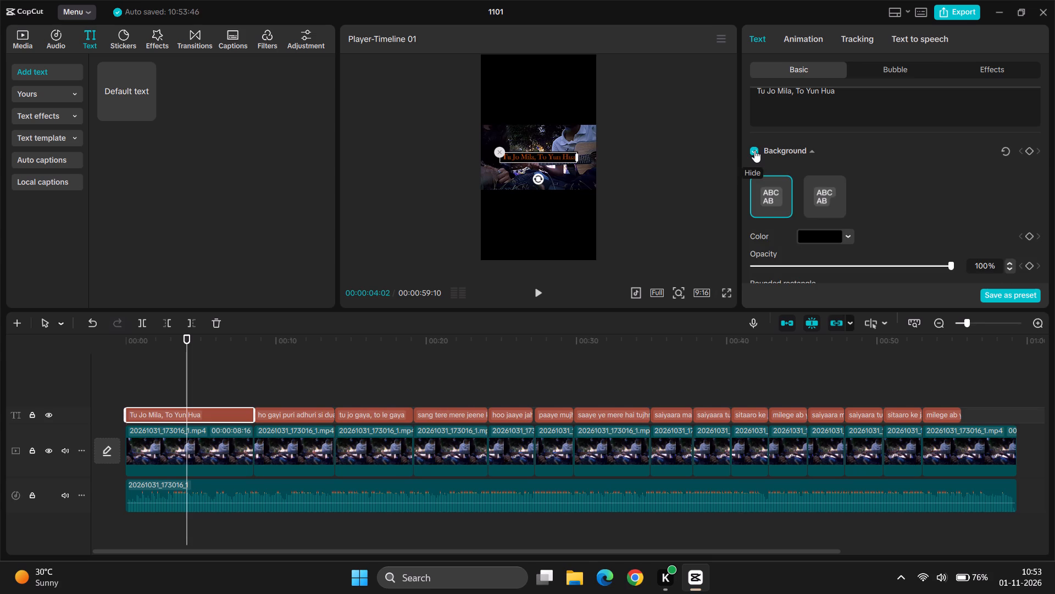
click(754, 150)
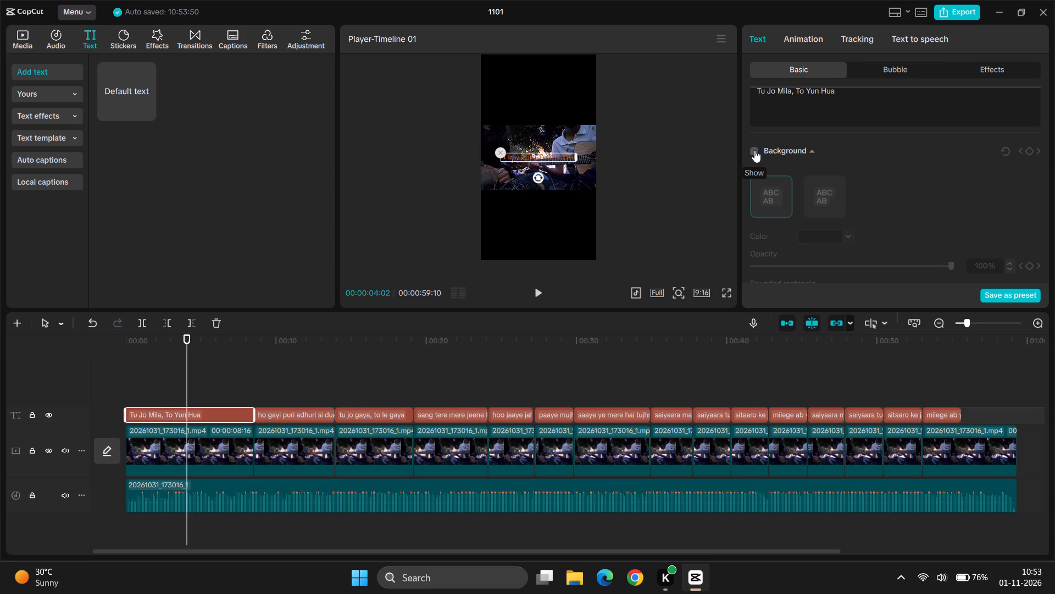
Turn on the shadow for the first text.
scroll(853, 159, down, 1)
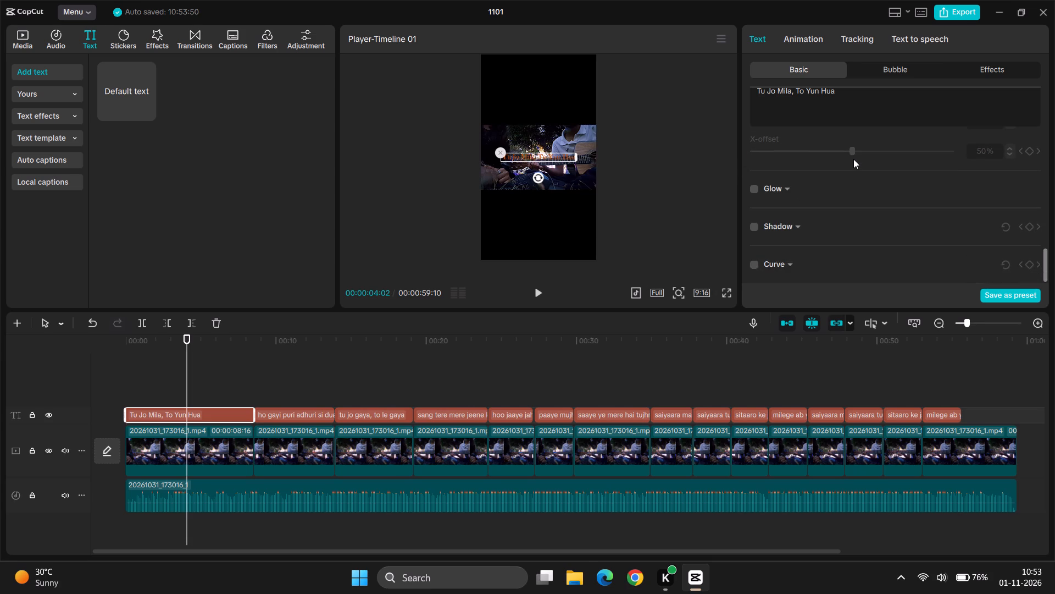
scroll(853, 159, down, 1)
click(756, 229)
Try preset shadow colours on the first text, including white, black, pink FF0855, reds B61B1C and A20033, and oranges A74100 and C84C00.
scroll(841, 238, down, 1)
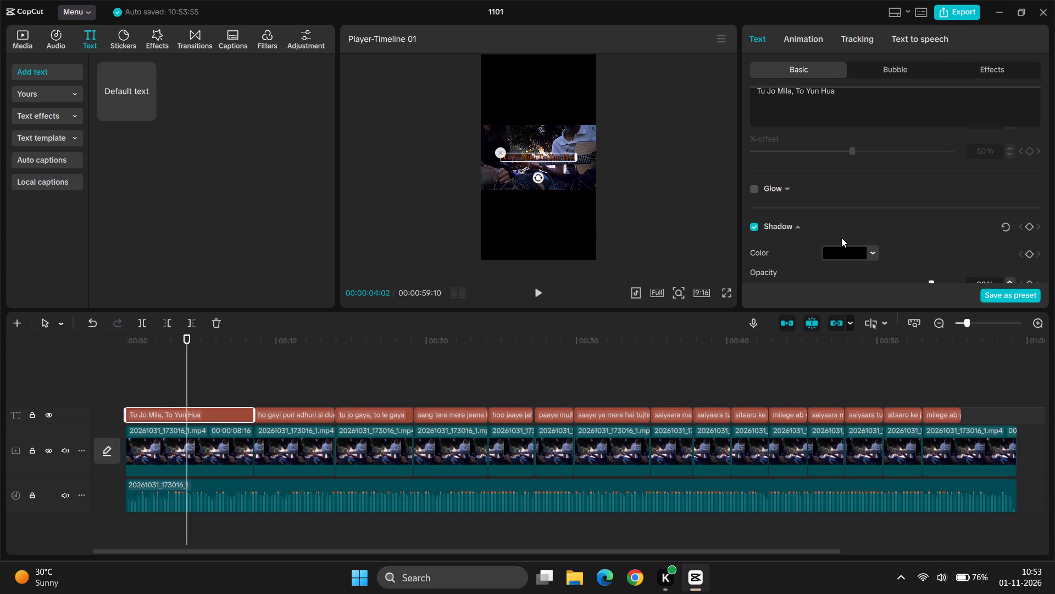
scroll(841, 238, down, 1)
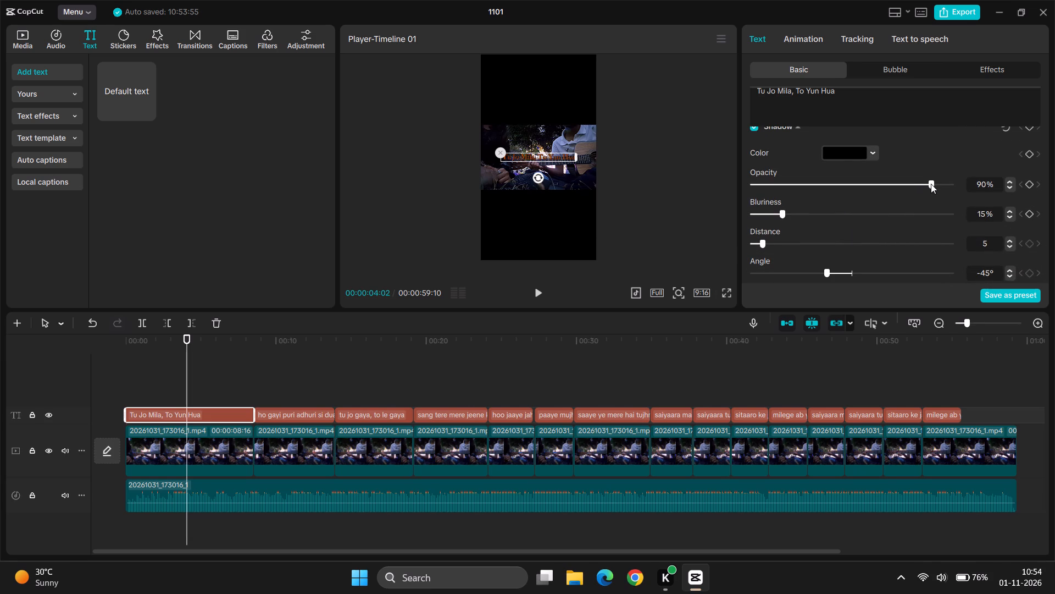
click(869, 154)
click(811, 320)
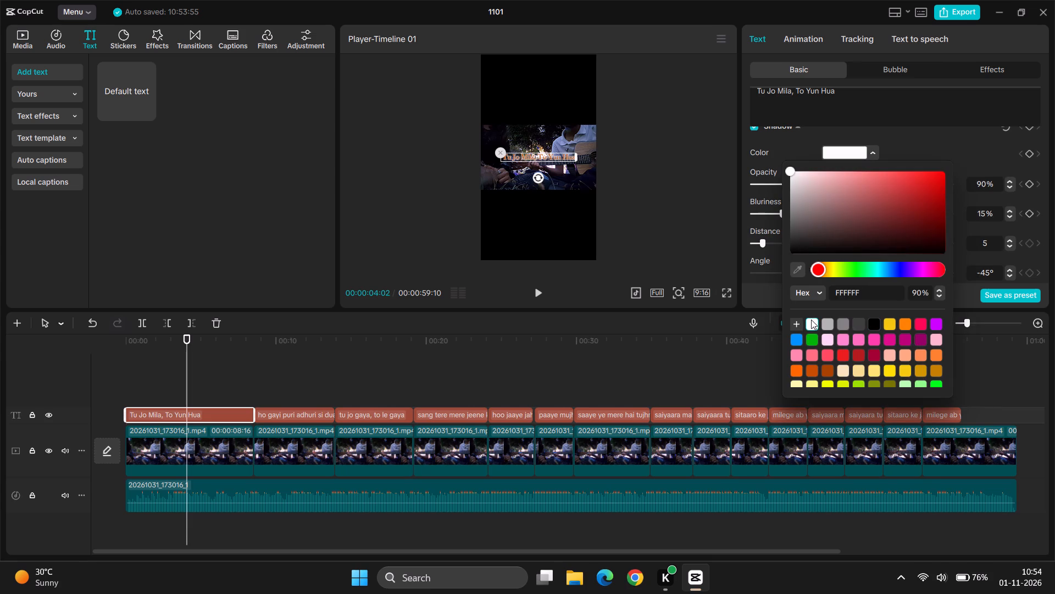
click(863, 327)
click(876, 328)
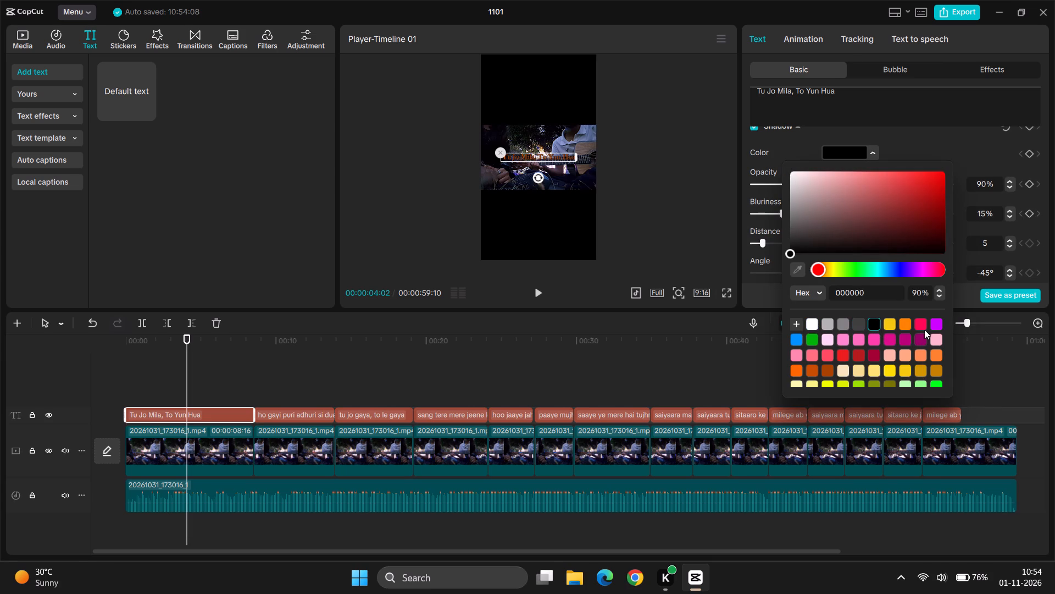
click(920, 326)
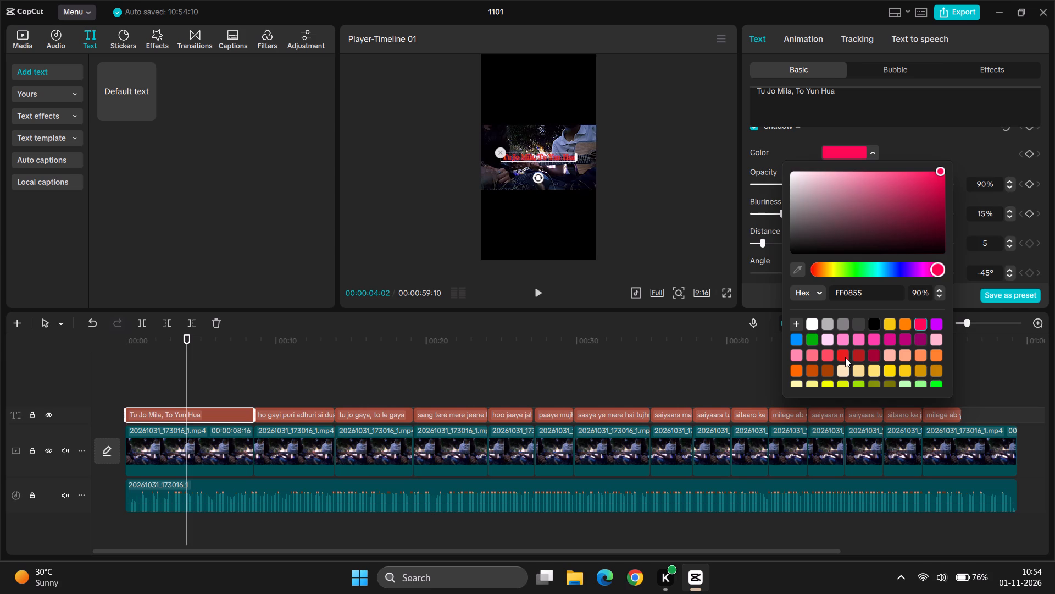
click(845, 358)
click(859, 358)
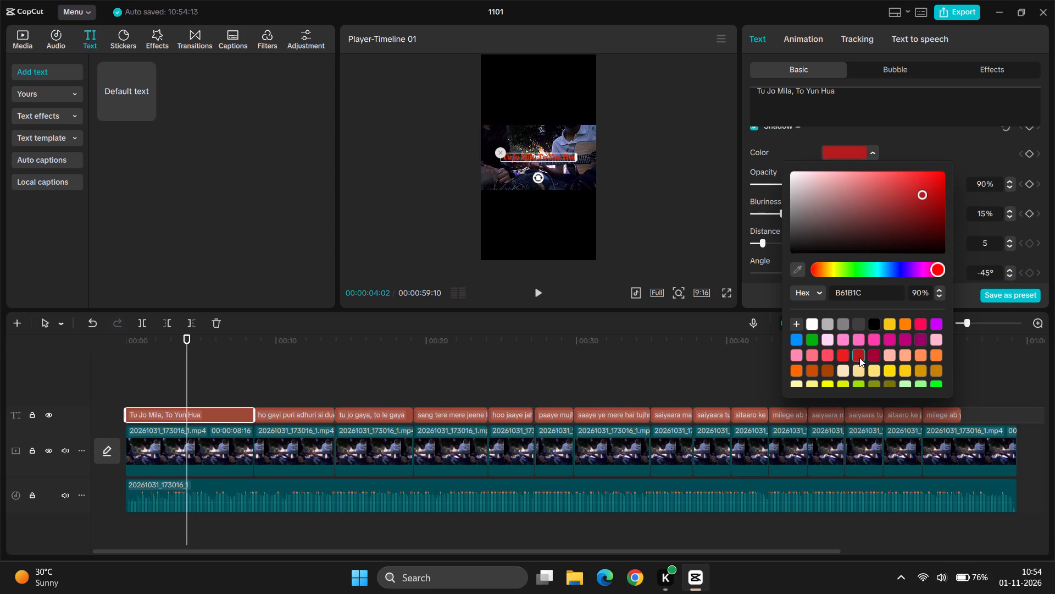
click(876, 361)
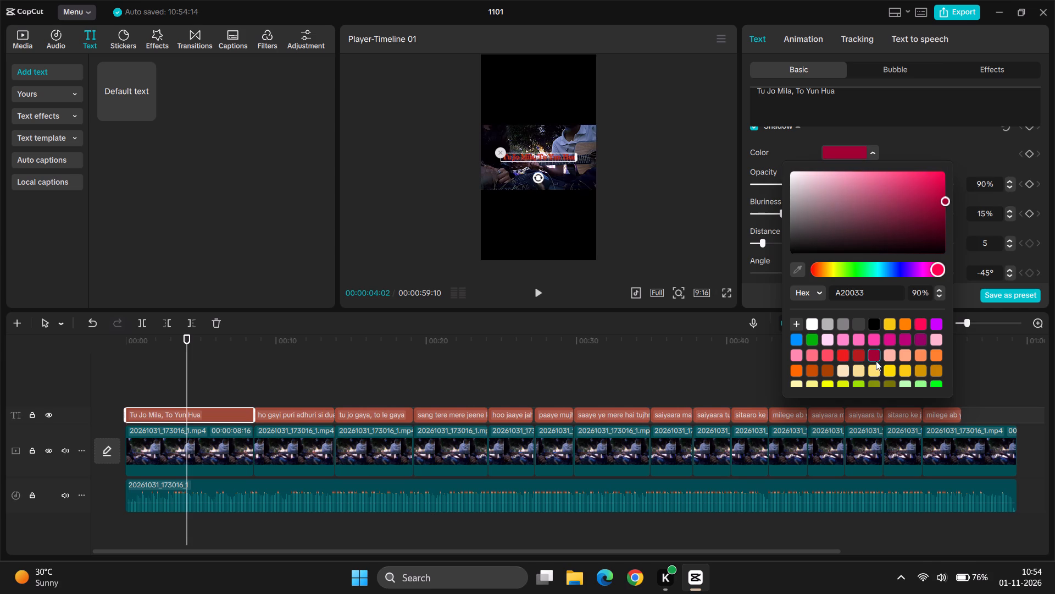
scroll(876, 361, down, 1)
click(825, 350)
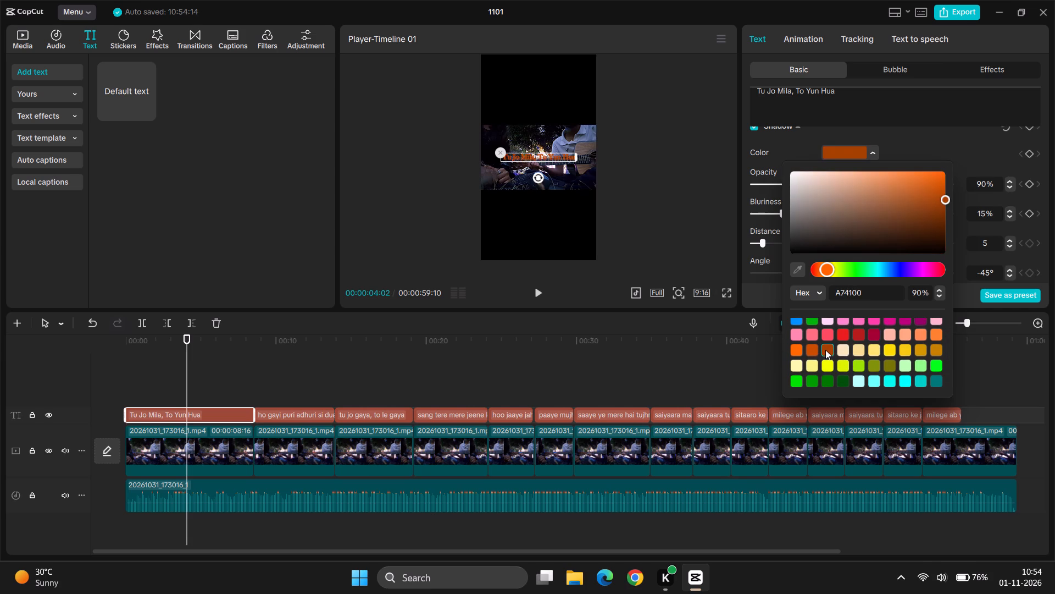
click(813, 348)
Set the first text's shadow colour to the preset dark brown 3E2700.
scroll(893, 351, down, 2)
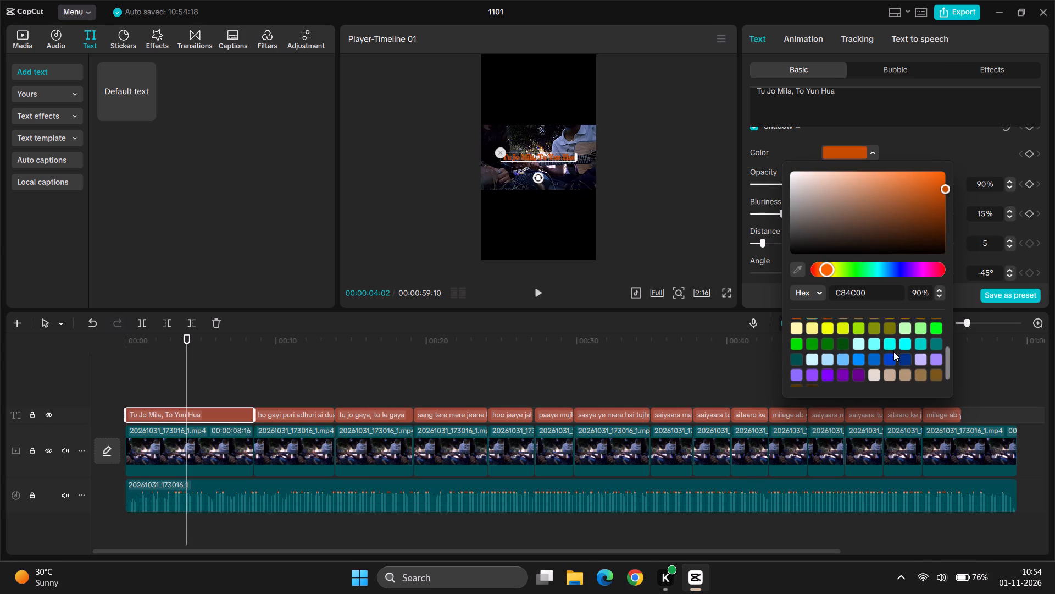
scroll(836, 370, down, 1)
click(814, 381)
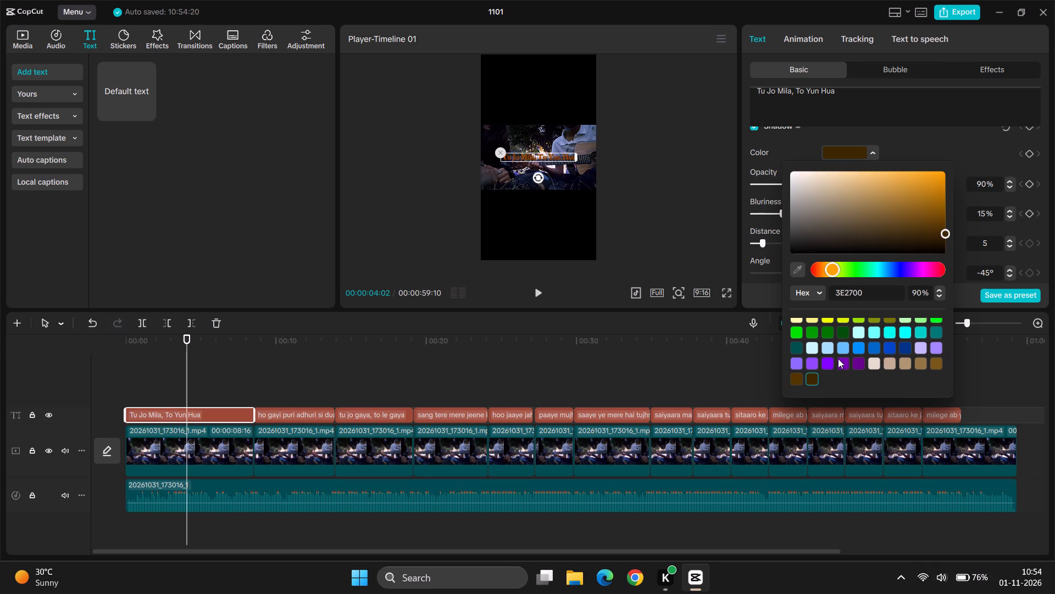
click(757, 373)
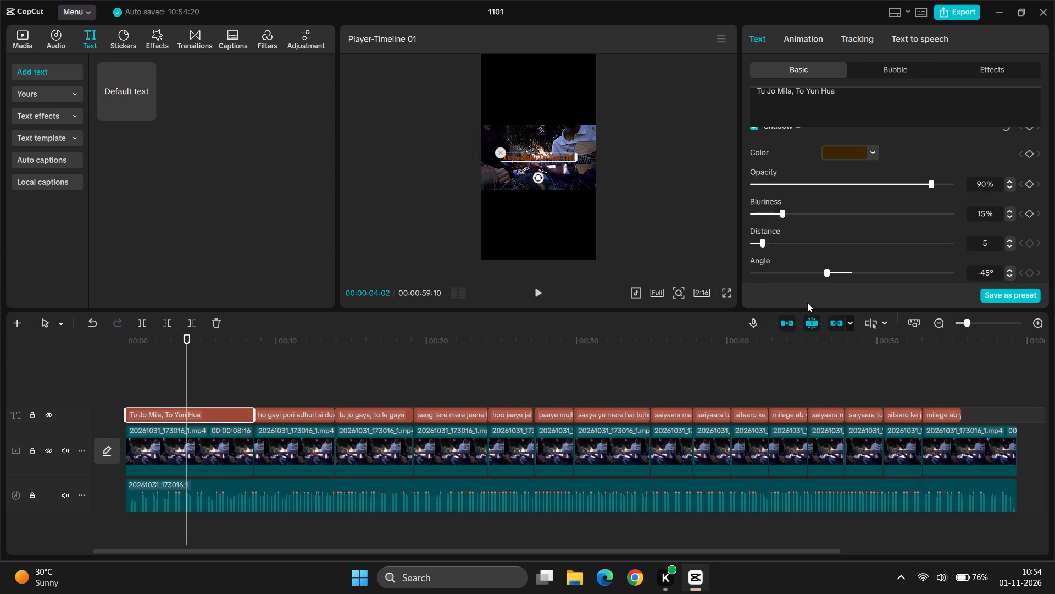
Adjust the first text's shadow distance, trying values between 2 and 64 and ending at 8.
drag(761, 246, 786, 251)
drag(786, 251, 863, 245)
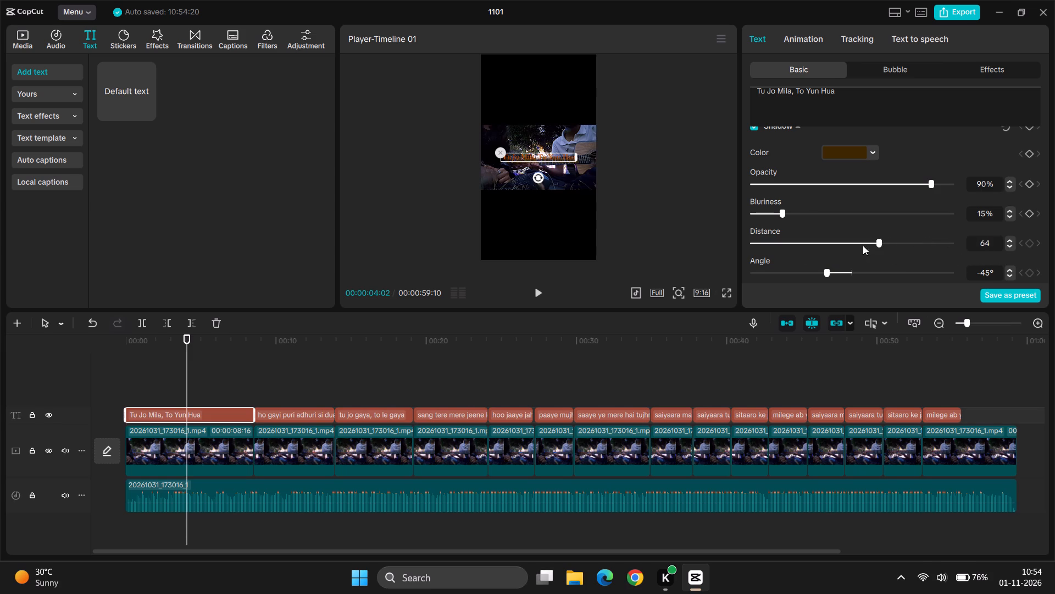
drag(863, 245, 849, 261)
drag(849, 261, 752, 273)
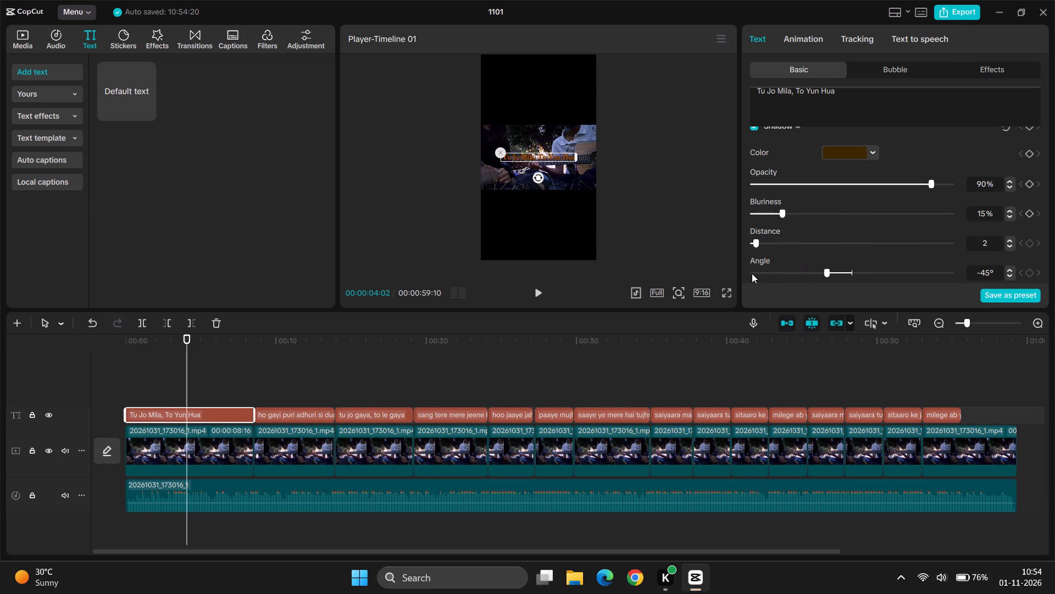
drag(752, 273, 768, 271)
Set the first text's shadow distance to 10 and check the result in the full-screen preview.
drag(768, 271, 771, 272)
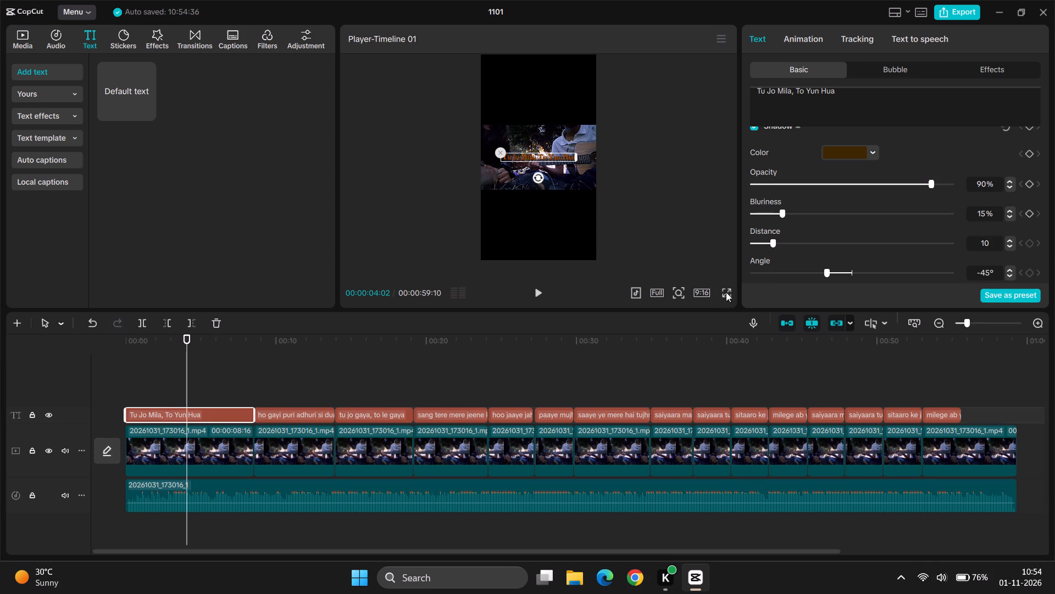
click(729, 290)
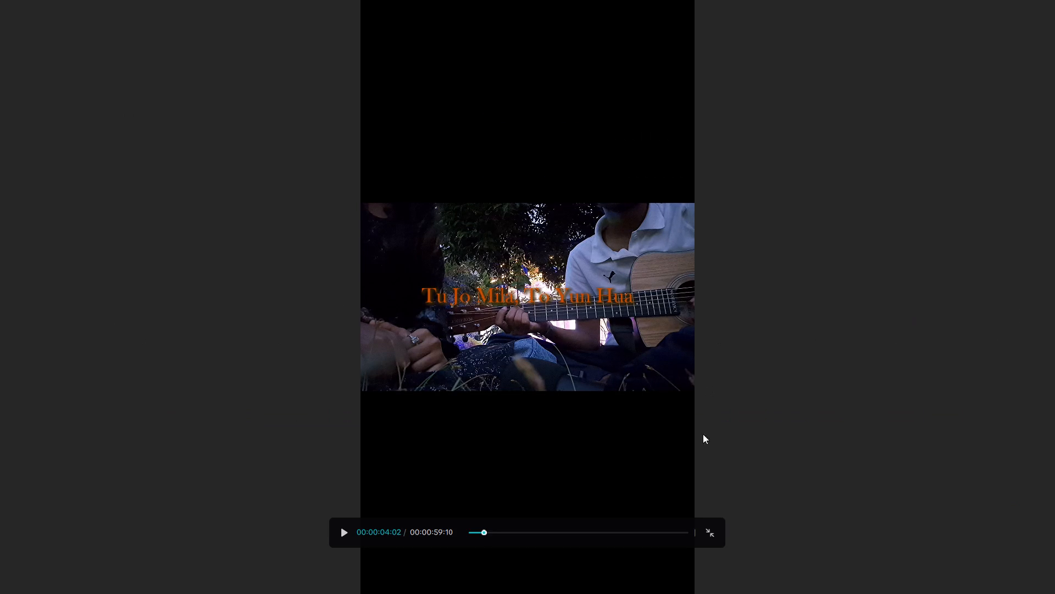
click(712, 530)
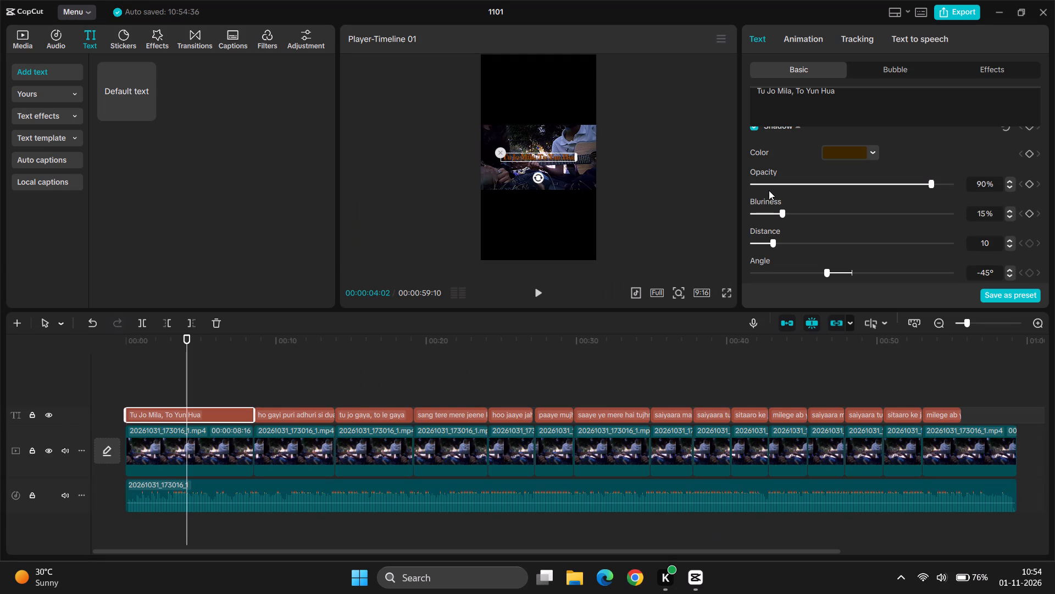
Turn off the shadow for the first text and collapse its shadow settings.
scroll(769, 186, up, 1)
click(756, 214)
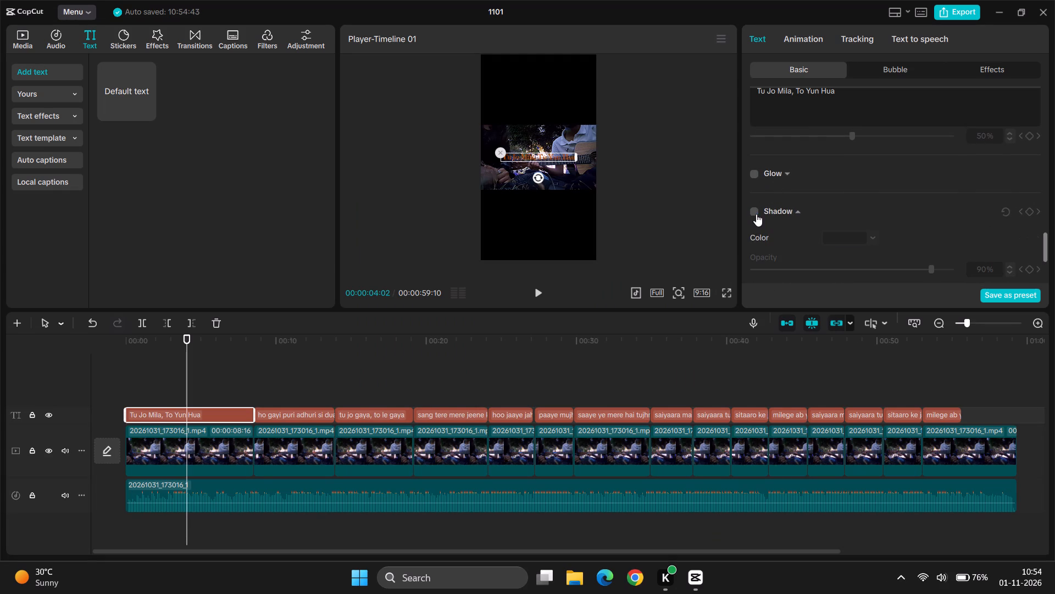
click(798, 211)
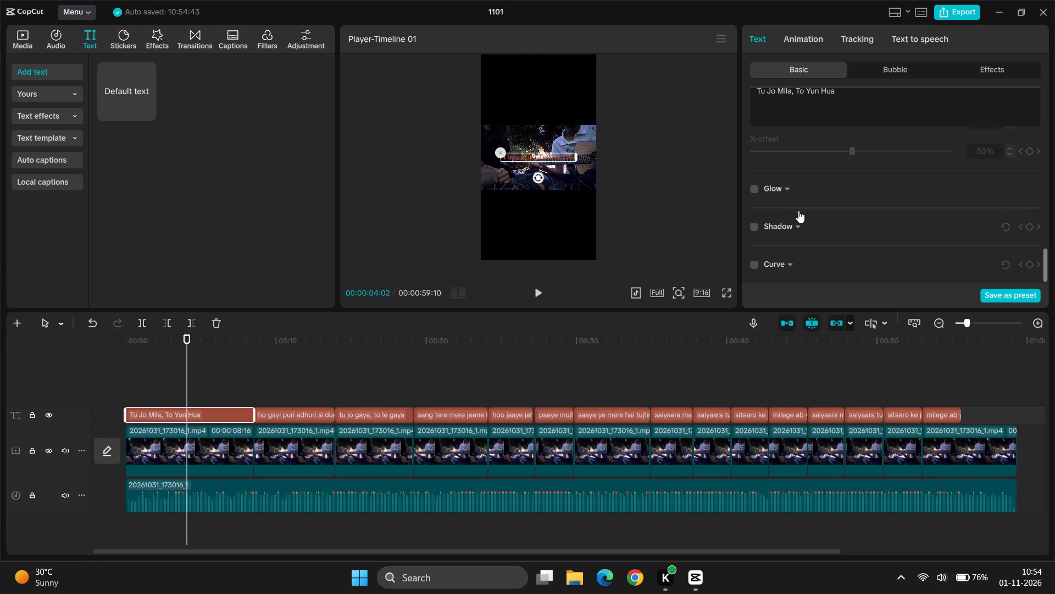
Apply the preset style with white letters and a black outline to the first text and check it full screen.
scroll(798, 221, down, 2)
scroll(793, 223, up, 1)
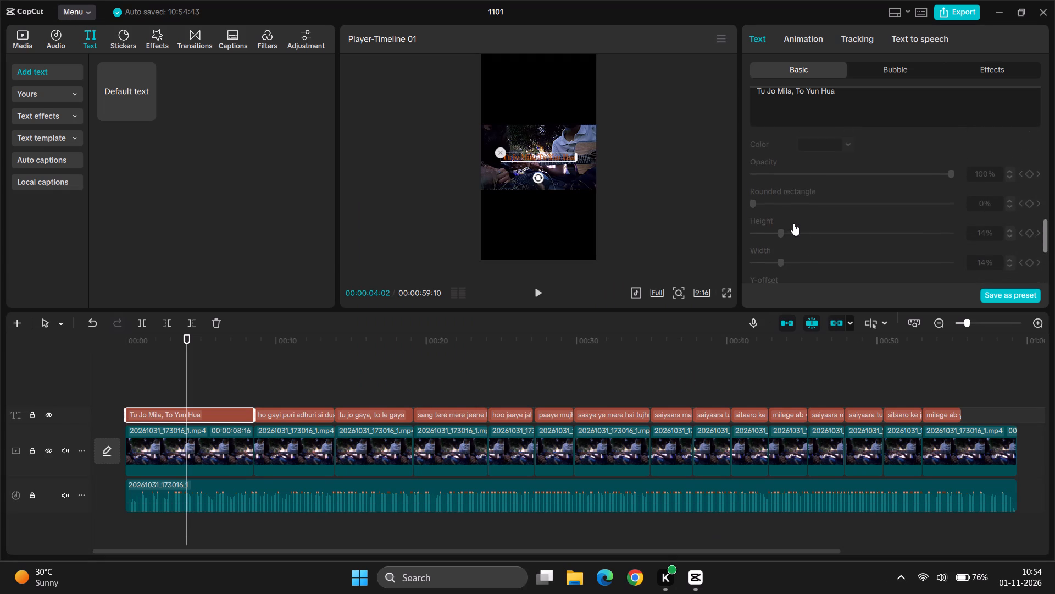
scroll(793, 223, up, 1)
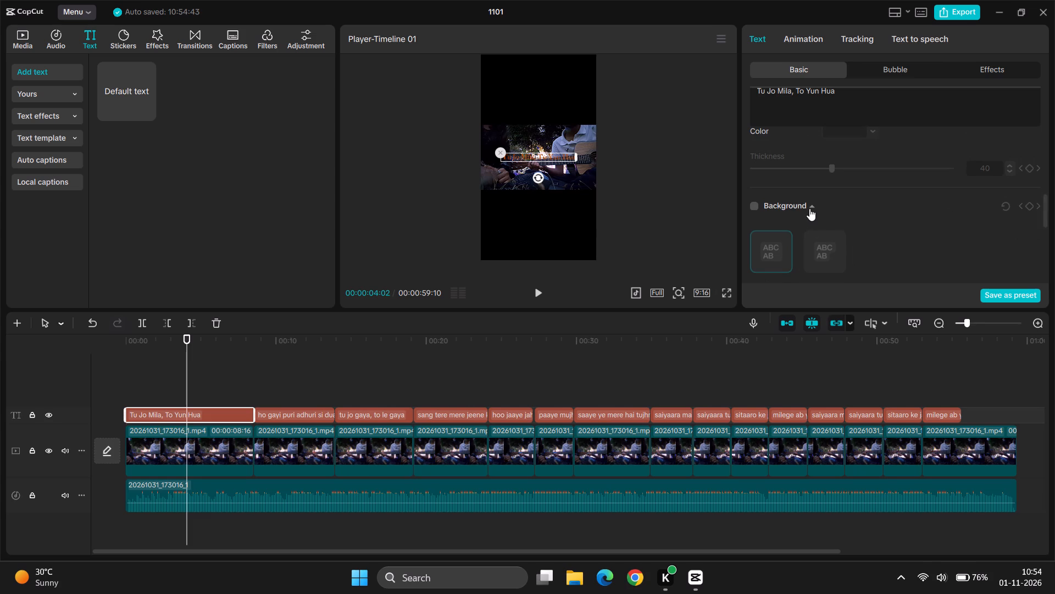
click(809, 207)
scroll(810, 227, up, 1)
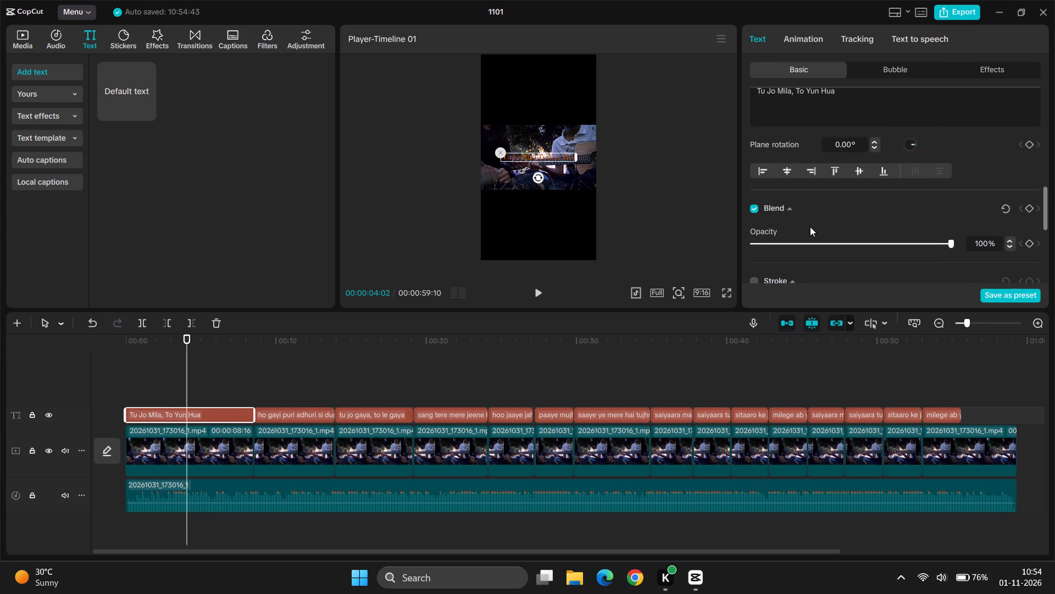
scroll(810, 227, up, 1)
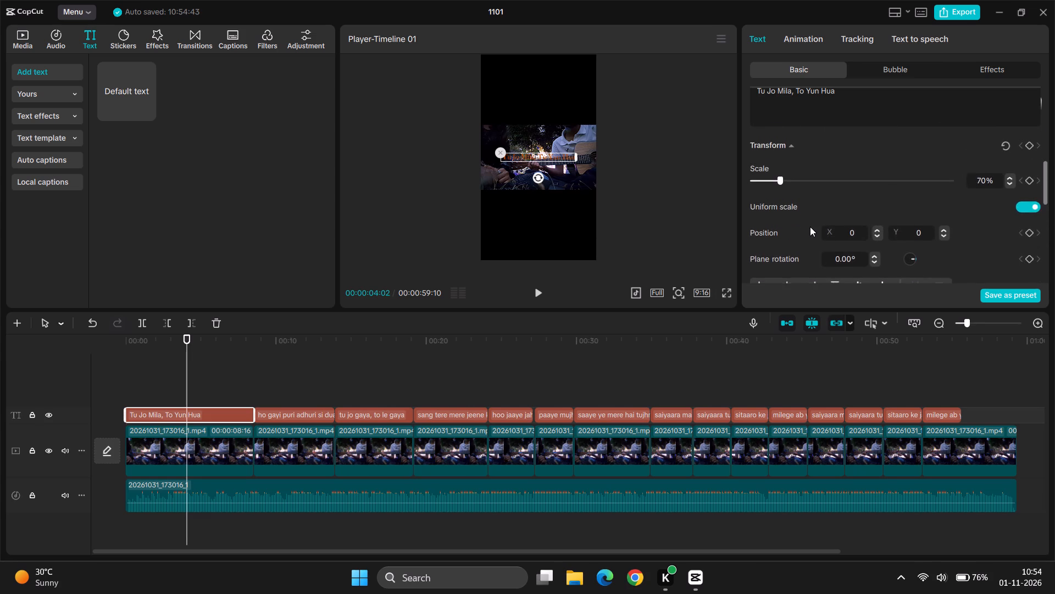
scroll(810, 227, up, 3)
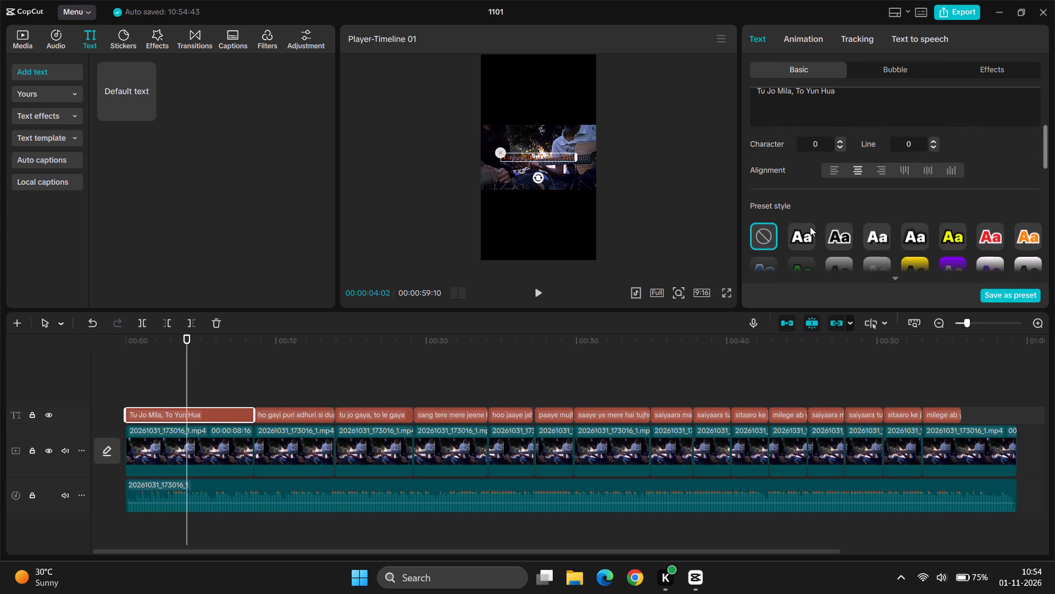
scroll(810, 227, up, 1)
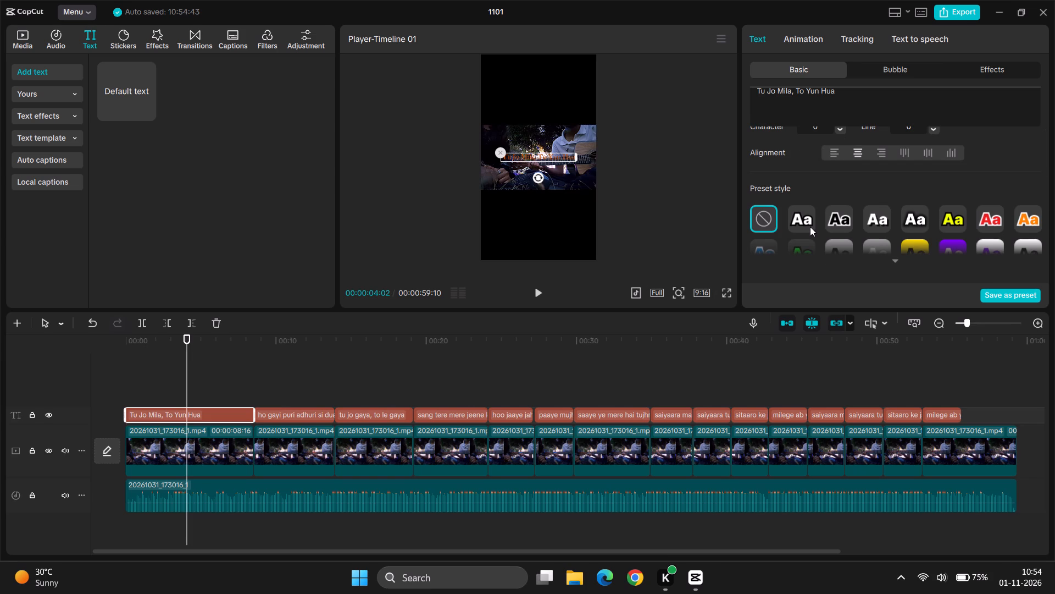
click(810, 227)
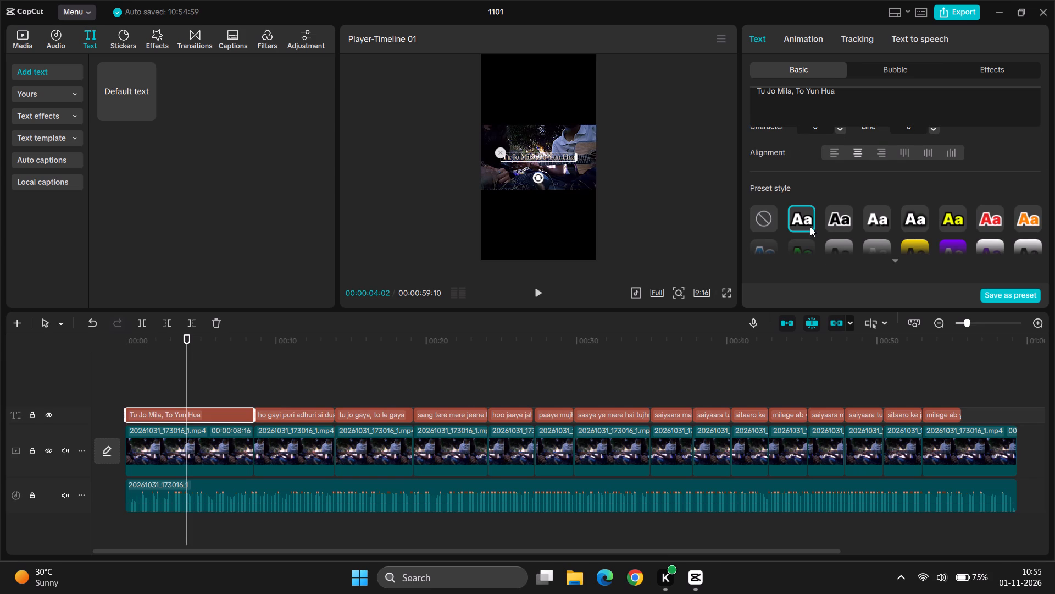
click(727, 291)
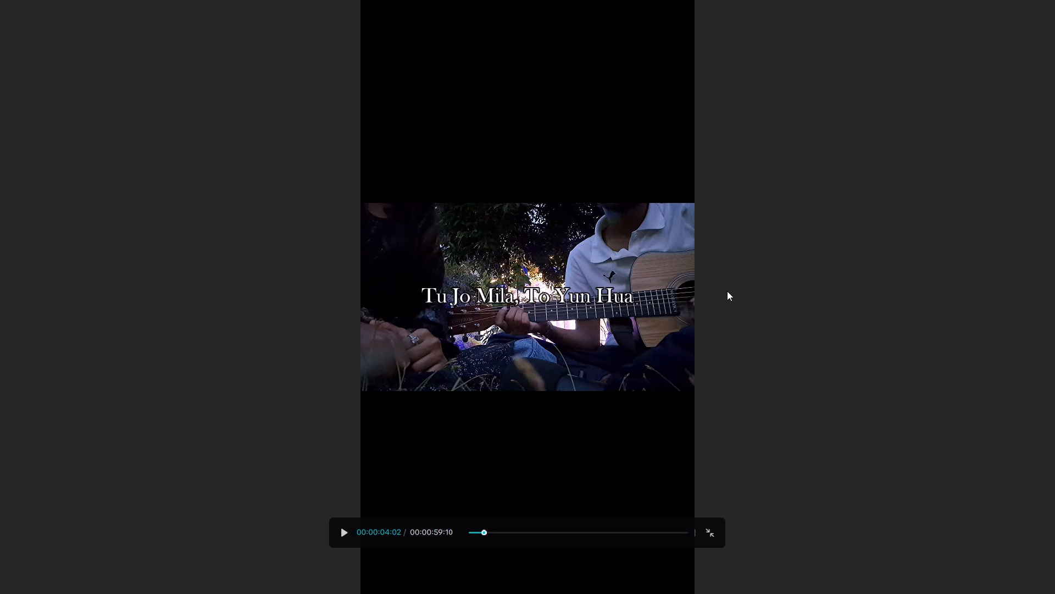
click(713, 526)
Change the first text's colour from the colour presets to the dark burnt orange just after C84C00.
scroll(813, 216, up, 1)
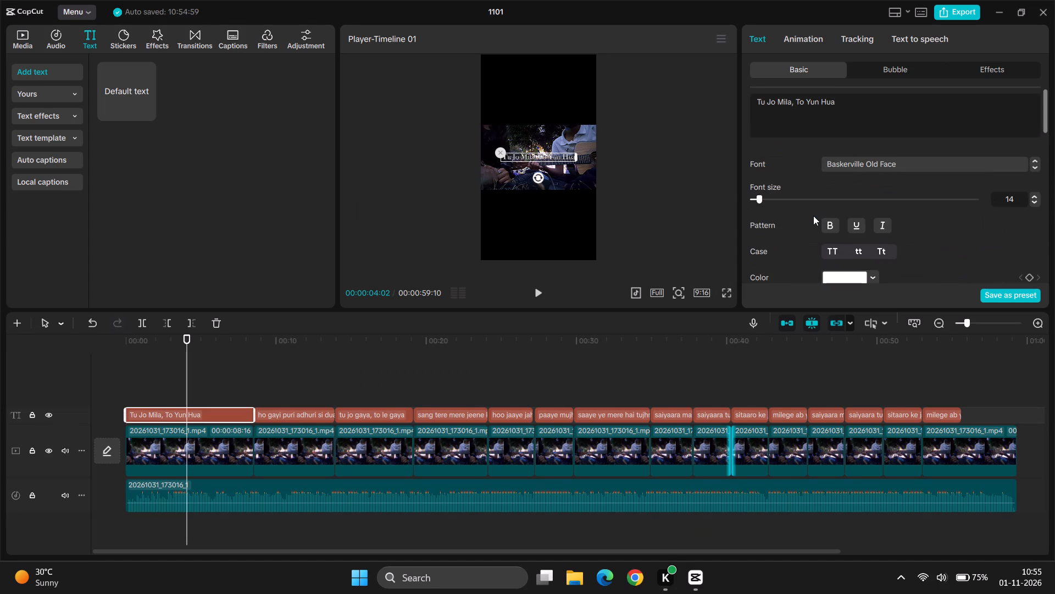
scroll(813, 216, up, 1)
click(866, 276)
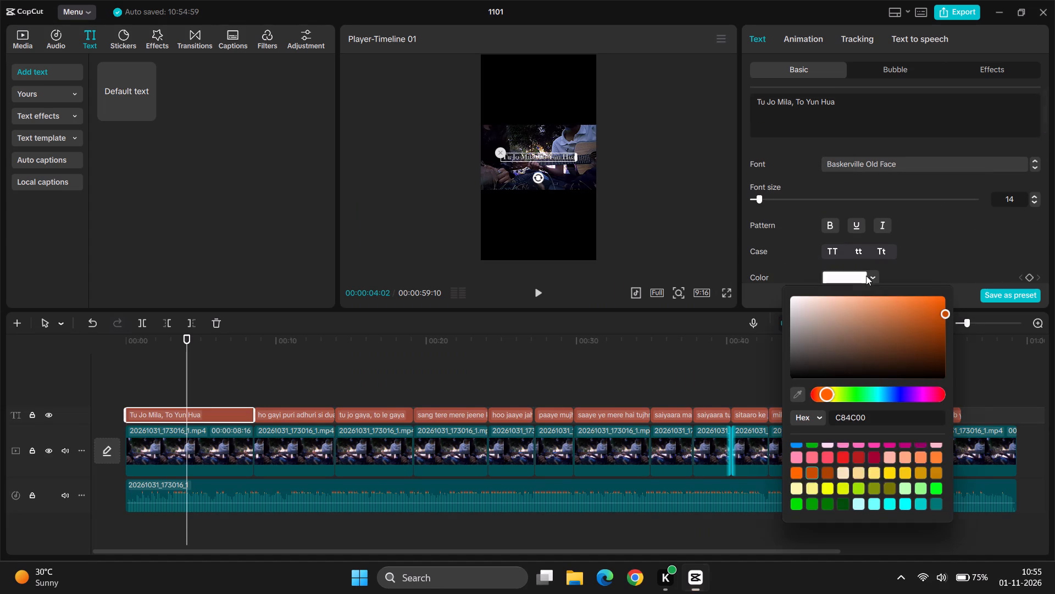
click(825, 494)
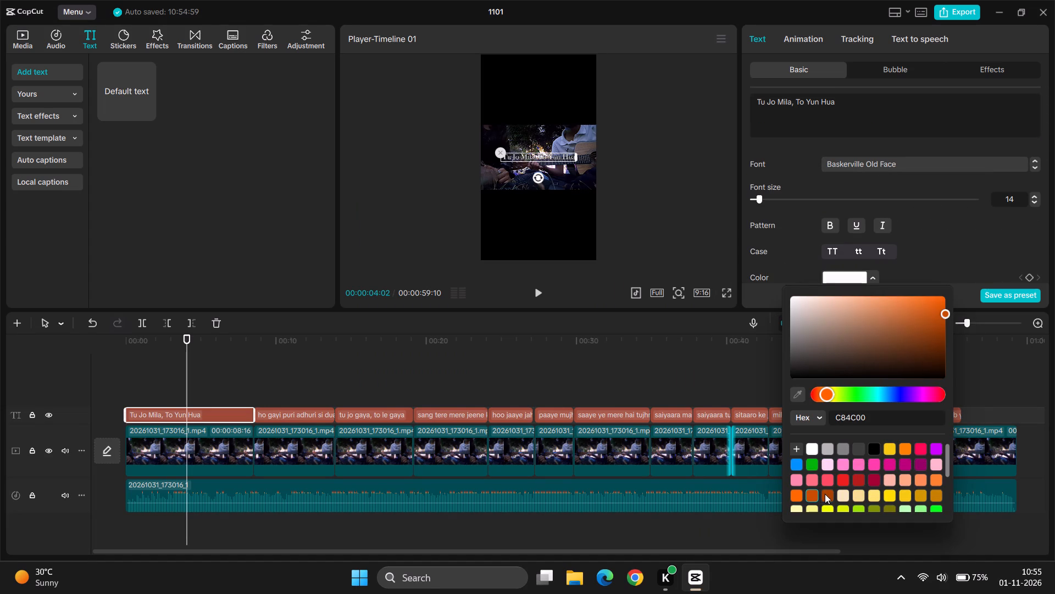
click(736, 373)
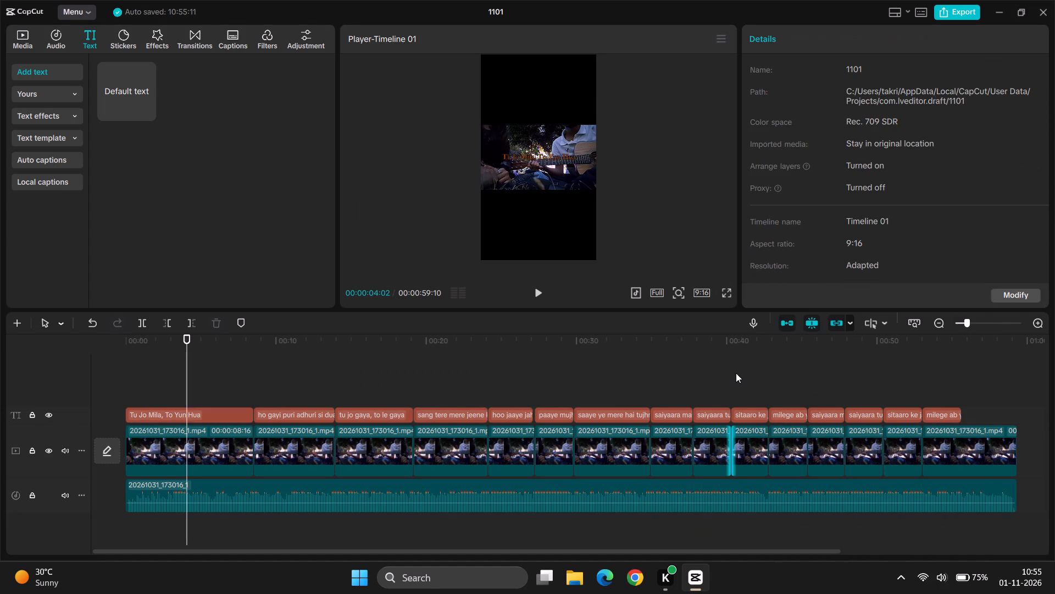
Play the video full screen from about 00:00:05:14 to check the recoloured first text against the footage.
click(208, 373)
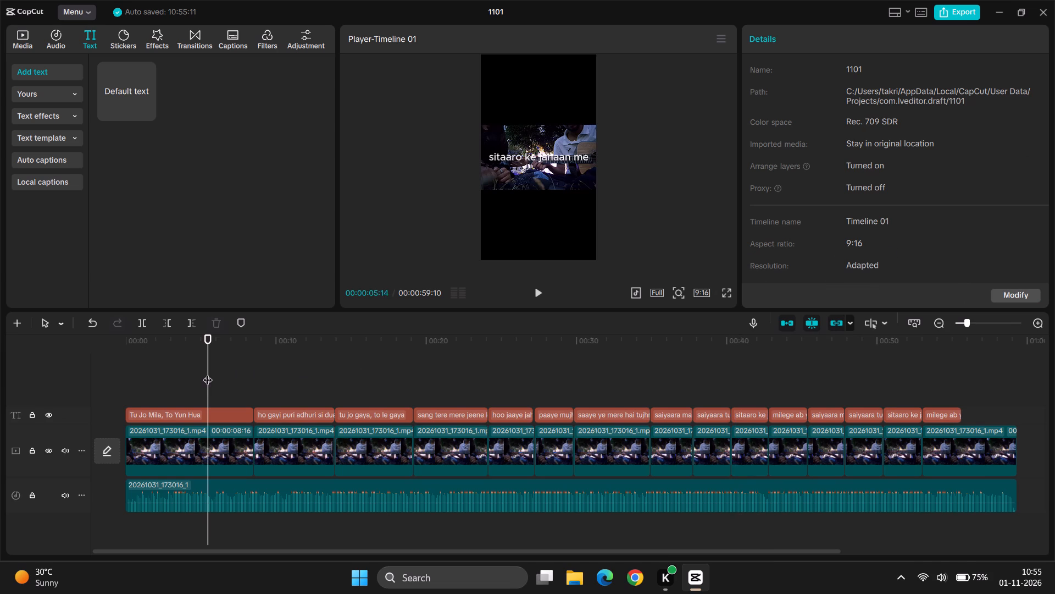
click(729, 290)
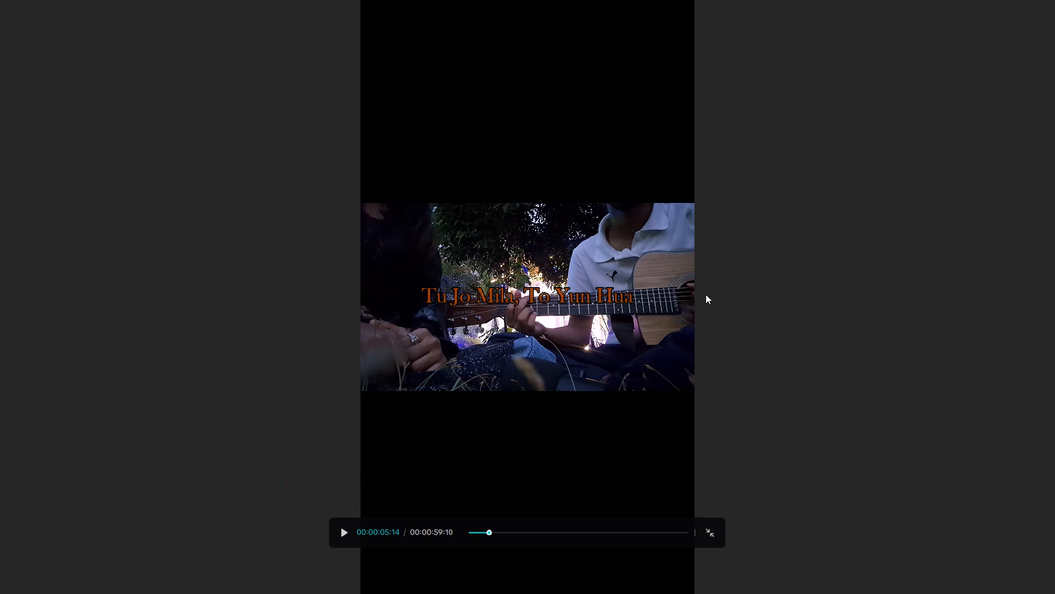
key(space)
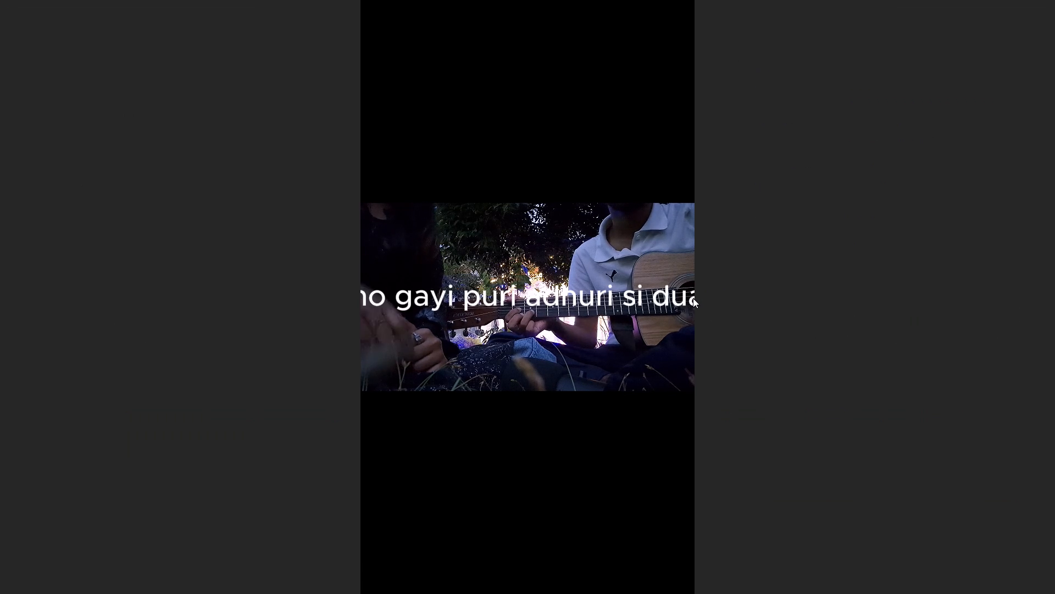
key(space)
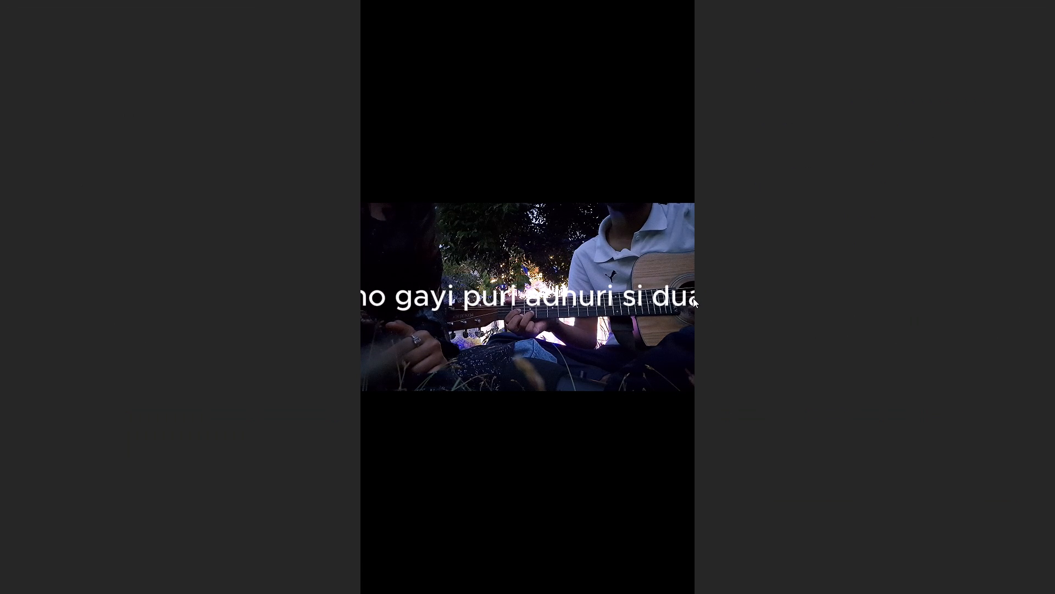
key(F11)
key(F11)
click(658, 593)
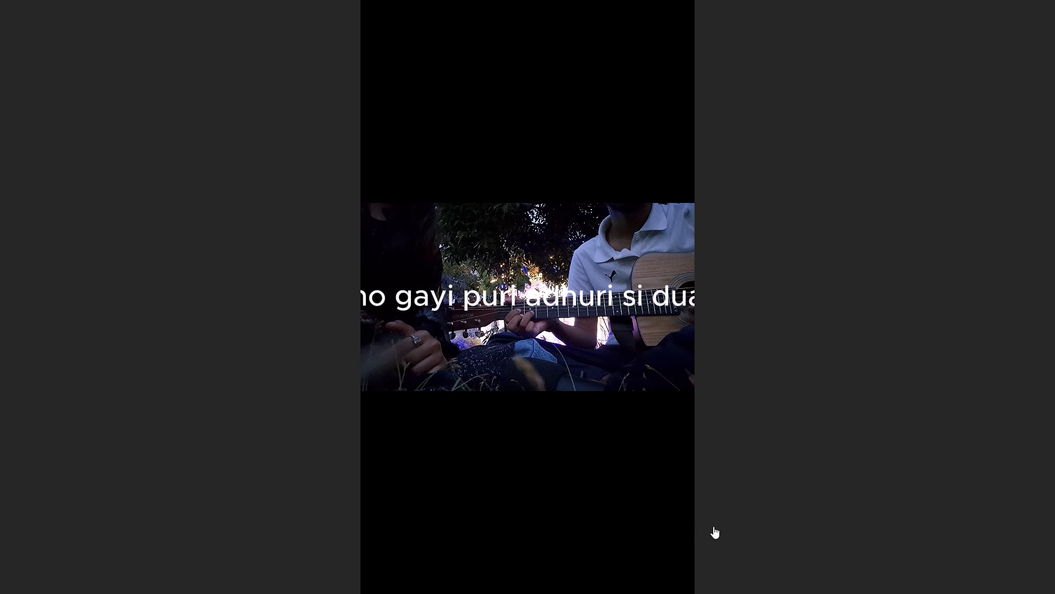
click(713, 530)
Move the playhead to 00:00:06:08 and select the first text, "Tu Jo Mila, To Yun Hua".
click(220, 391)
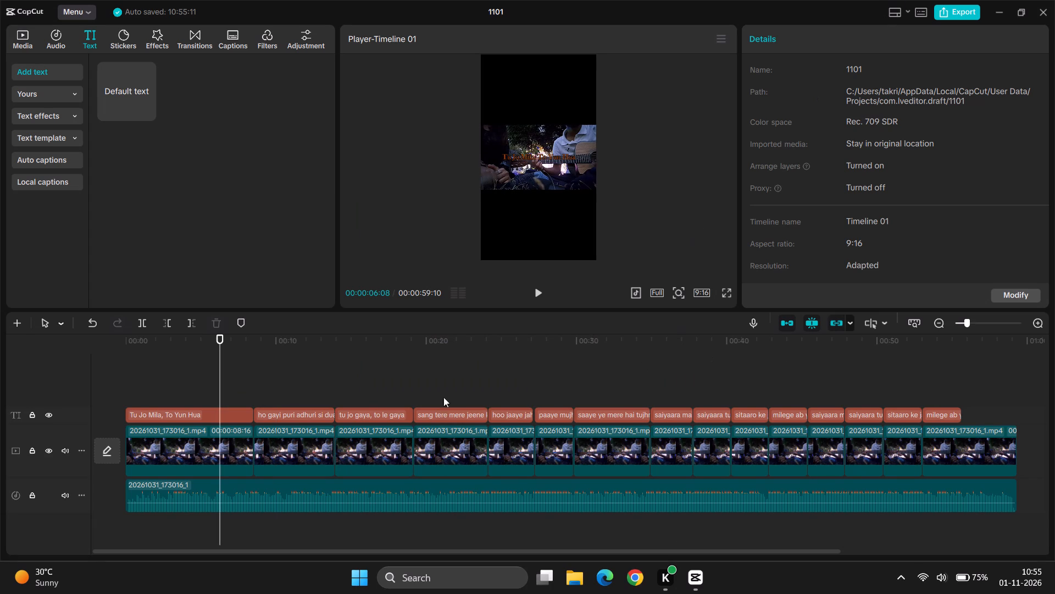
click(234, 418)
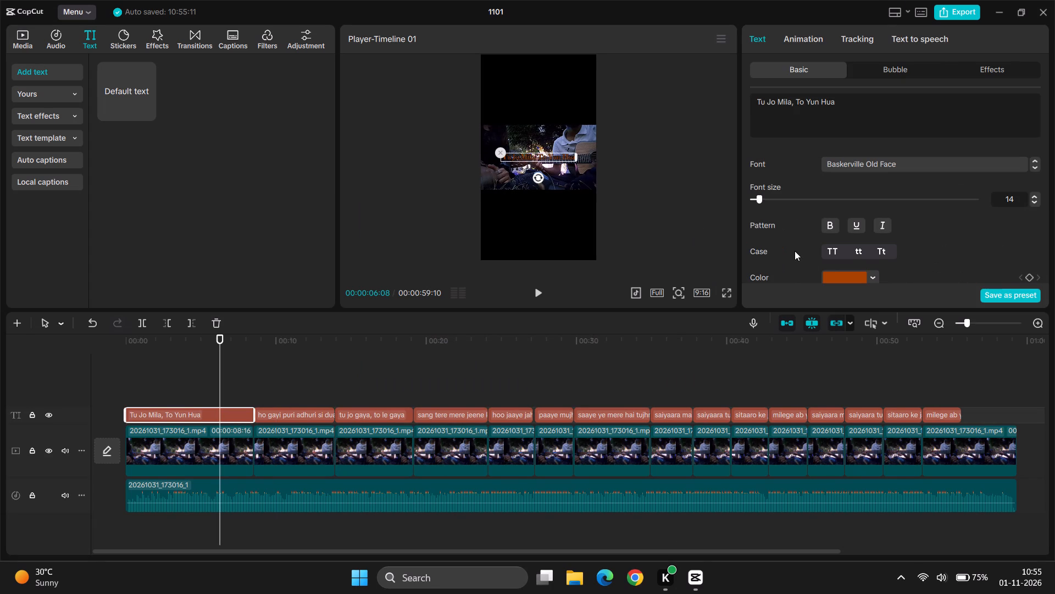
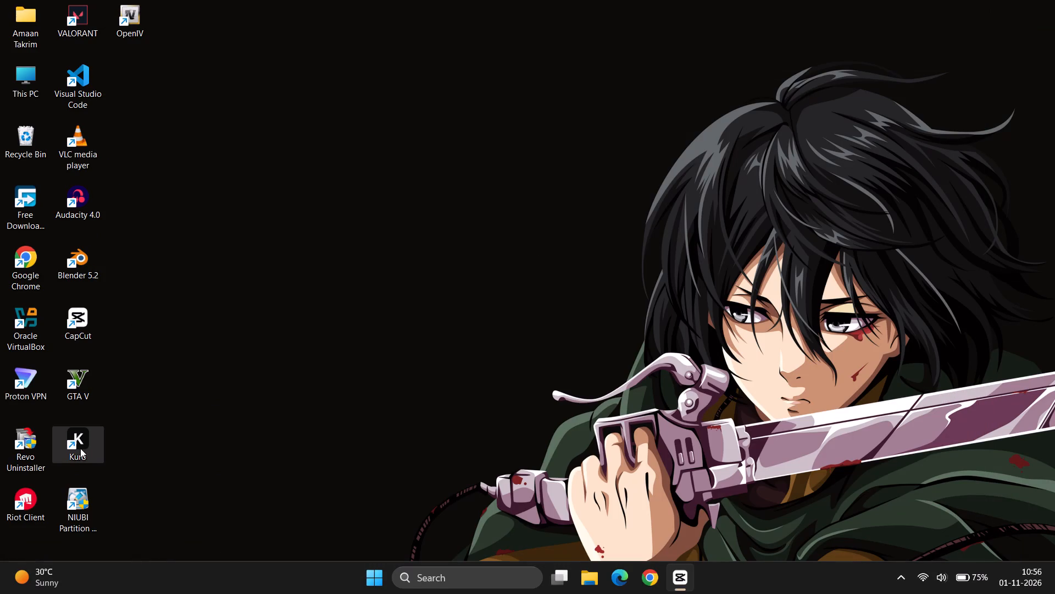
Launch the Kuro application from the desktop.
double_click(80, 448)
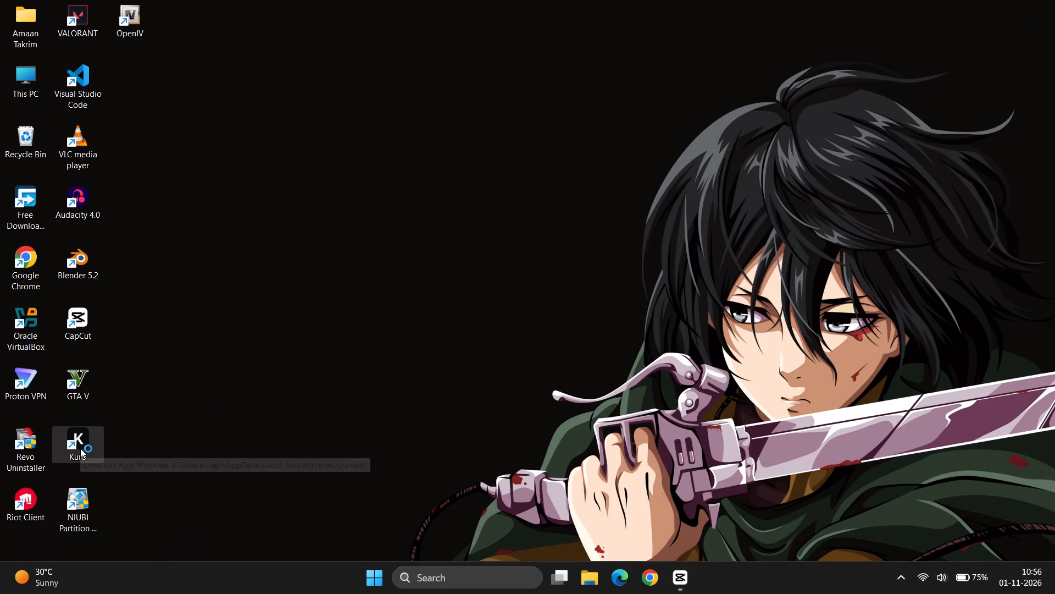
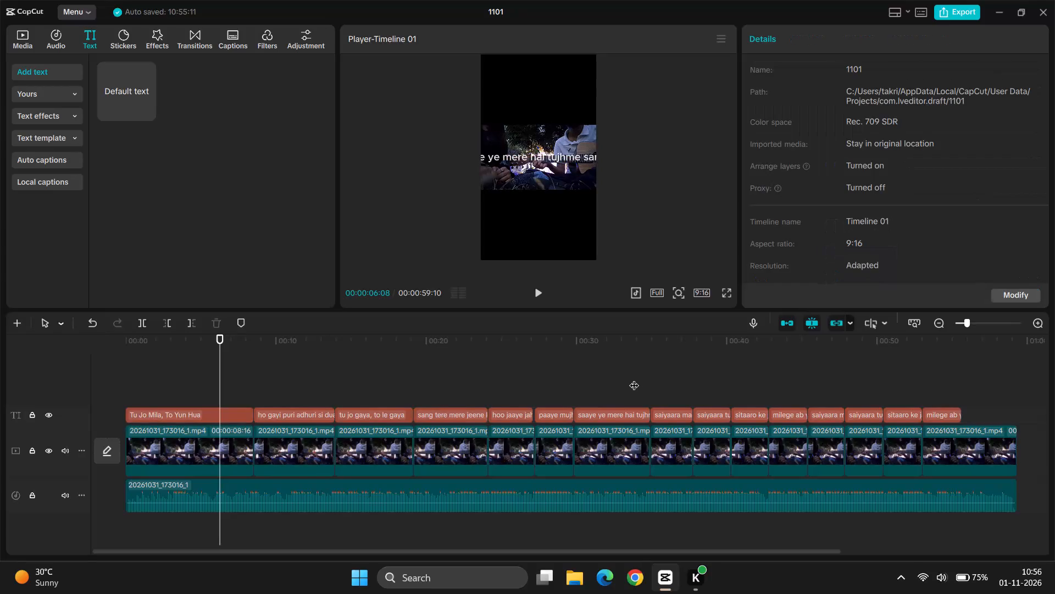
Examine the basic, animation and tracking settings of the first lyric text, "Tu Jo Mila, To Yun Hua".
click(529, 360)
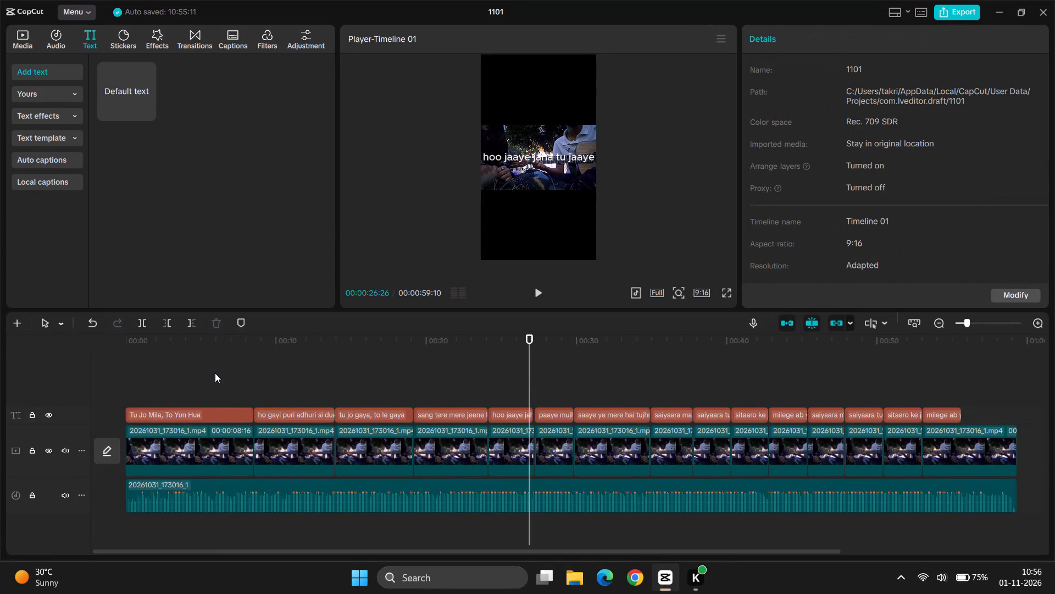
click(215, 373)
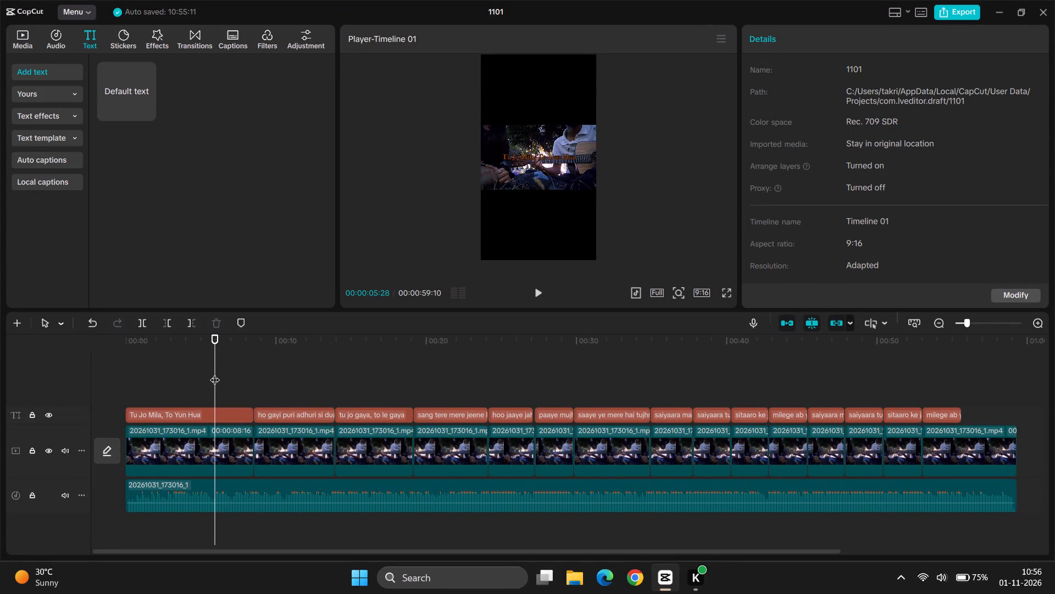
click(231, 415)
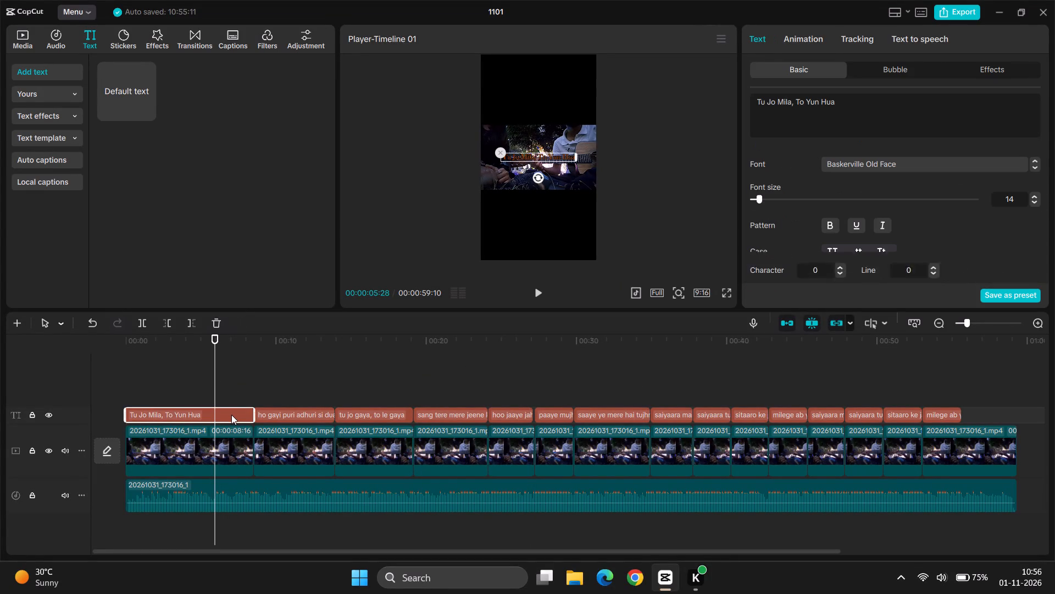
scroll(904, 254, up, 1)
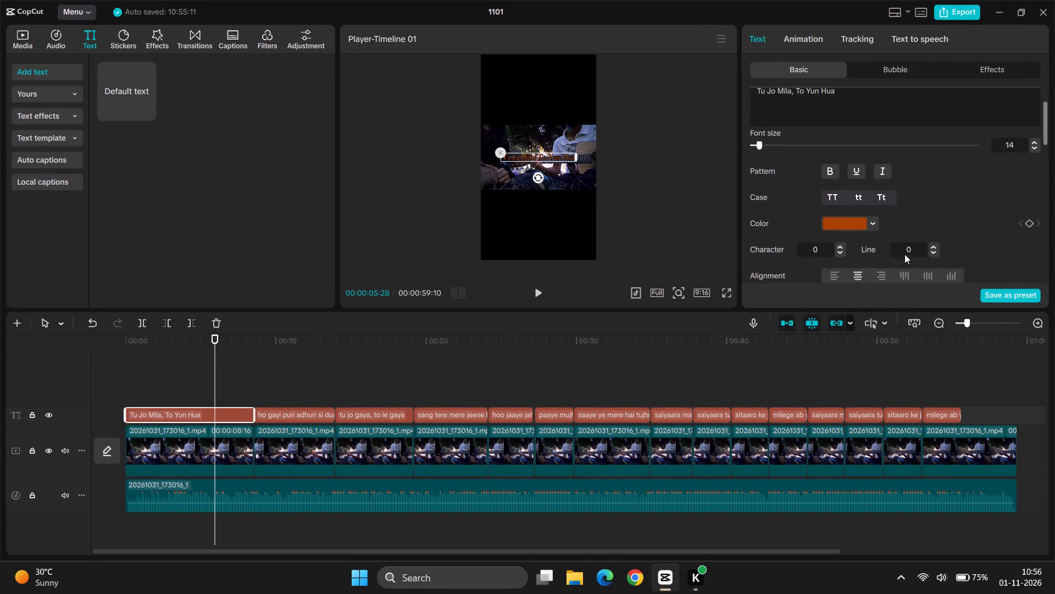
scroll(904, 254, up, 1)
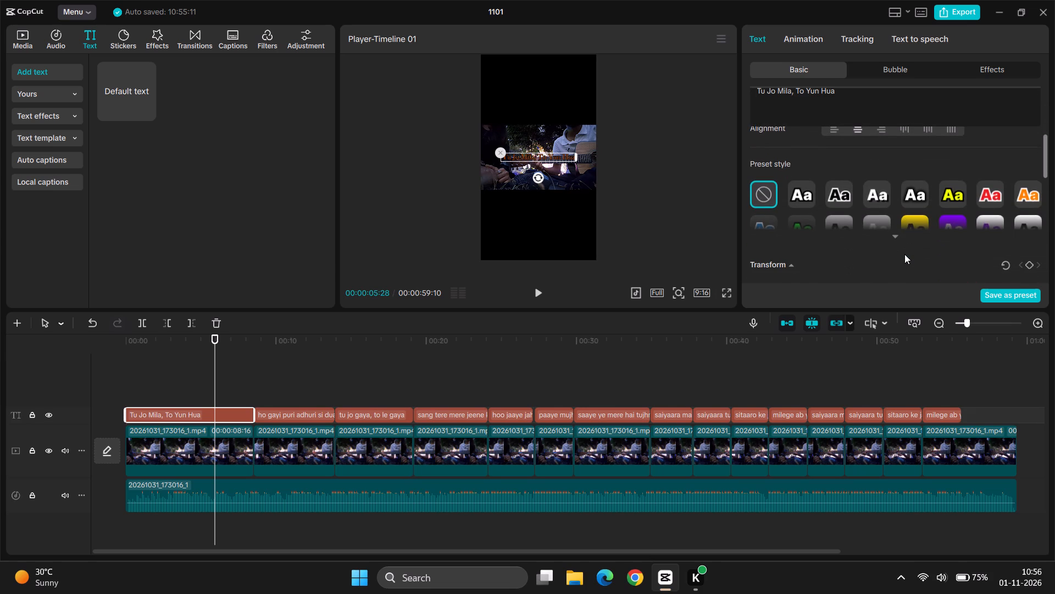
scroll(904, 254, up, 1)
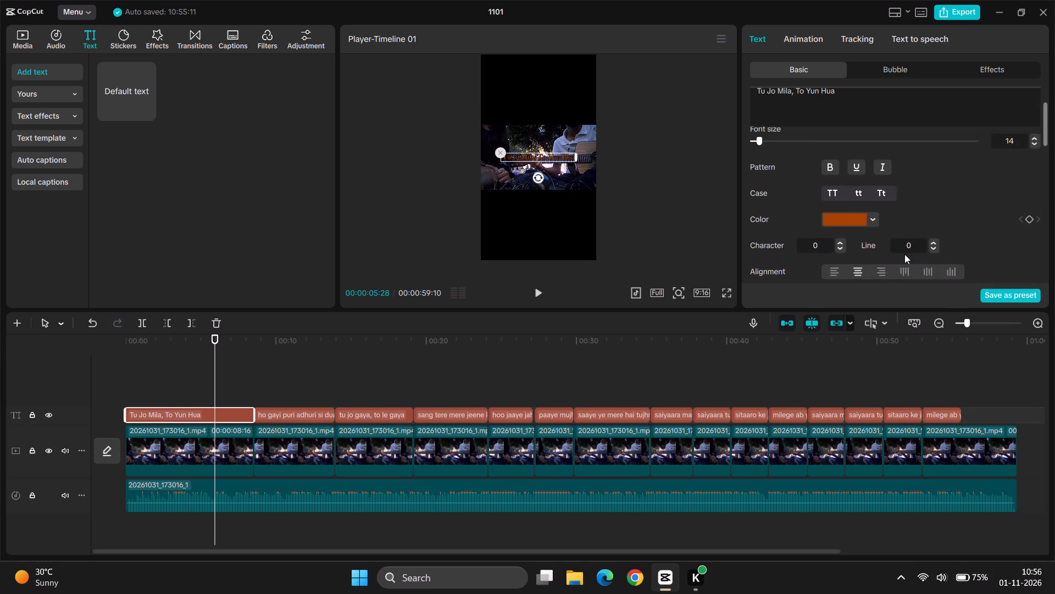
scroll(904, 254, up, 1)
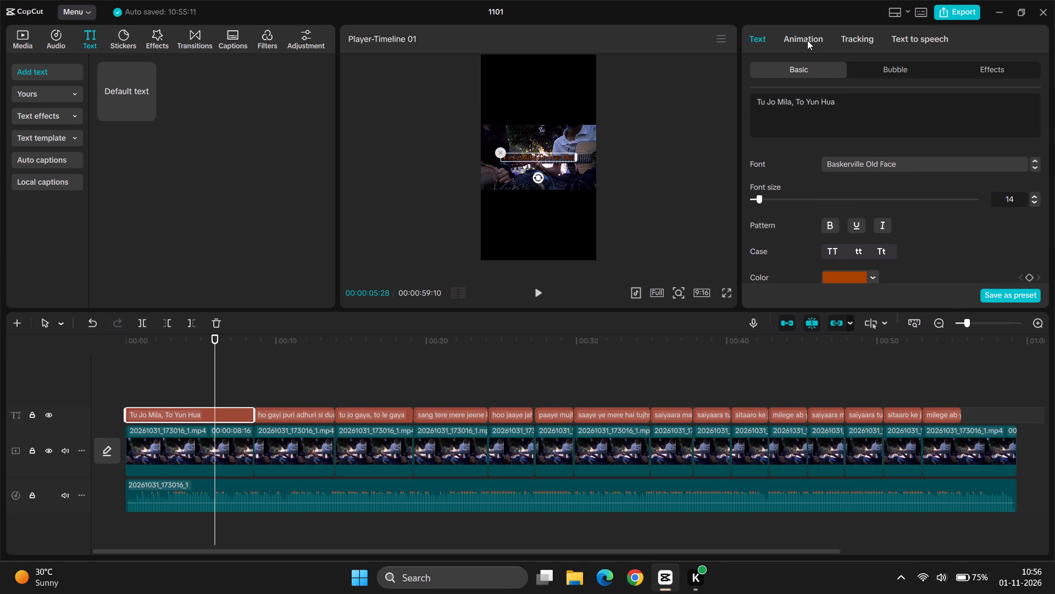
click(807, 40)
click(852, 44)
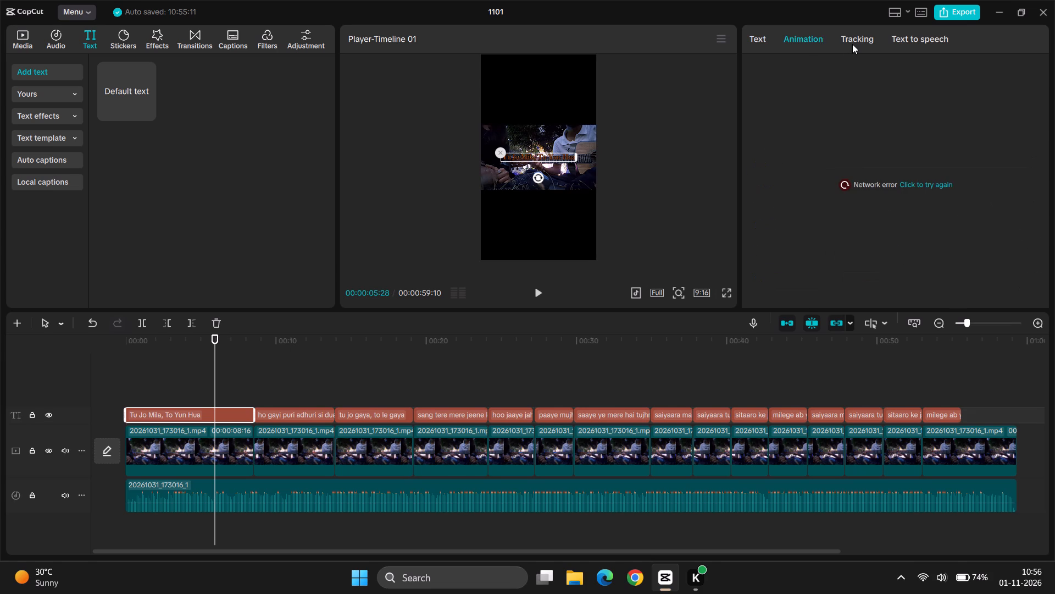
click(919, 43)
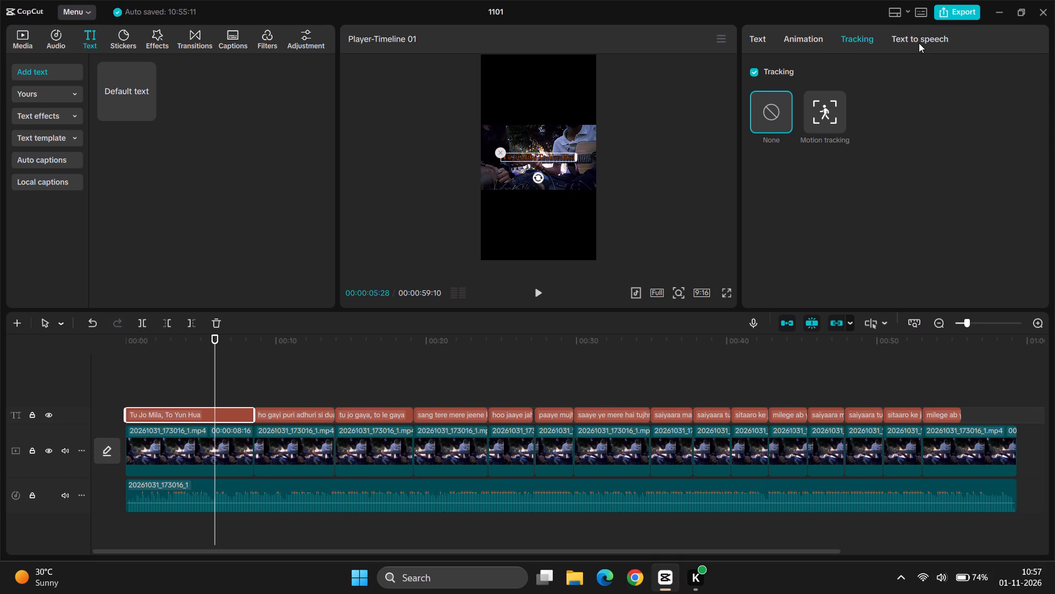
click(759, 37)
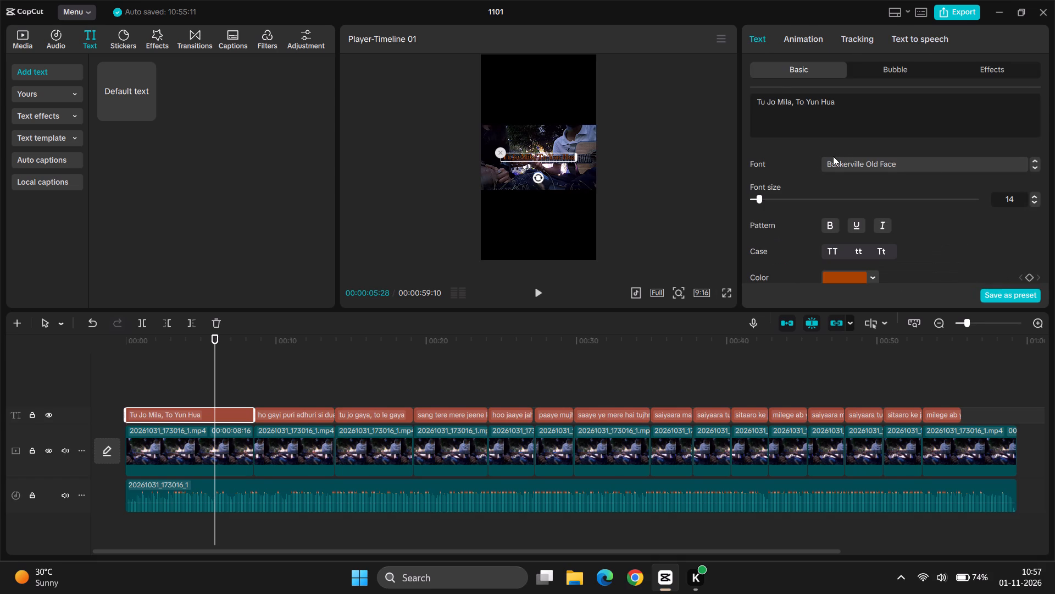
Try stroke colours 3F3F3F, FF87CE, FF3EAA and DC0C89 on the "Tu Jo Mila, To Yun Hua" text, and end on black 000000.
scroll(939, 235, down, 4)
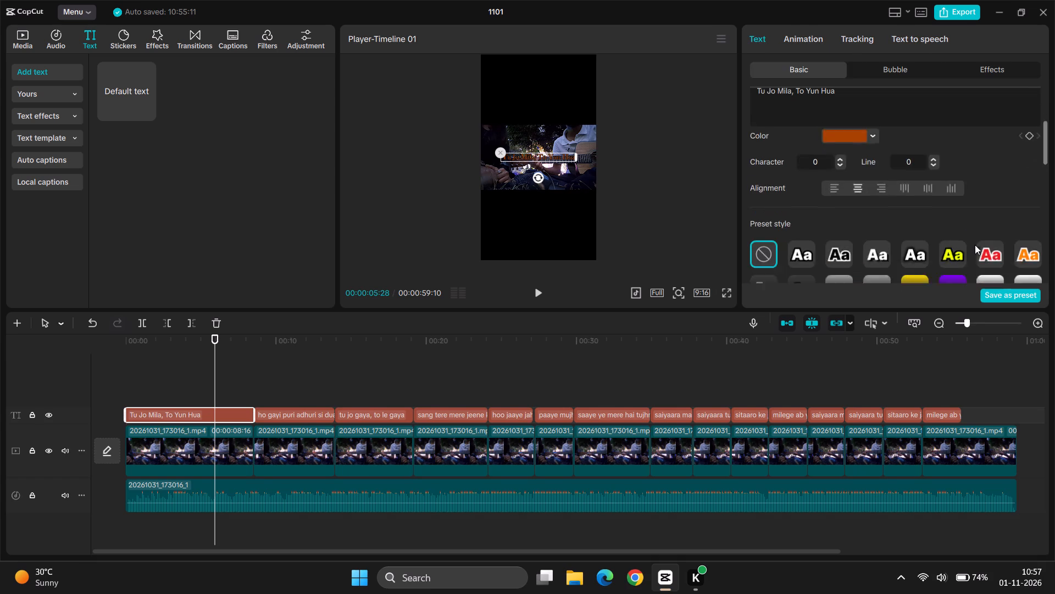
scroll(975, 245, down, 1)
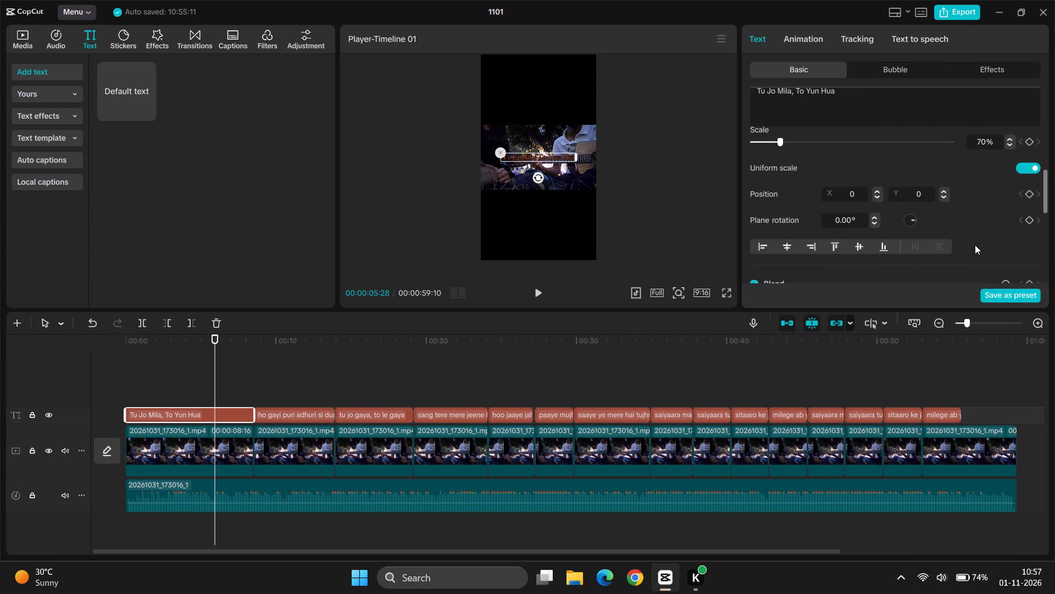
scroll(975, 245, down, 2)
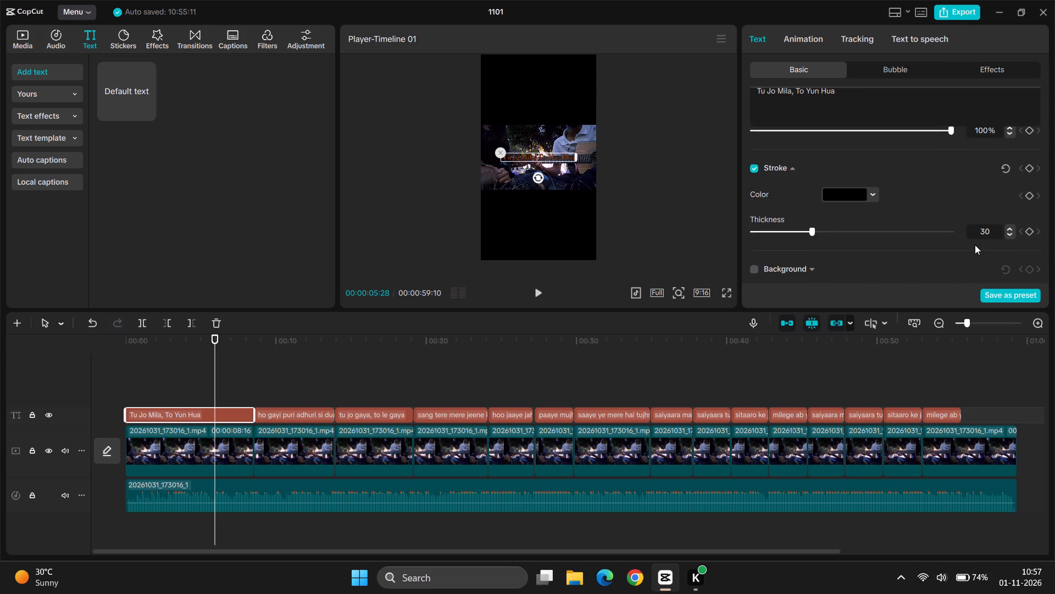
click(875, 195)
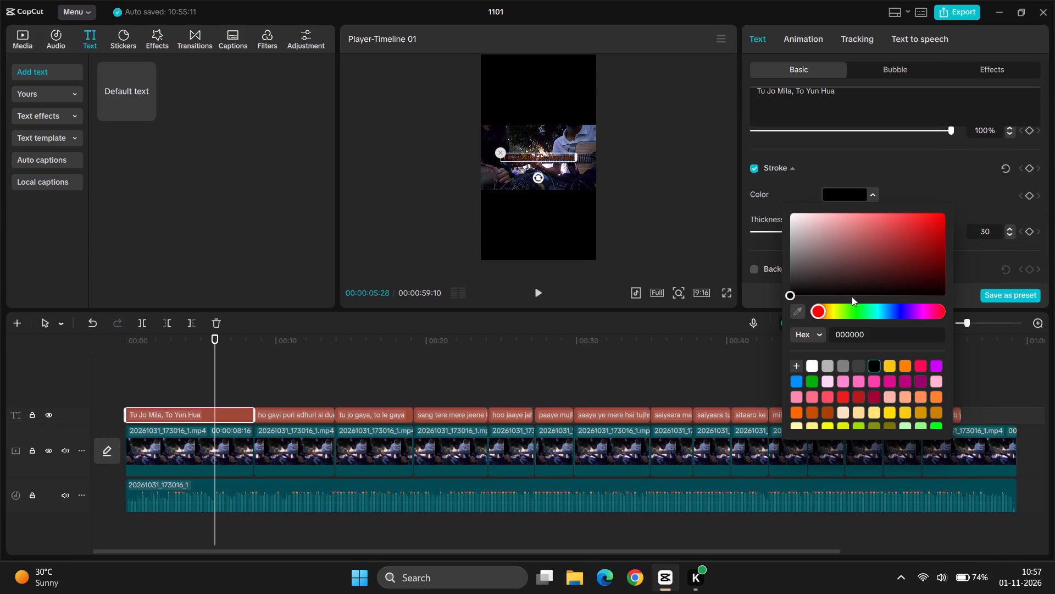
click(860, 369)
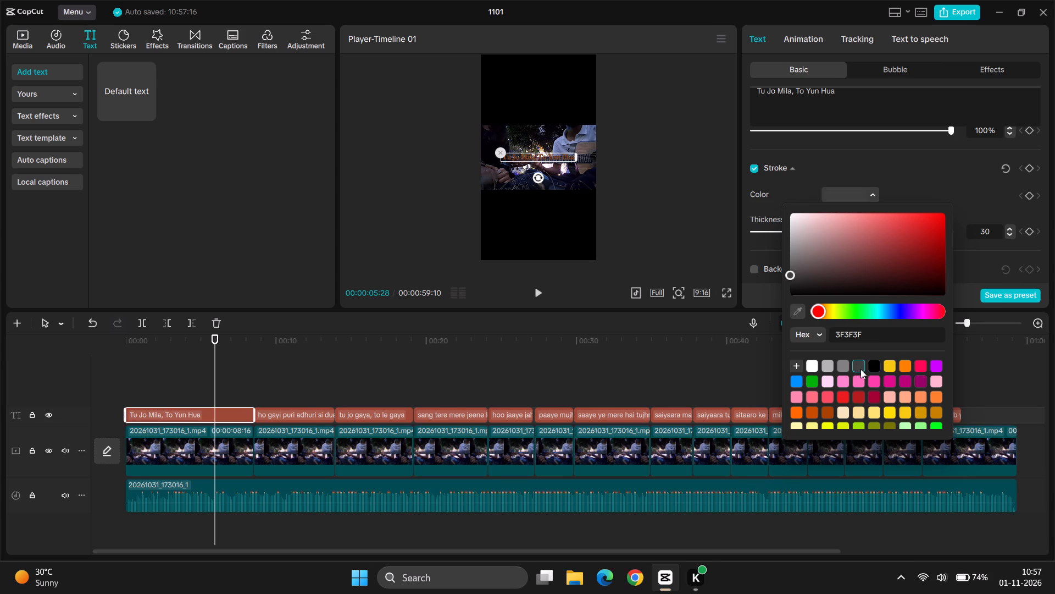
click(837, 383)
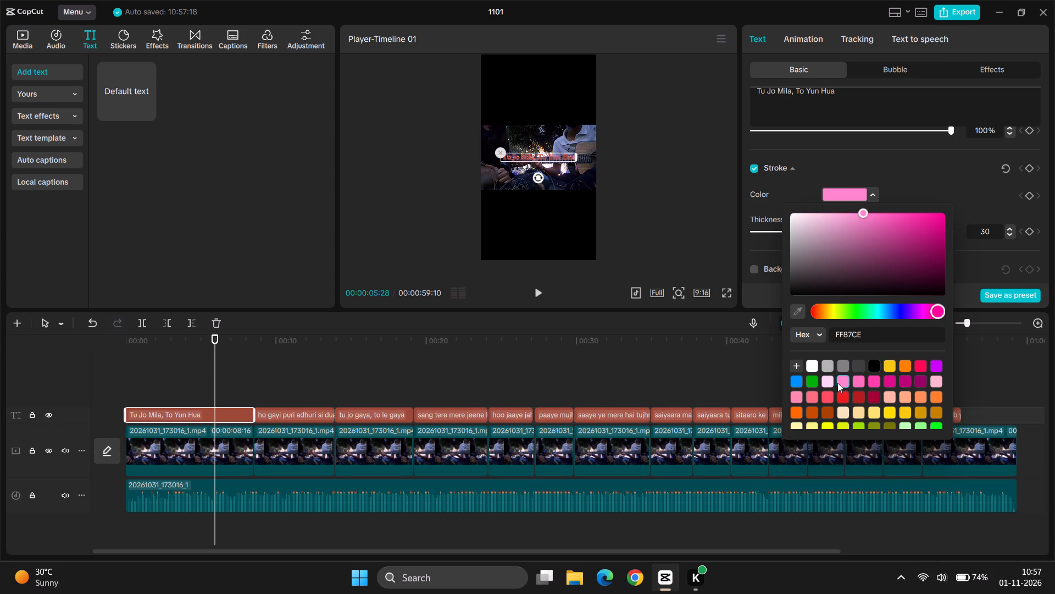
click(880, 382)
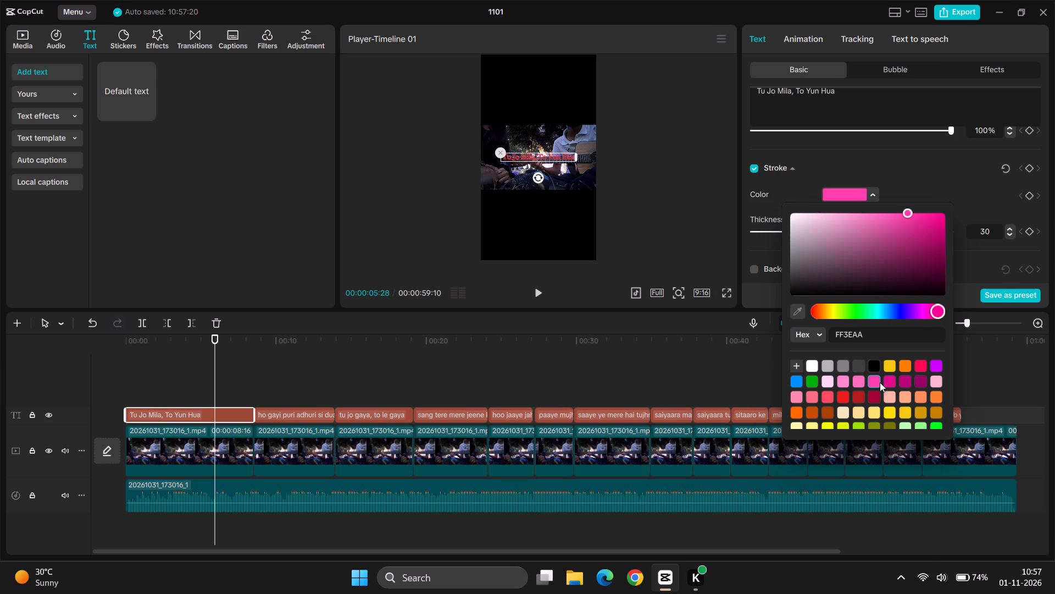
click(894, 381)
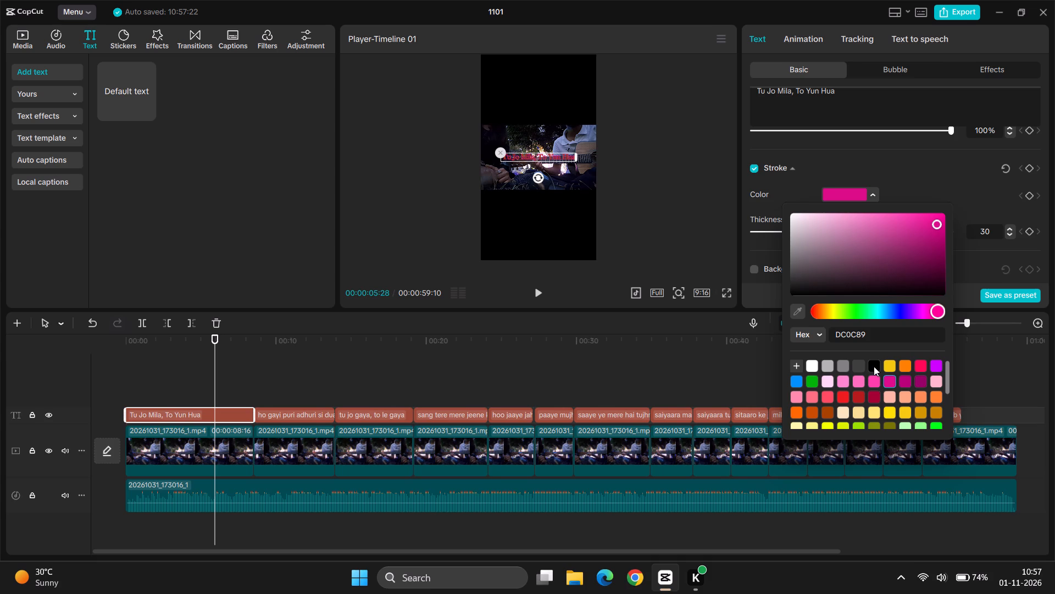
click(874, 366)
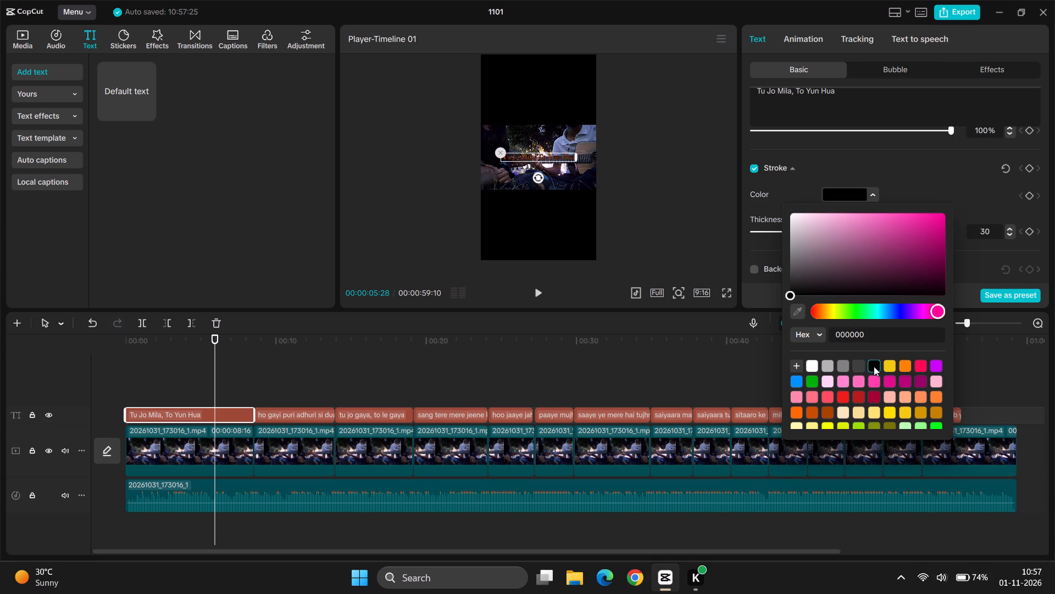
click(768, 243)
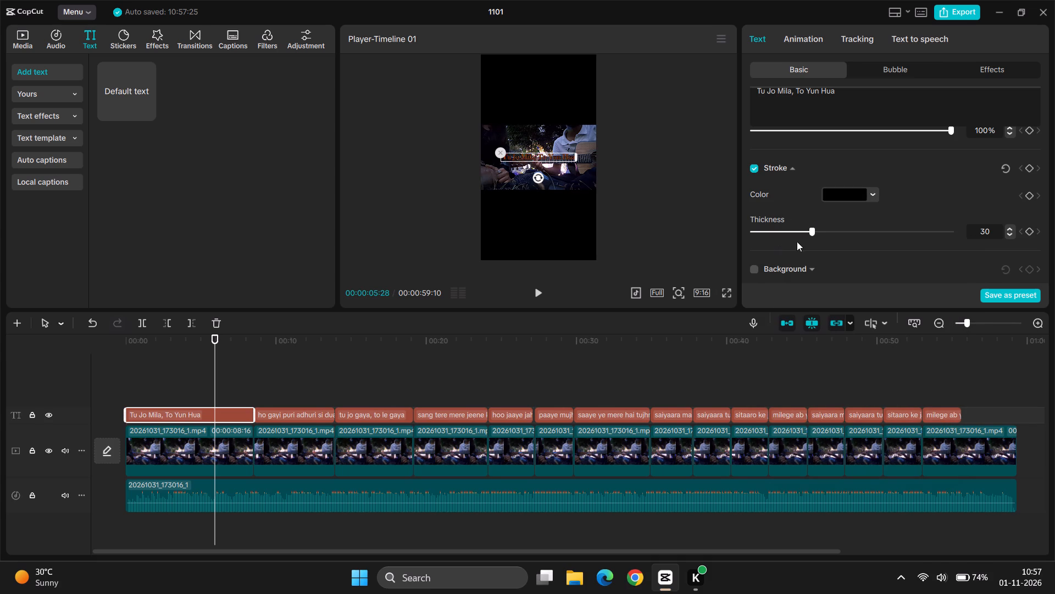
Set the stroke thickness of the "Tu Jo Mila, To Yun Hua" text to 4.
drag(812, 228, 753, 241)
drag(753, 241, 759, 241)
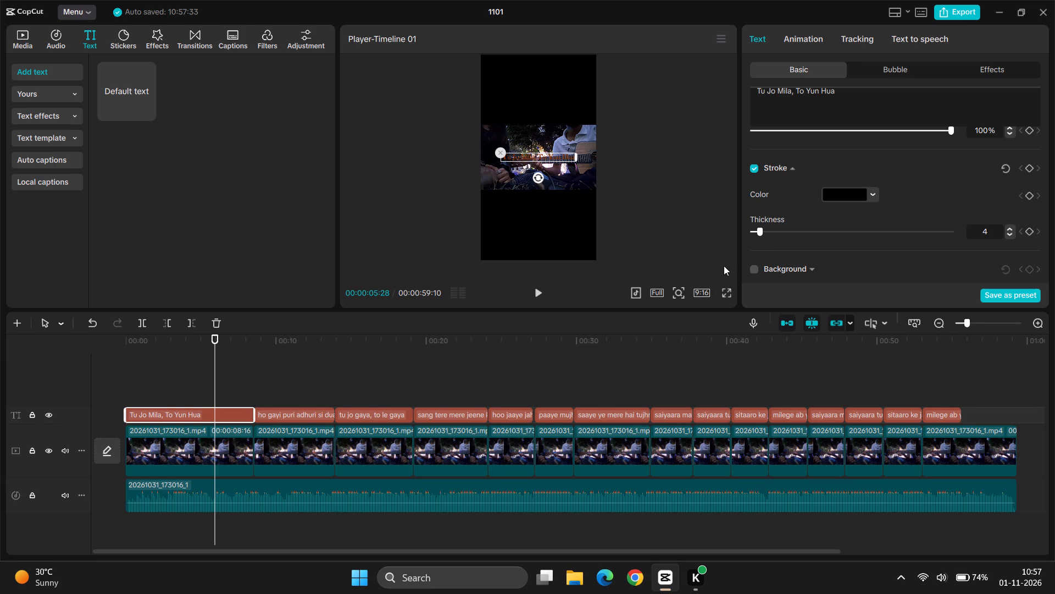
Play the video in full-screen preview to check the first lyric text, and return to the editor.
click(729, 288)
click(729, 288)
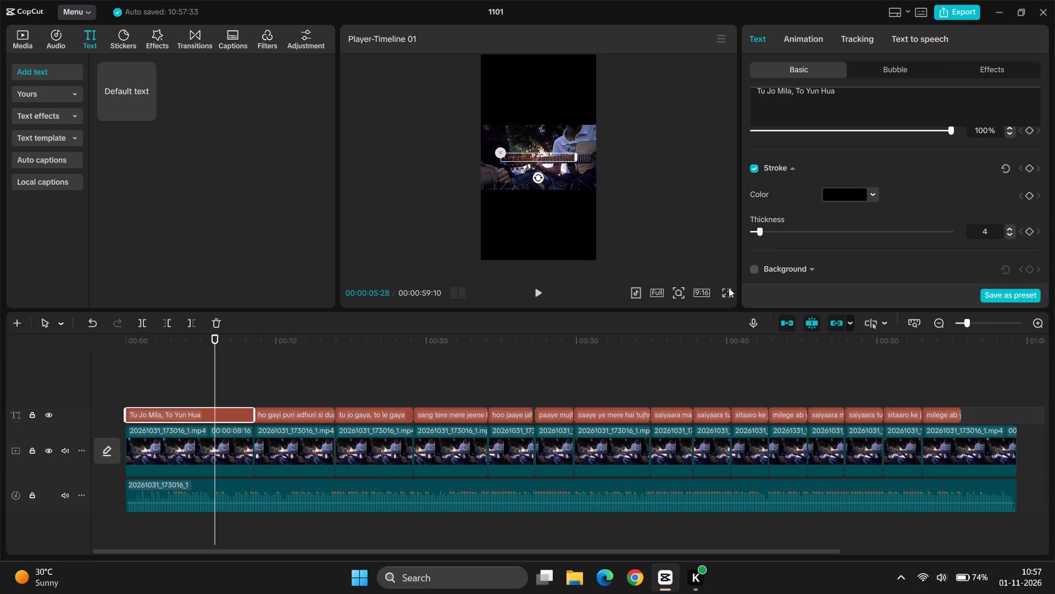
click(729, 288)
click(725, 292)
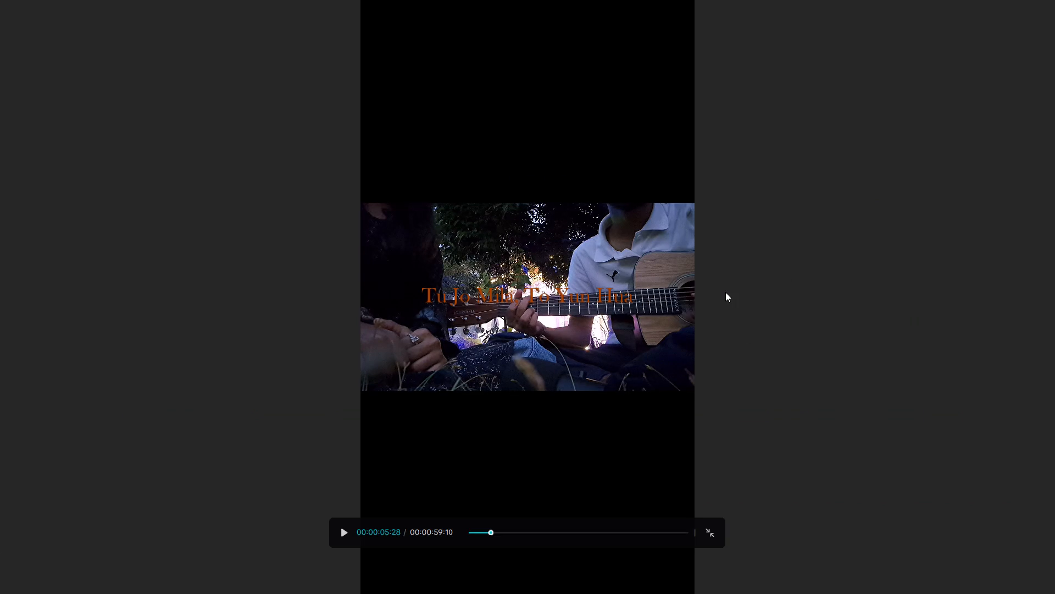
key(space)
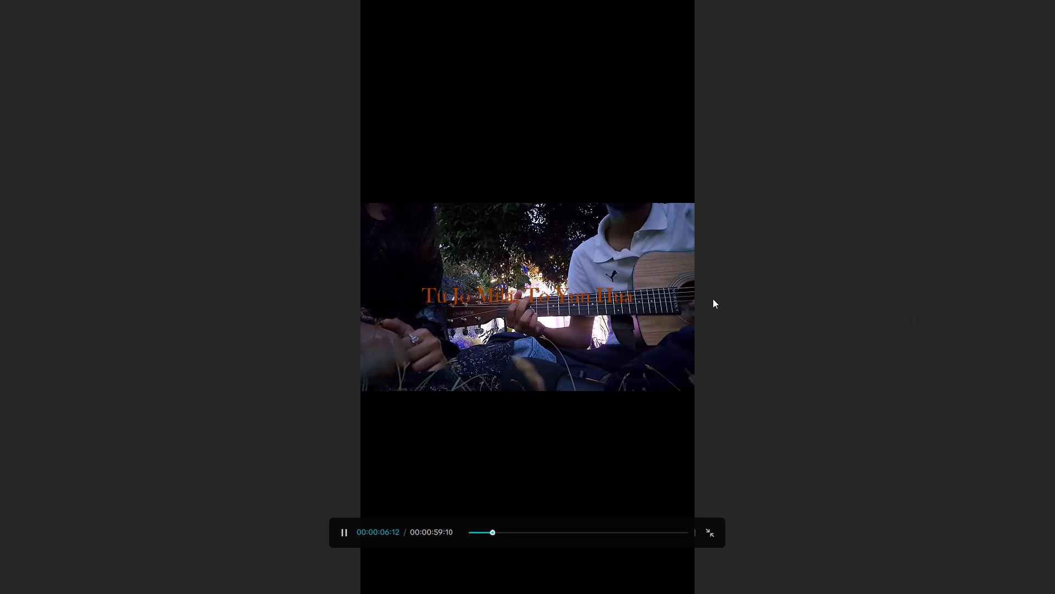
click(617, 405)
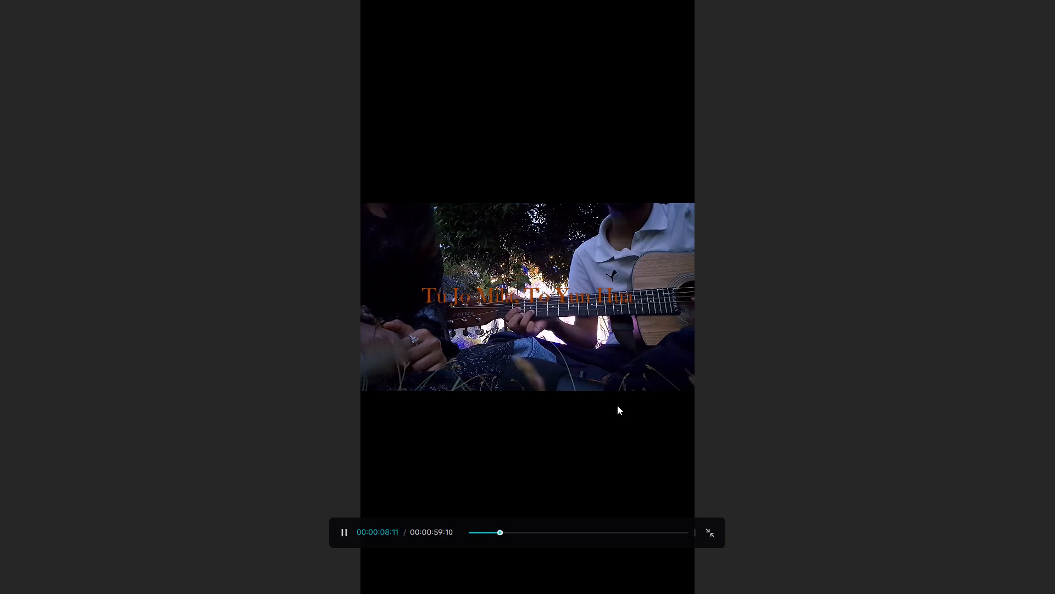
click(704, 534)
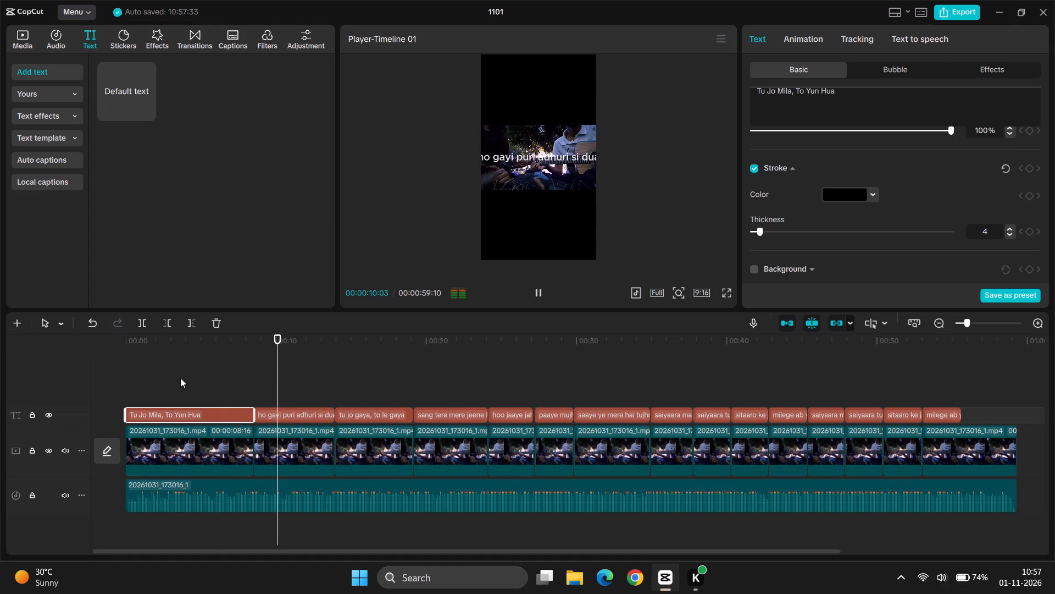
Examine the basic text settings of the first lyric text, "Tu Jo Mila, To Yun Hua", from transform to curve.
click(169, 375)
click(127, 370)
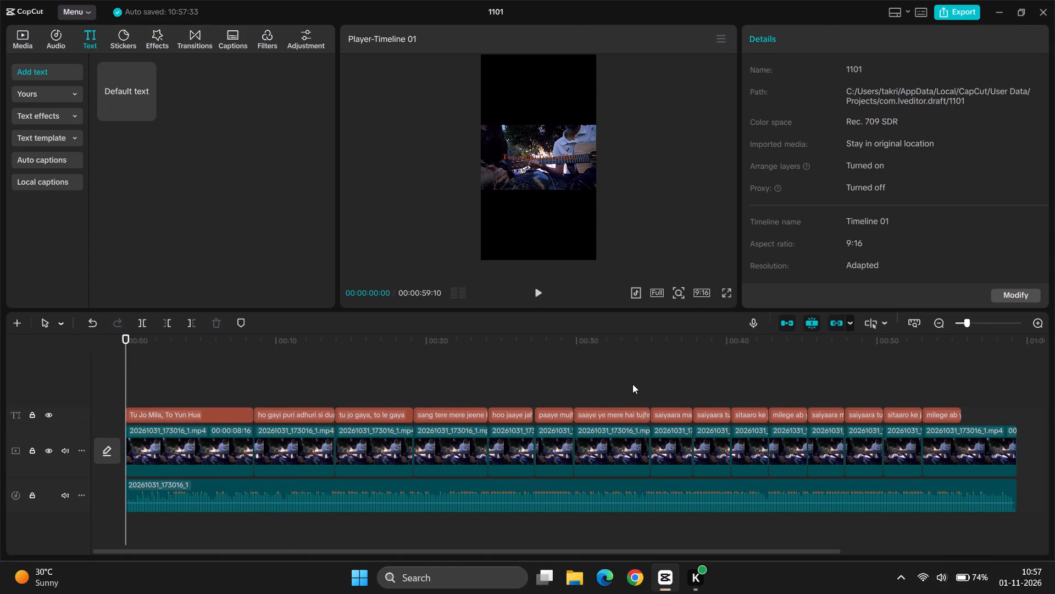
click(223, 415)
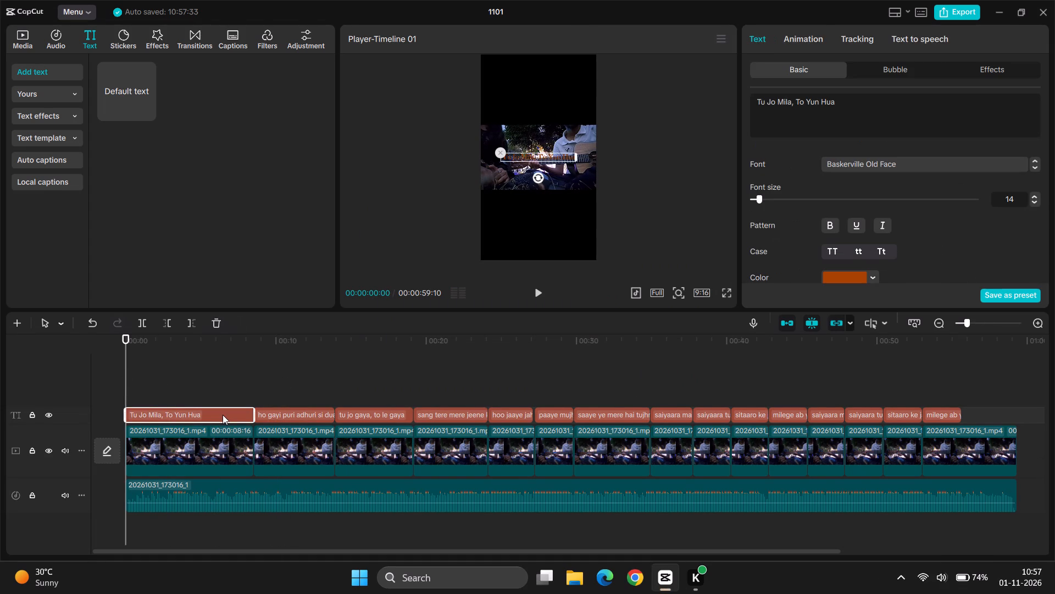
scroll(943, 249, down, 1)
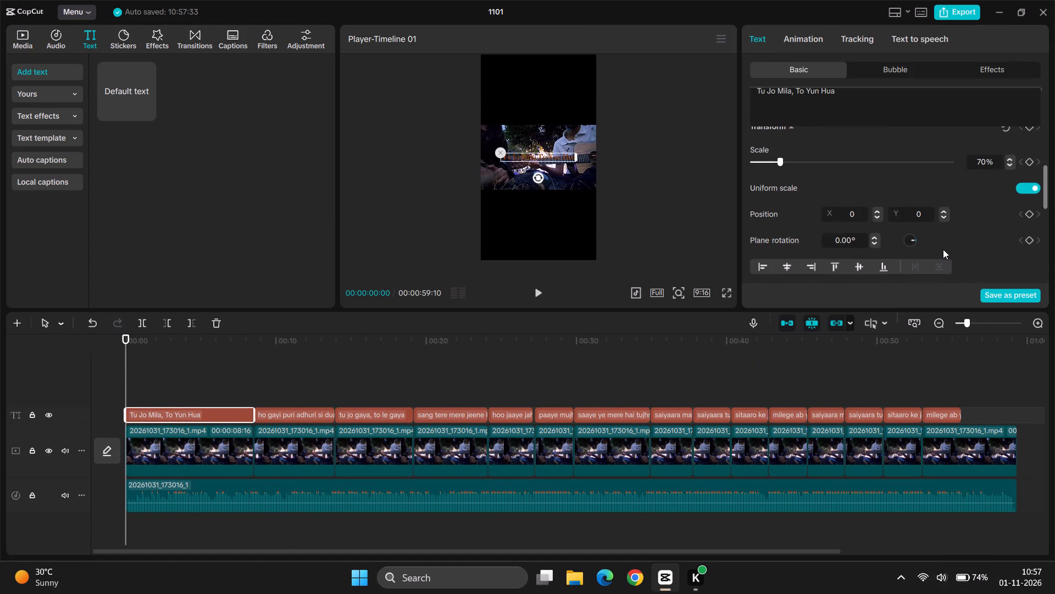
scroll(943, 249, down, 2)
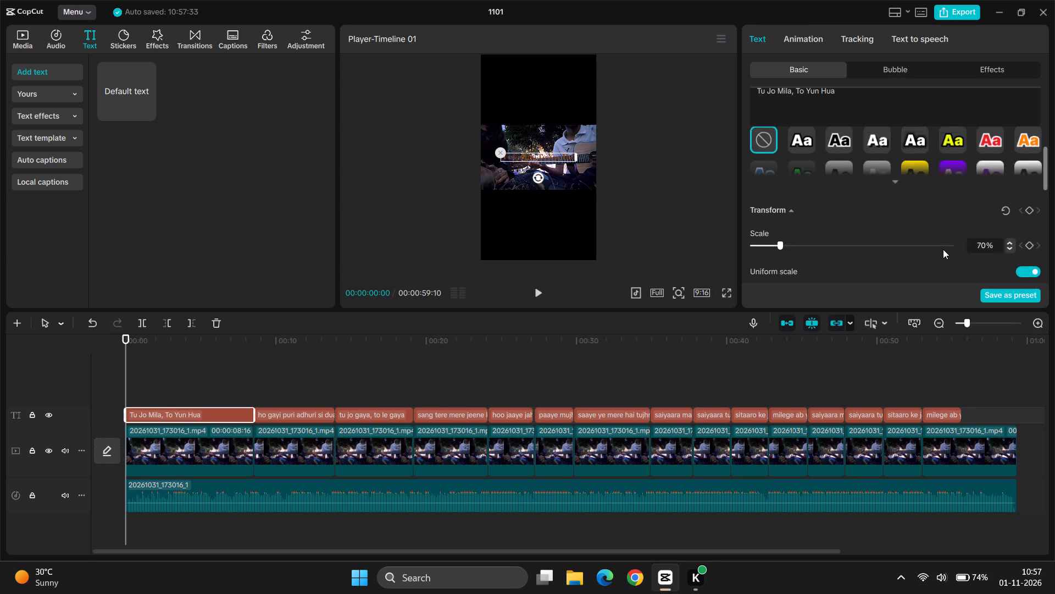
scroll(943, 249, down, 1)
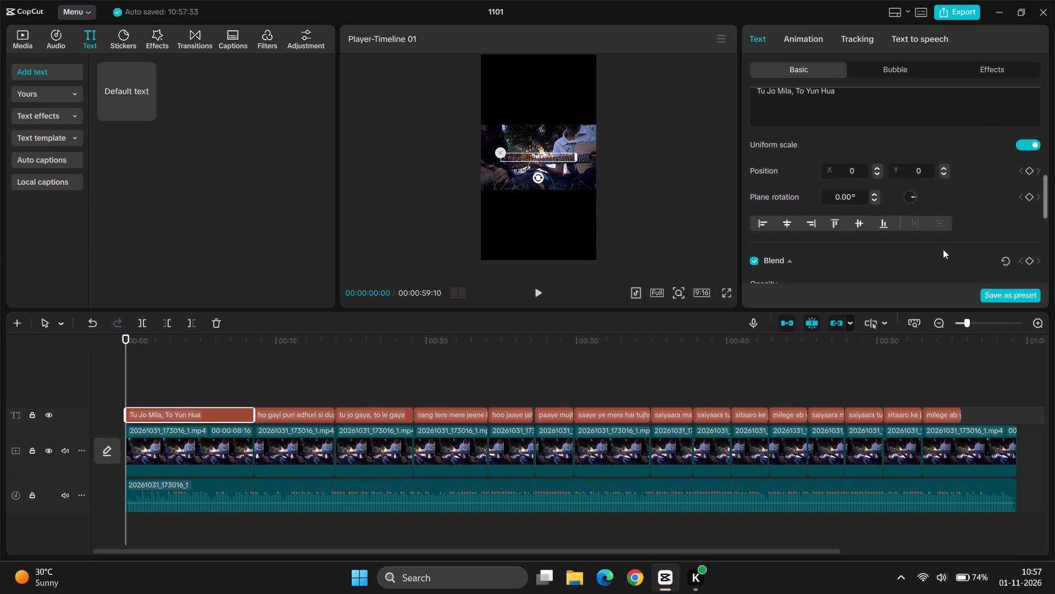
scroll(943, 249, down, 1)
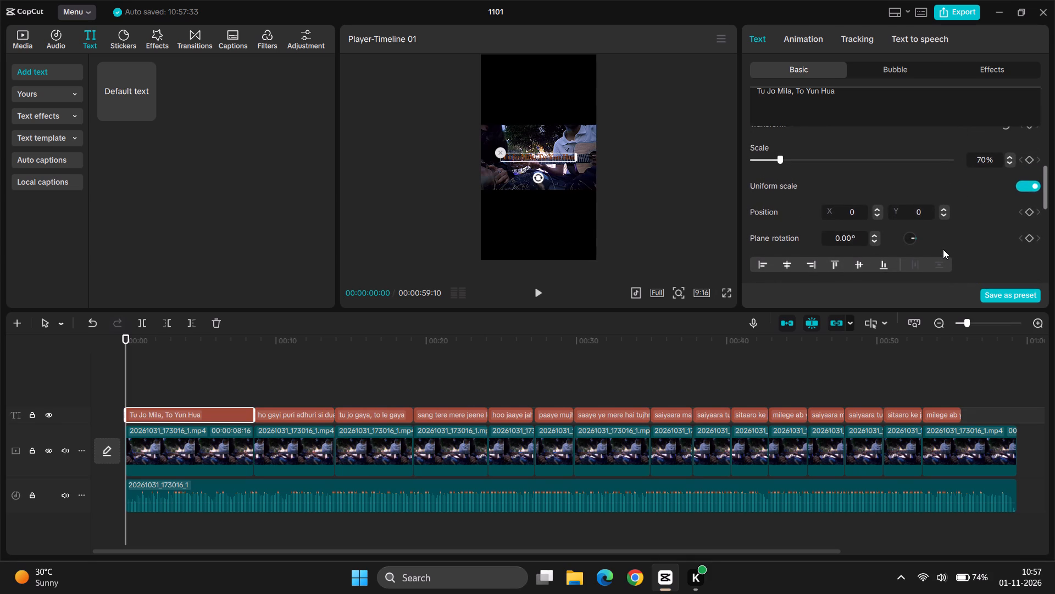
scroll(943, 249, down, 1)
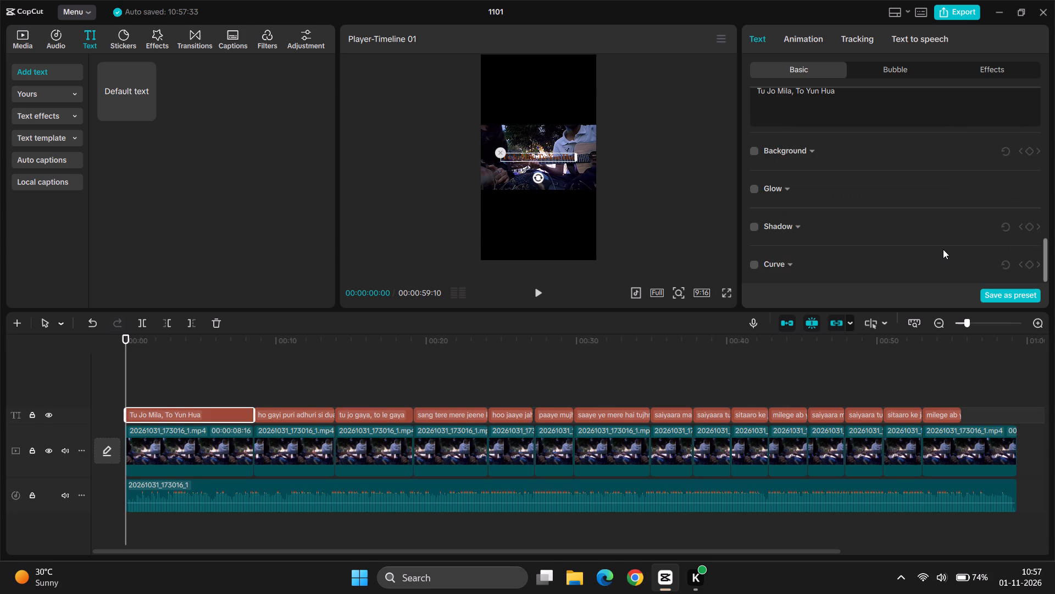
scroll(943, 249, up, 3)
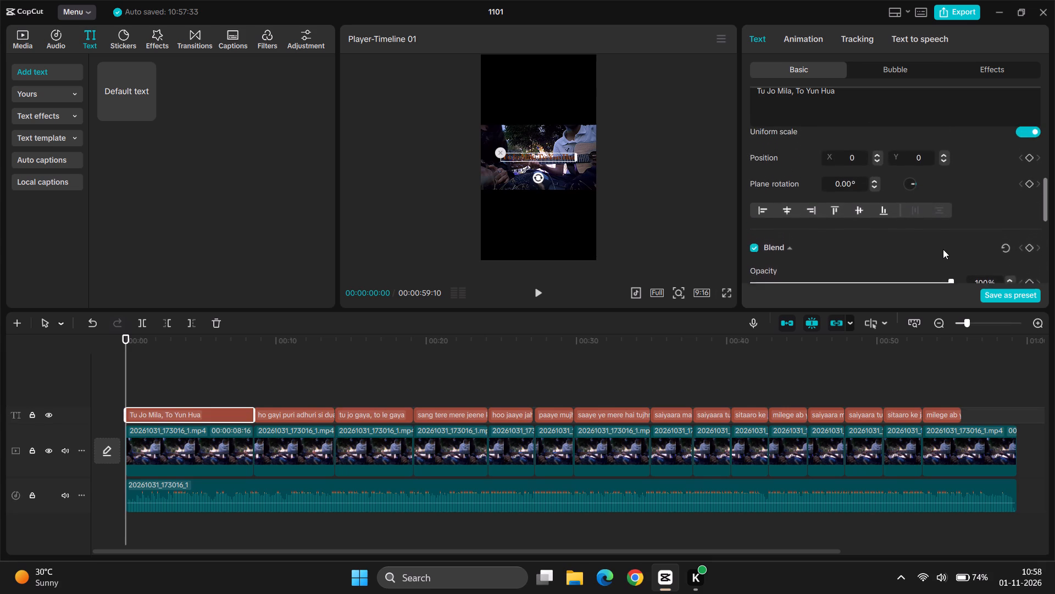
scroll(943, 249, up, 1)
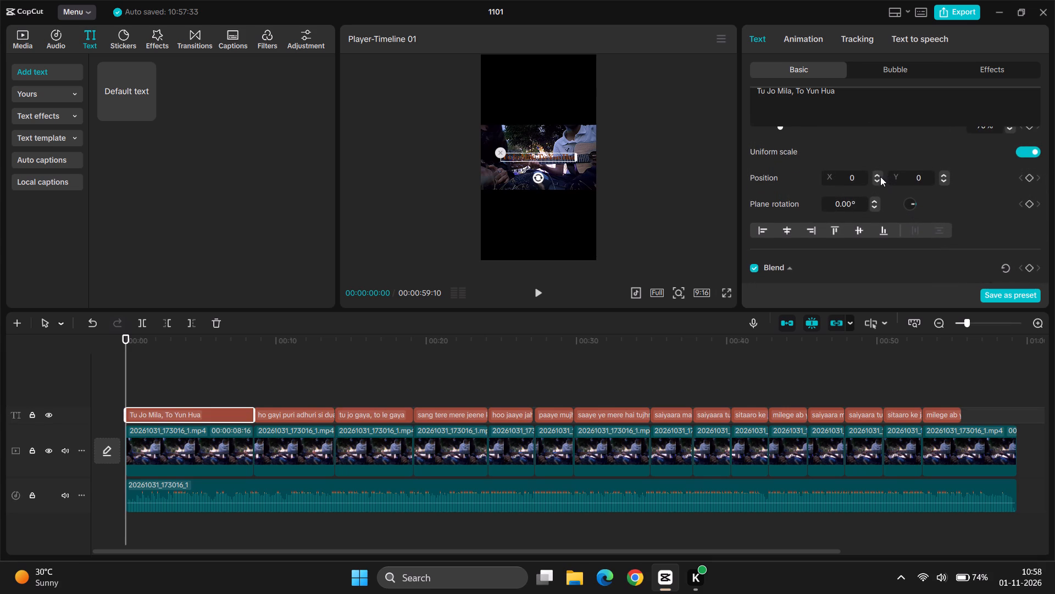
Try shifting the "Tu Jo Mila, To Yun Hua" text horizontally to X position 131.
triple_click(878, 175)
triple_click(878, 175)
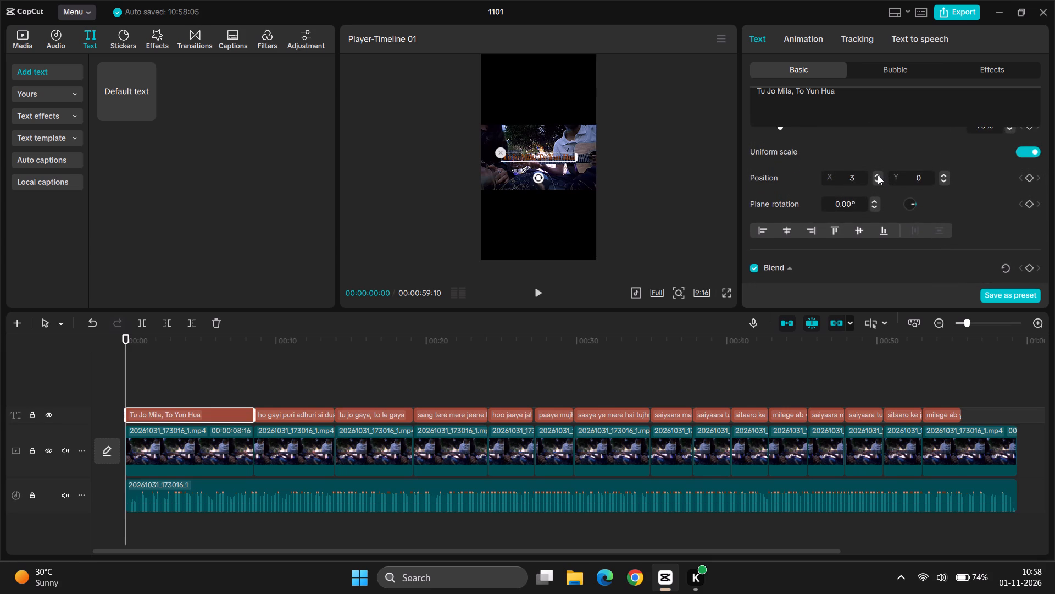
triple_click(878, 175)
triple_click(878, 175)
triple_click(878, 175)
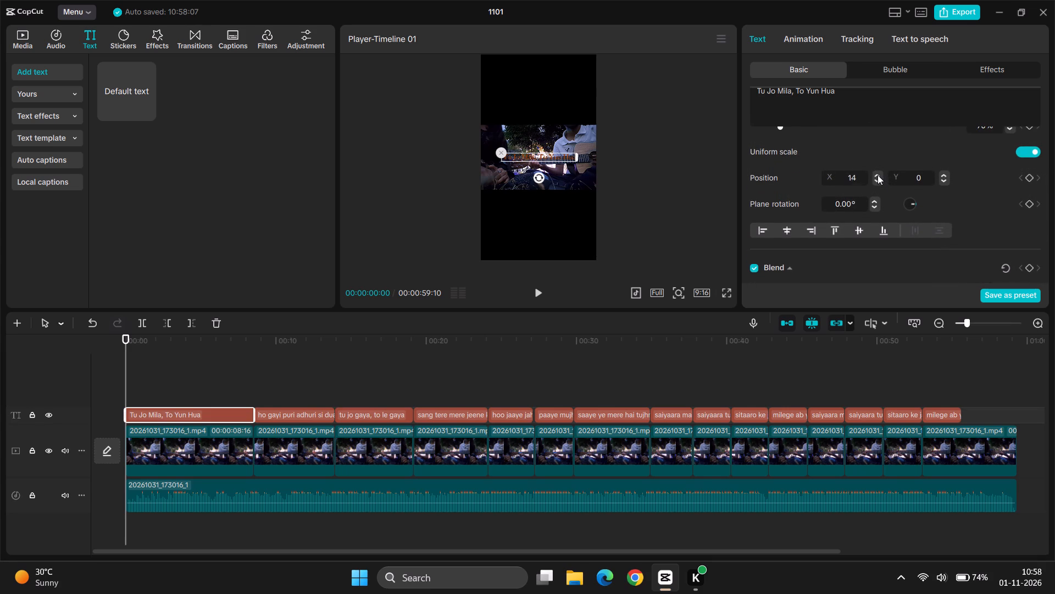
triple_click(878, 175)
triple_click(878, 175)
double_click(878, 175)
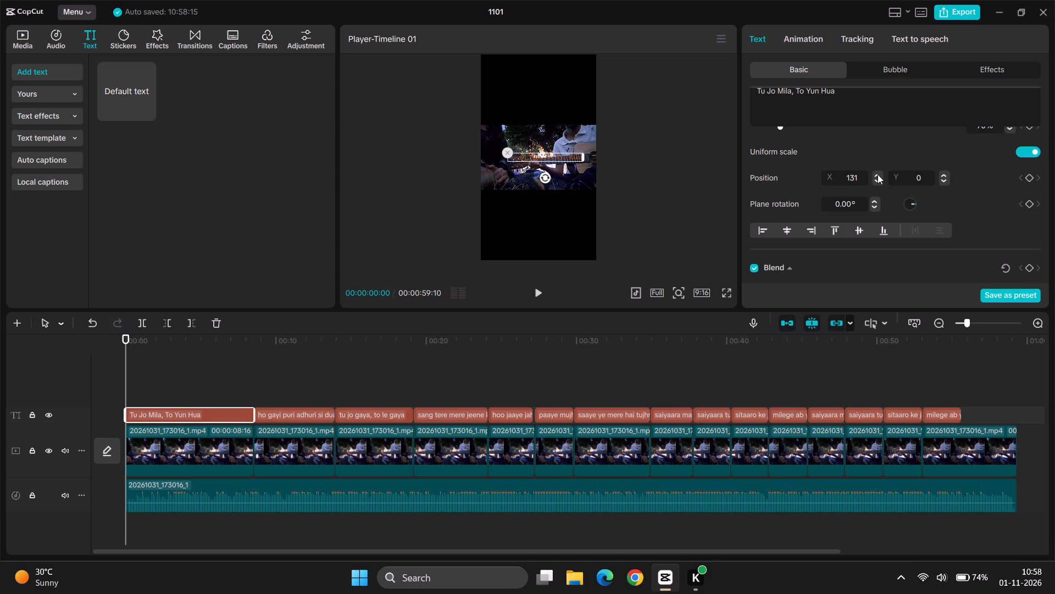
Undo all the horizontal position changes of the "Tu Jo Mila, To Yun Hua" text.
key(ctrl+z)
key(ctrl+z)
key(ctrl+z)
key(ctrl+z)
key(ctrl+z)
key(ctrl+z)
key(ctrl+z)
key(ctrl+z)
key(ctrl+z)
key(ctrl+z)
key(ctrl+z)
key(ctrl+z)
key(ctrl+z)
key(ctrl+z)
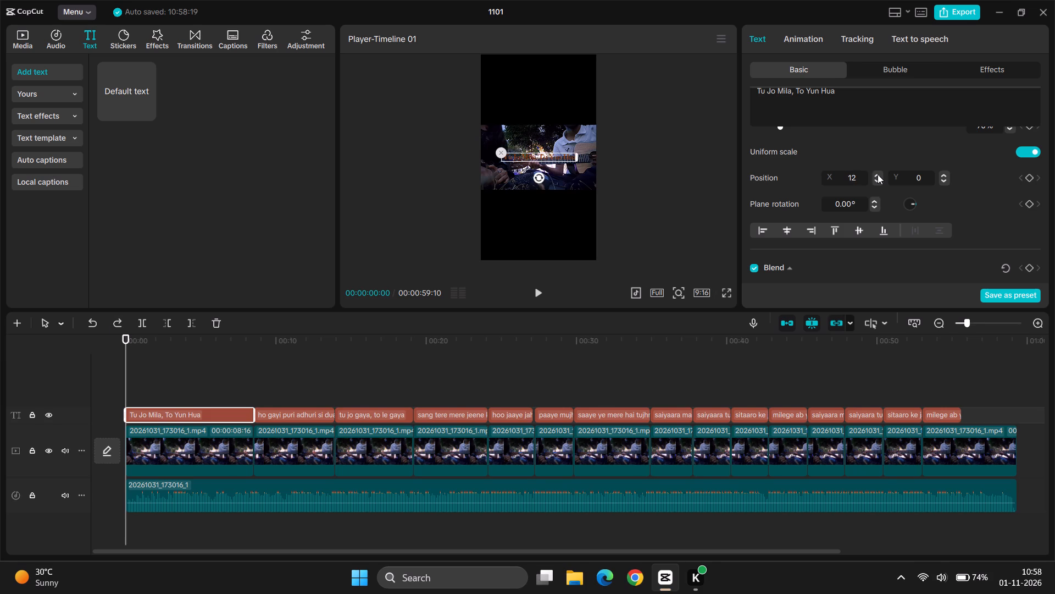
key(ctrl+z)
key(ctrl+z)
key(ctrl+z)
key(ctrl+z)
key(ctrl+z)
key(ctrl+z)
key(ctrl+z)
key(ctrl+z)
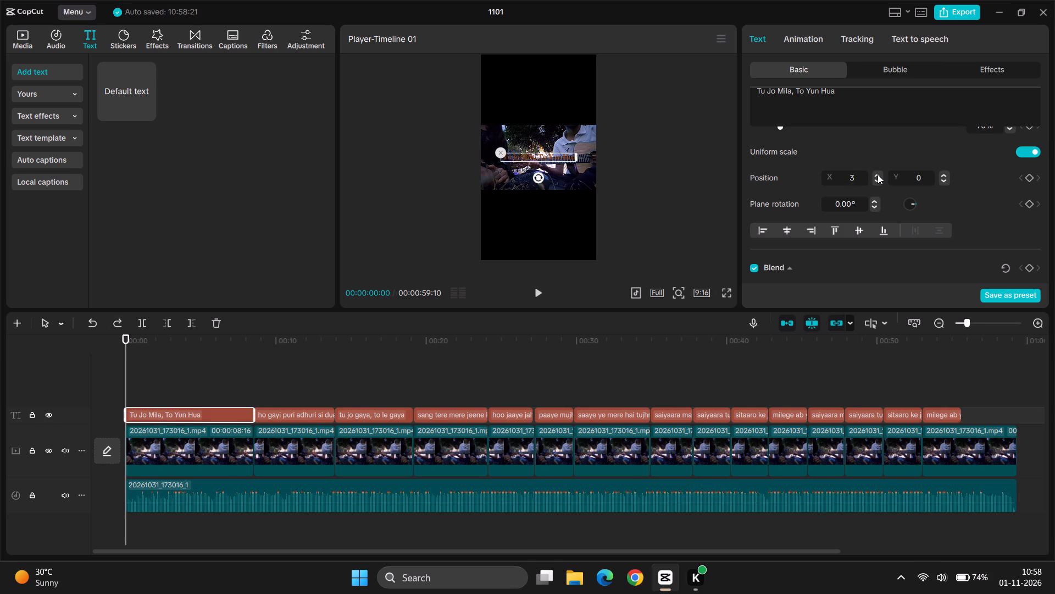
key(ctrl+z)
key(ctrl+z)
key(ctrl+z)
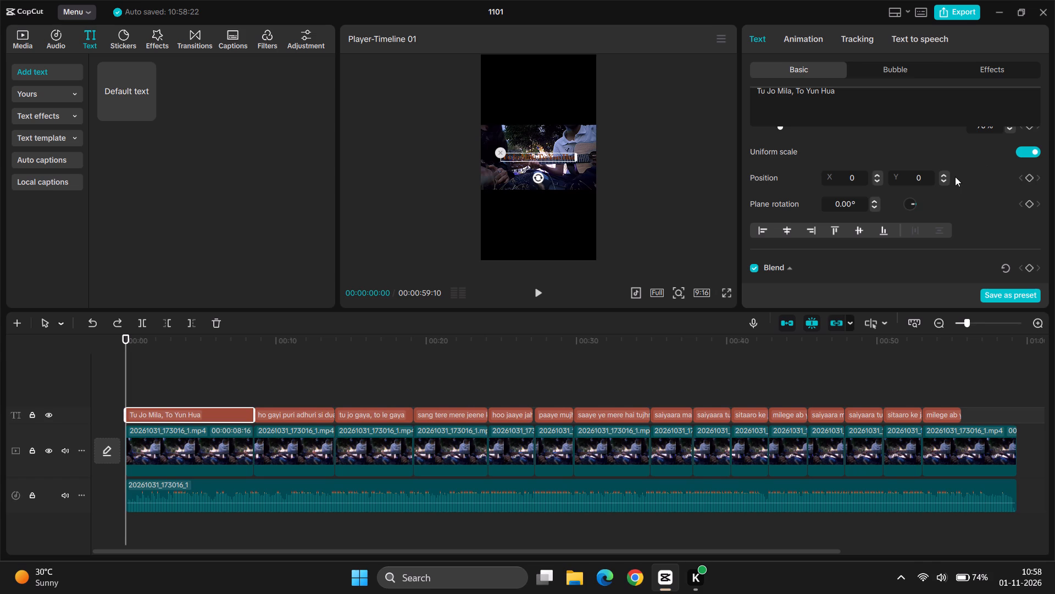
Raise the "Tu Jo Mila, To Yun Hua" text to Y position 314.
click(944, 174)
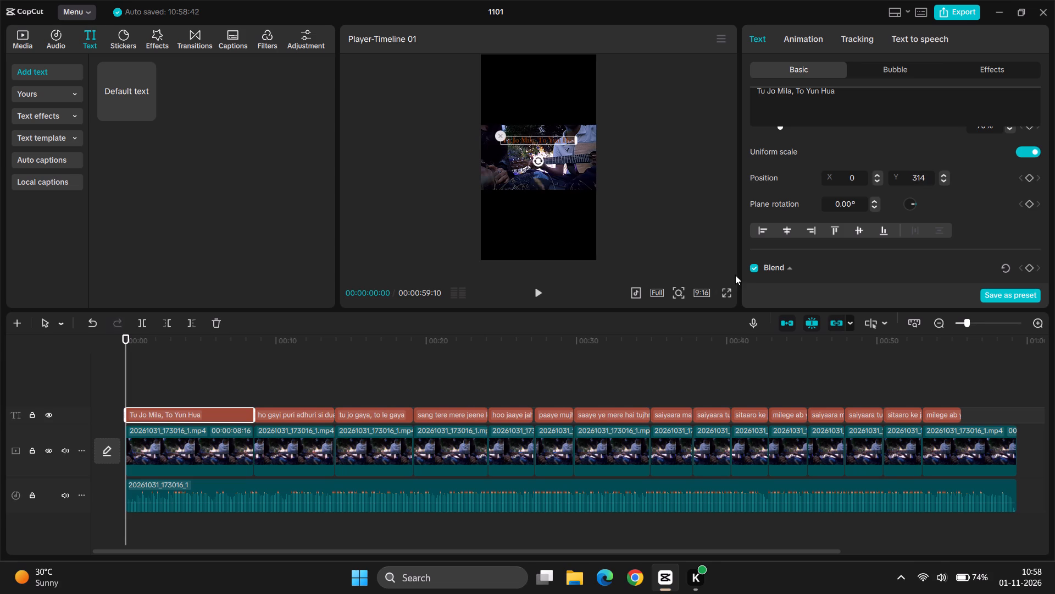
Check the first lyric text's placement in full-screen playback and again in a paused full-screen frame at about 5 seconds.
click(728, 296)
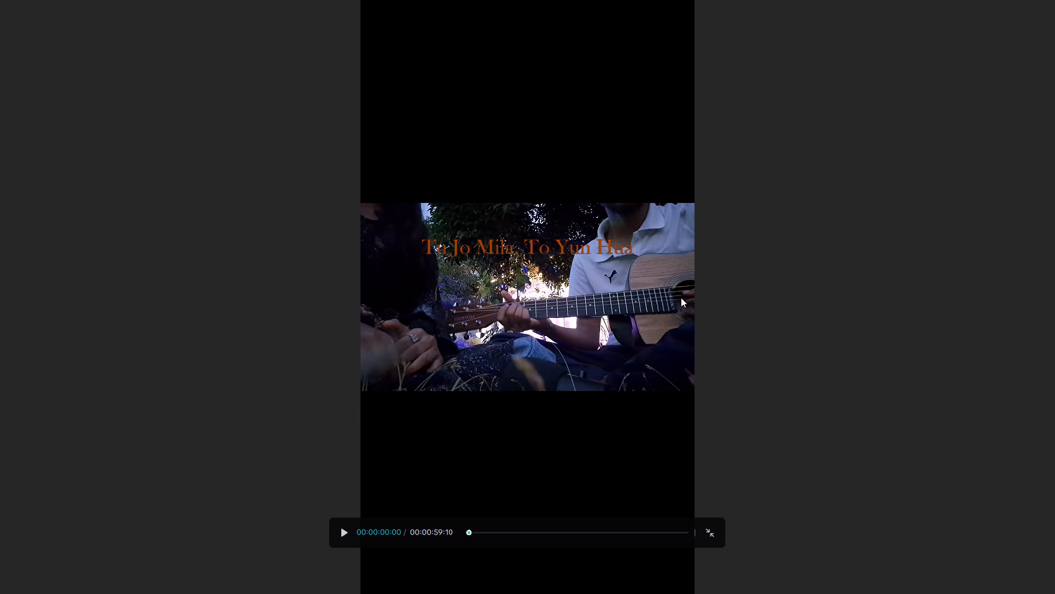
key(space)
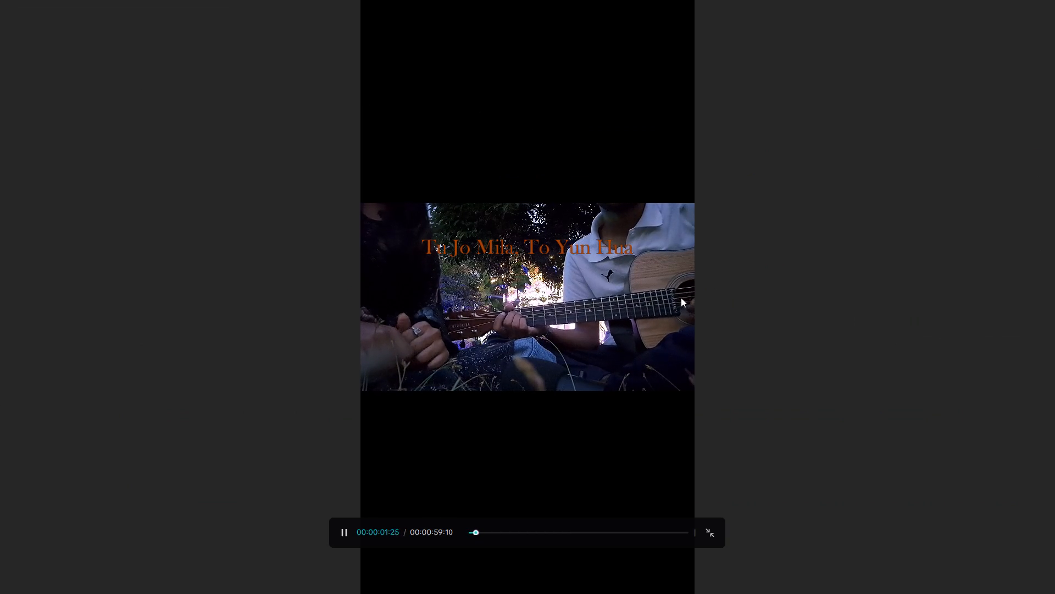
click(609, 318)
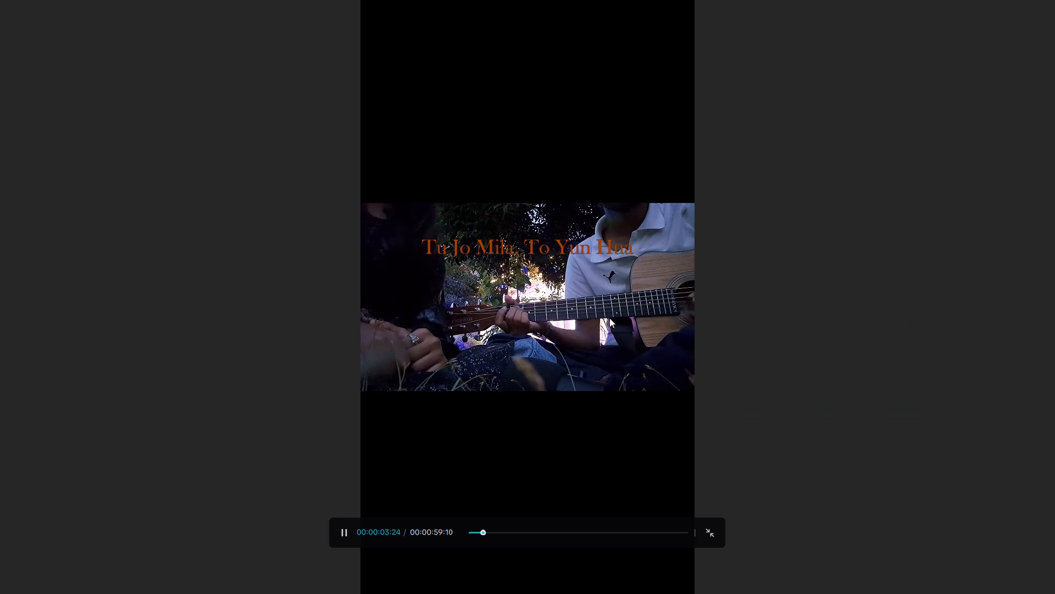
click(709, 535)
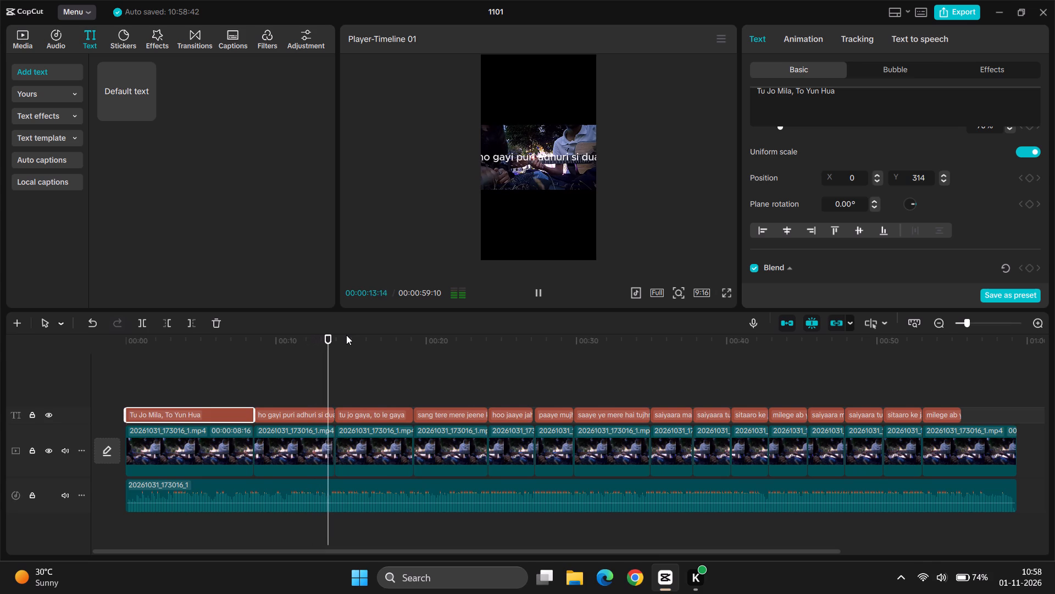
click(187, 383)
key(space)
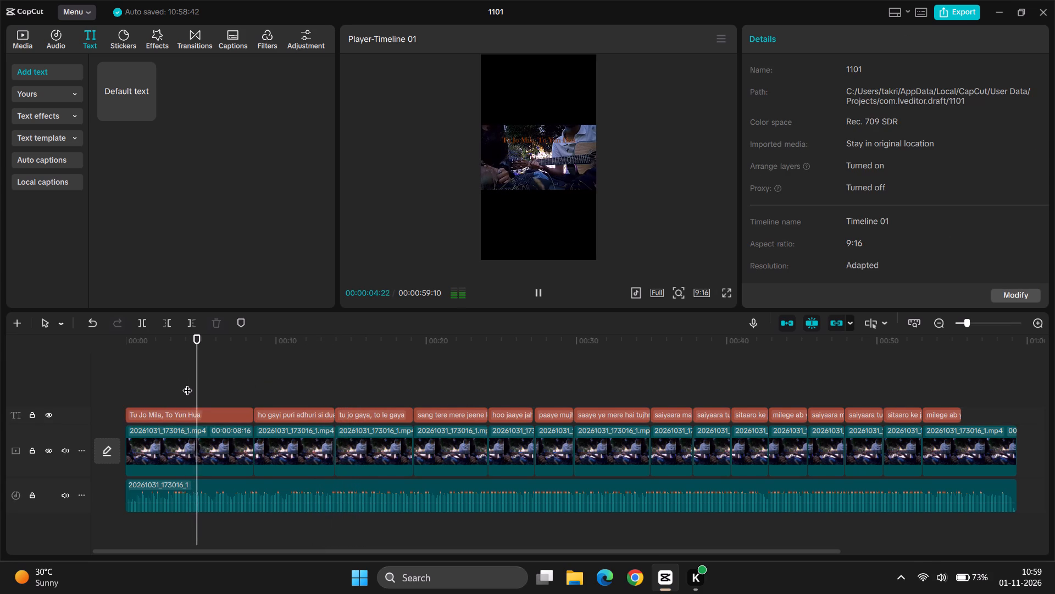
key(space)
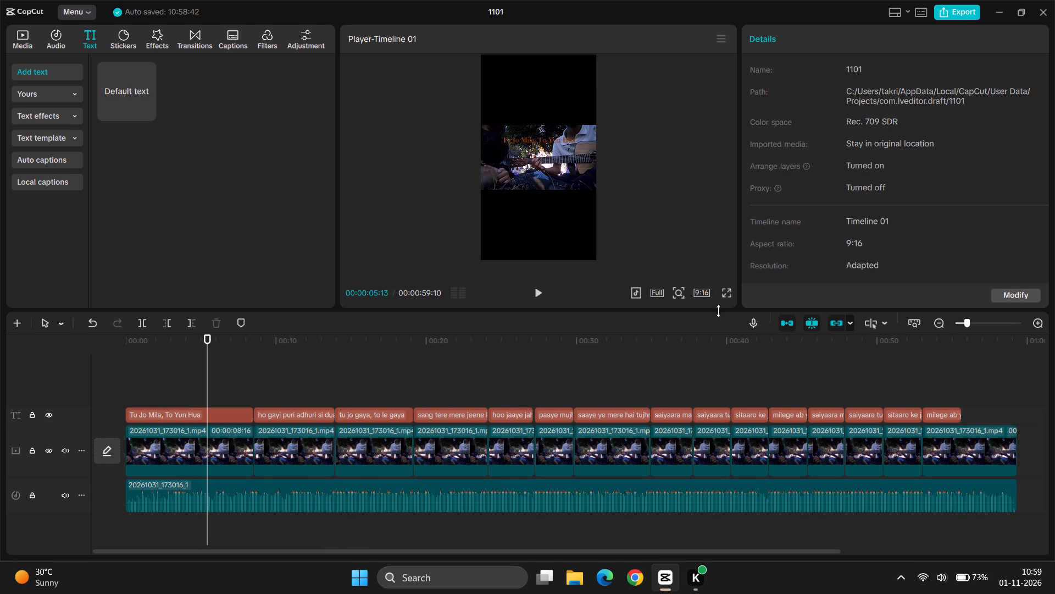
click(726, 300)
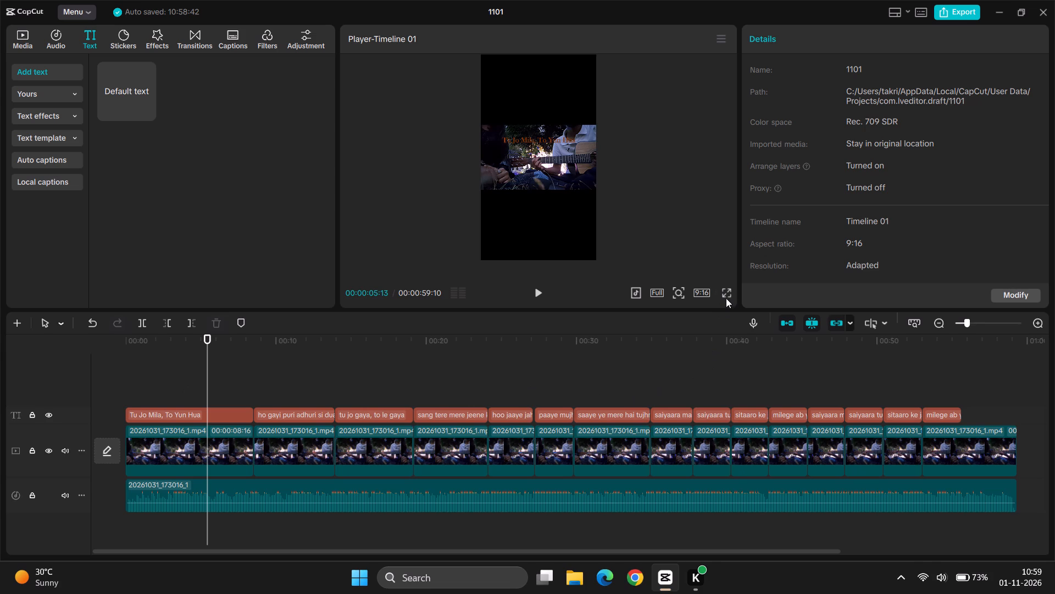
click(726, 289)
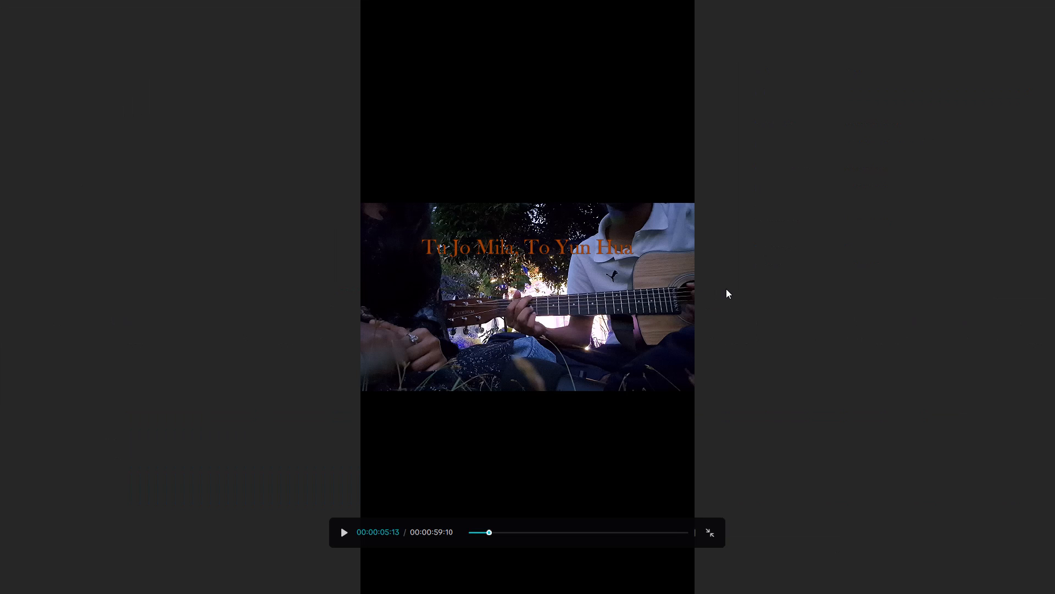
click(711, 524)
Change the fill colour of the "Tu Jo Mila, To Yun Hua" text to white FFFFFF.
click(208, 384)
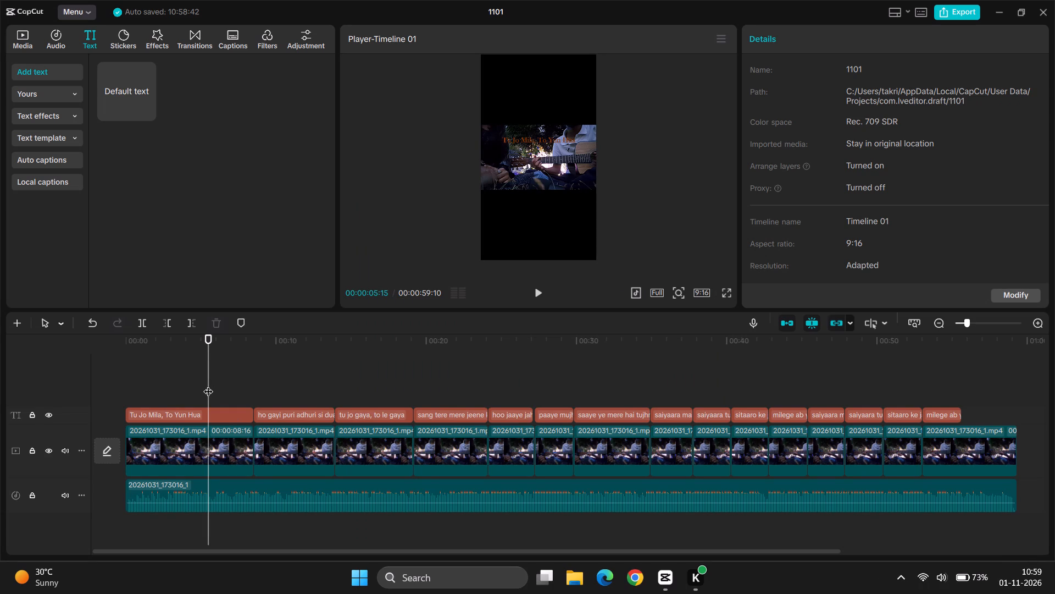
click(231, 408)
click(873, 275)
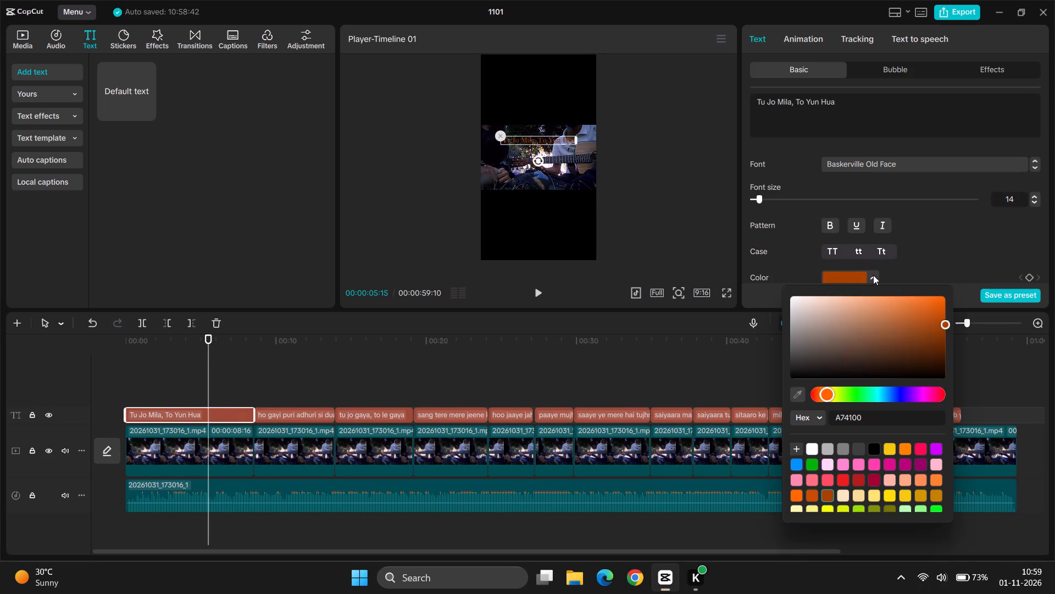
click(810, 450)
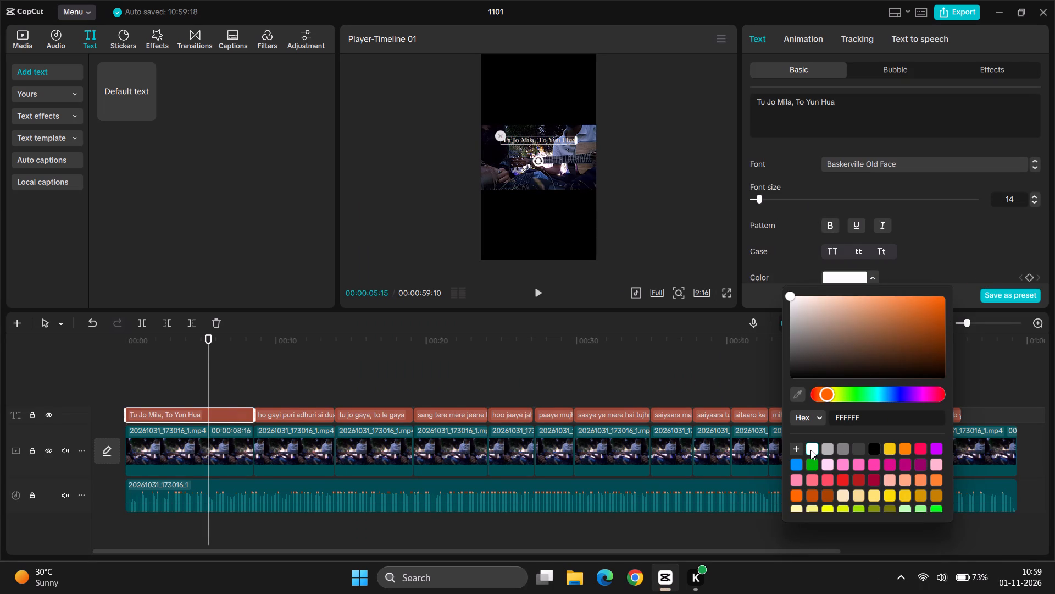
click(671, 377)
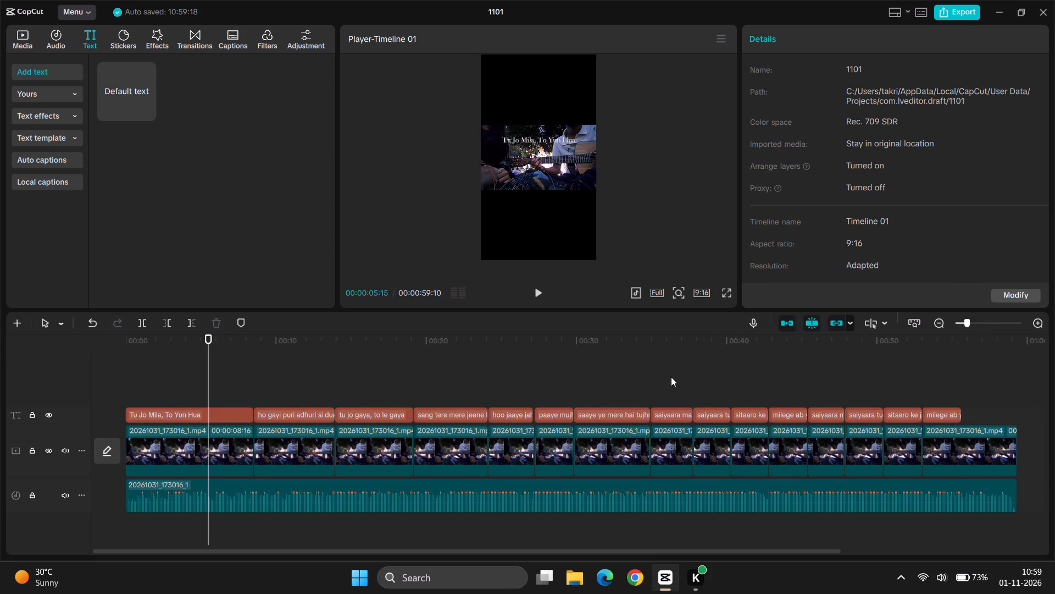
Play the video full screen from about 5 seconds to check how the white first lyric text looks over the footage.
click(196, 376)
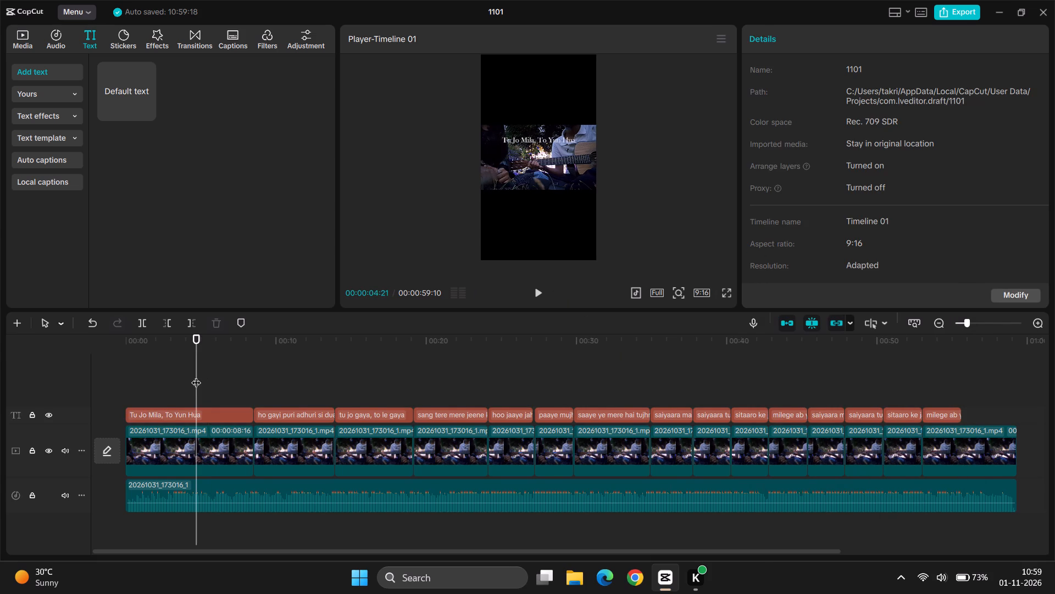
click(540, 296)
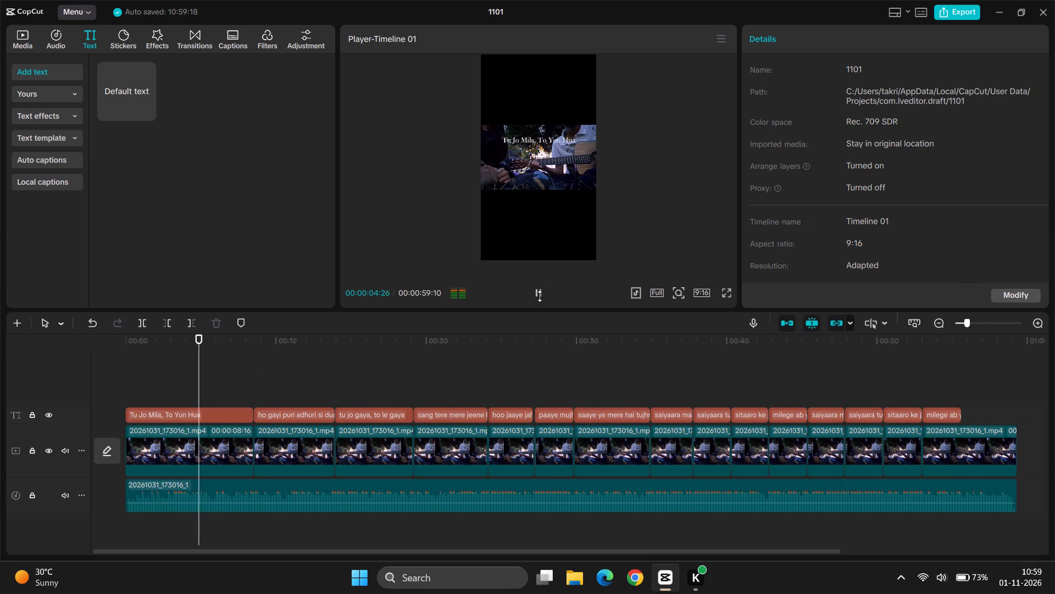
click(719, 296)
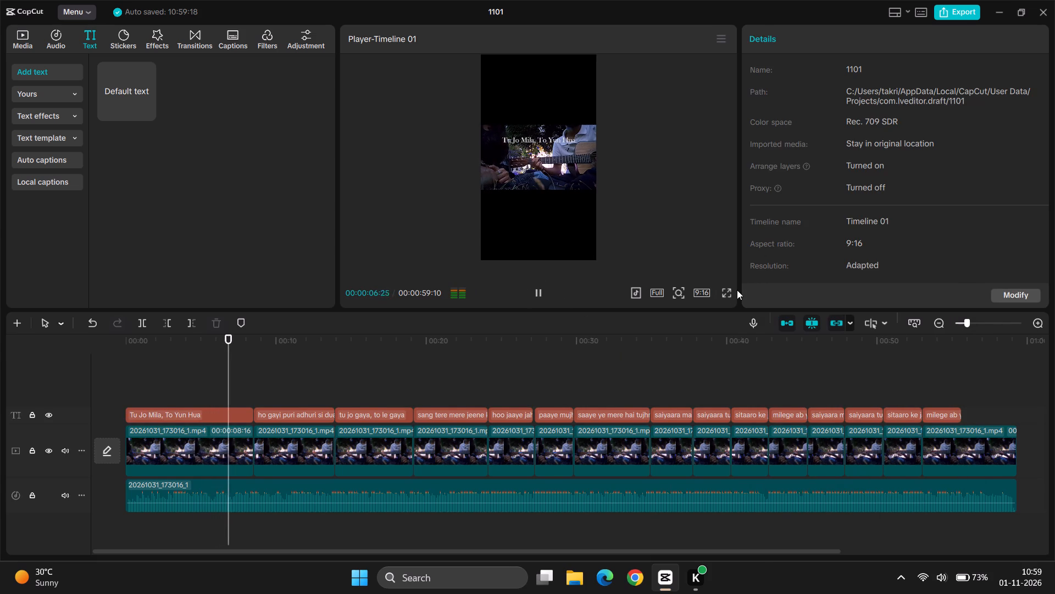
click(732, 290)
click(727, 290)
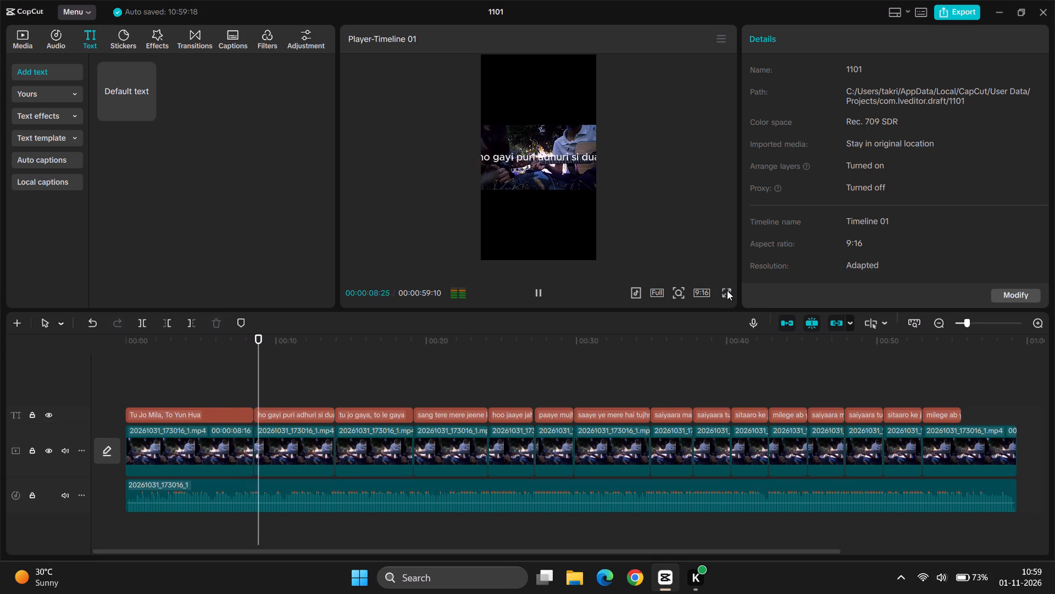
drag(507, 528, 486, 534)
click(486, 534)
click(474, 534)
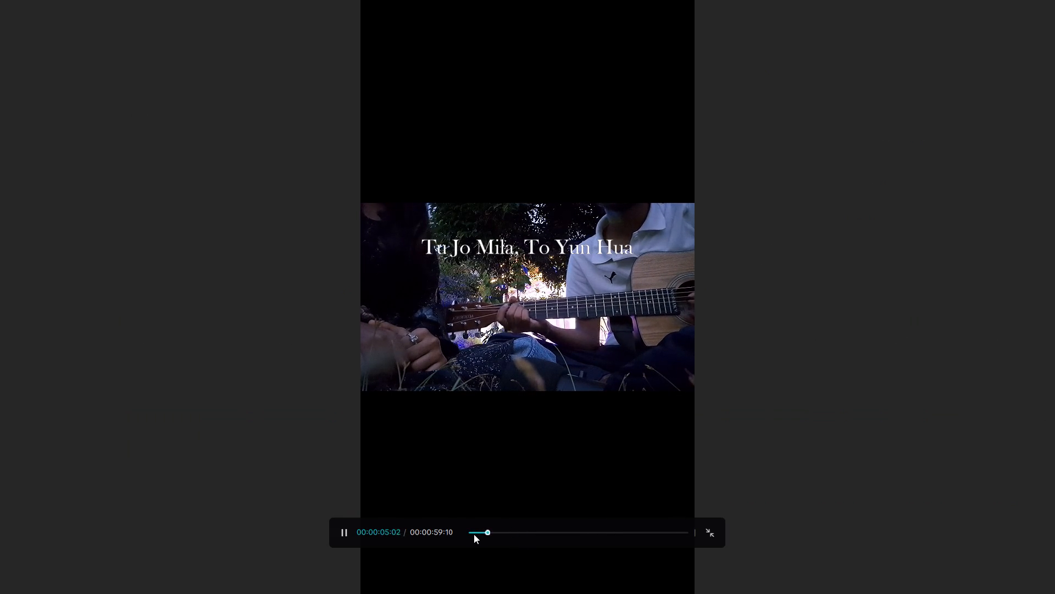
click(710, 535)
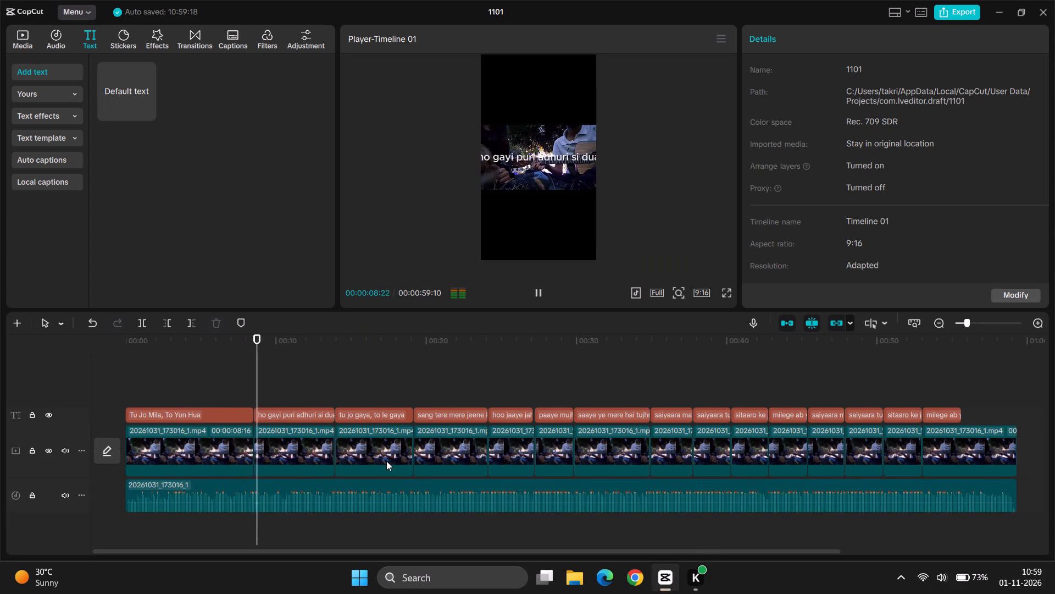
click(226, 416)
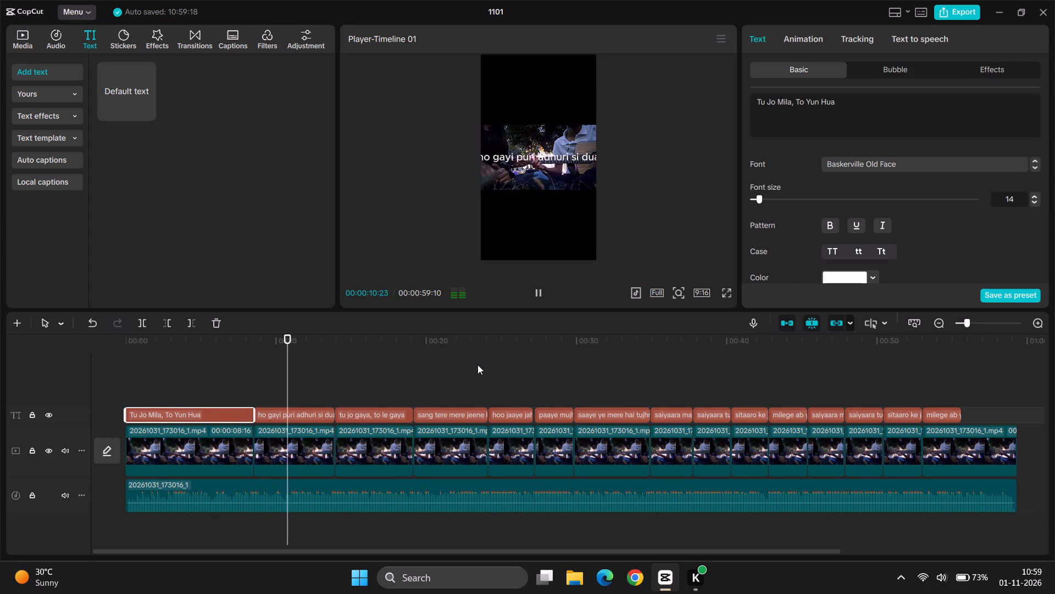
key(space)
Increase the black stroke thickness of the "Tu Jo Mila, To Yun Hua" text to 16.
click(200, 358)
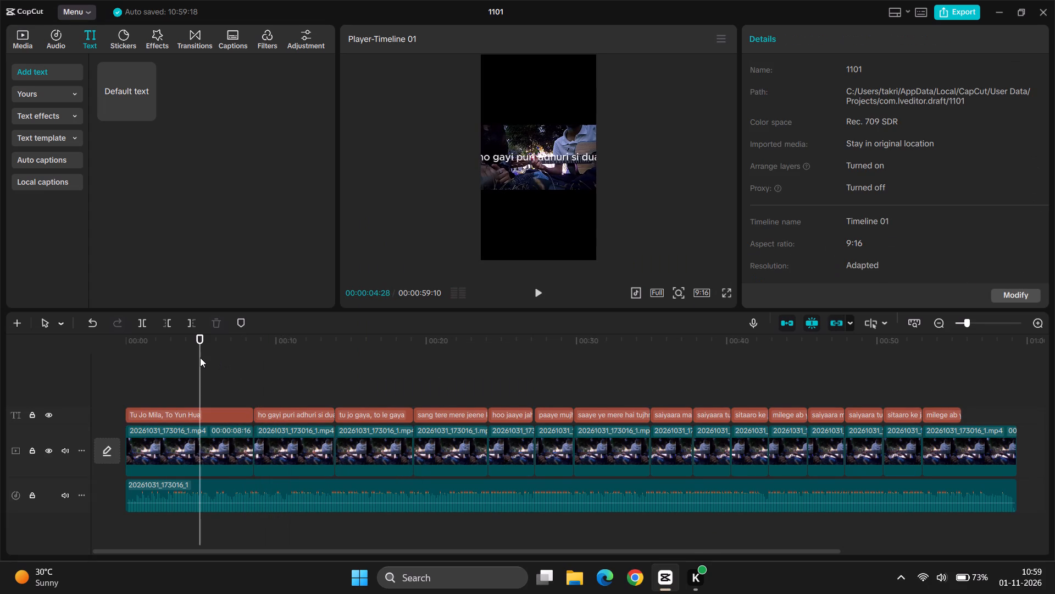
click(229, 416)
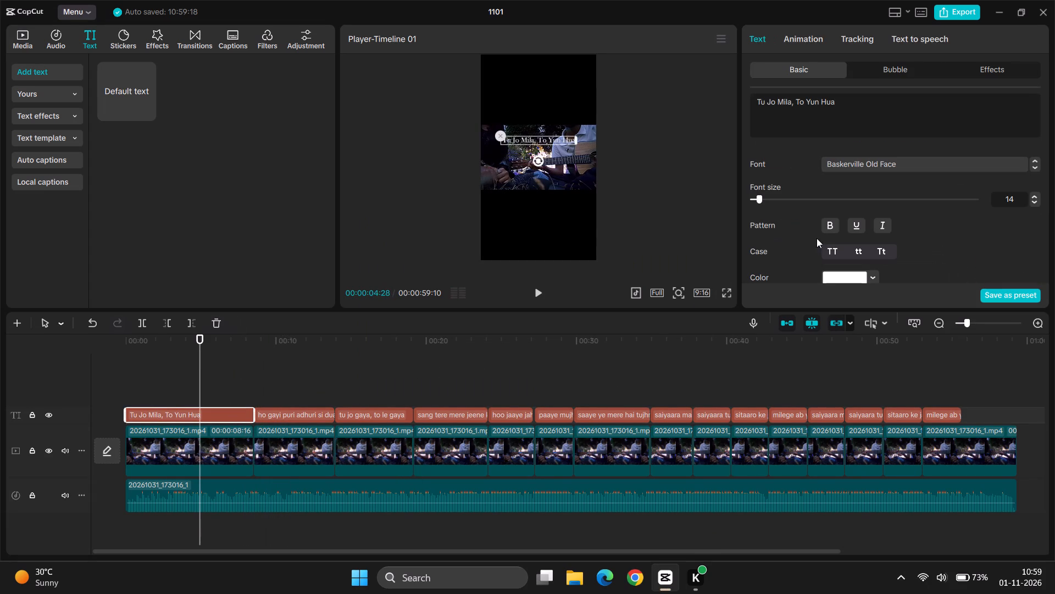
scroll(776, 217, down, 1)
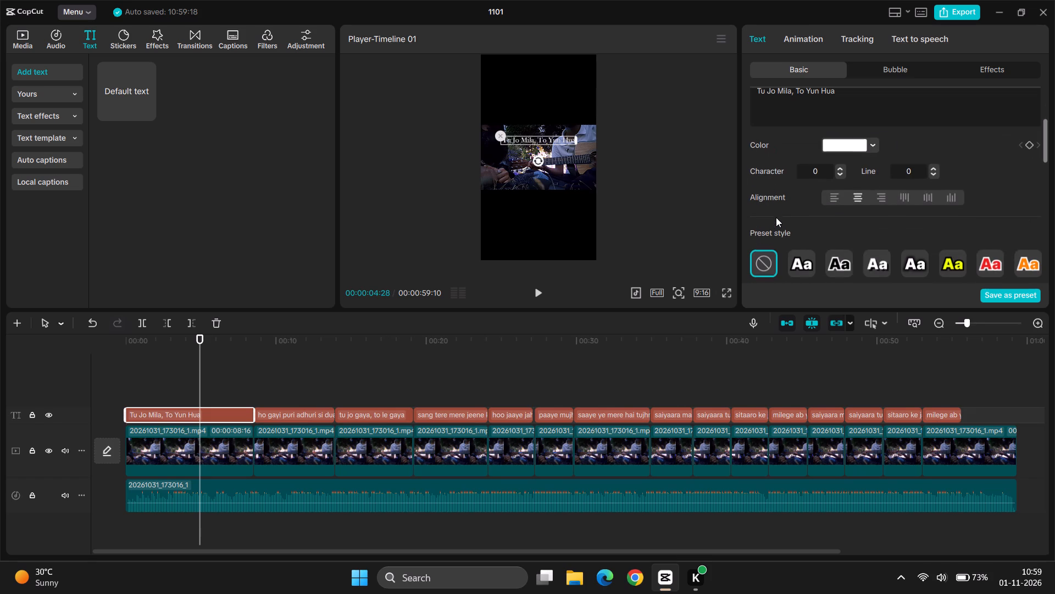
scroll(776, 217, down, 3)
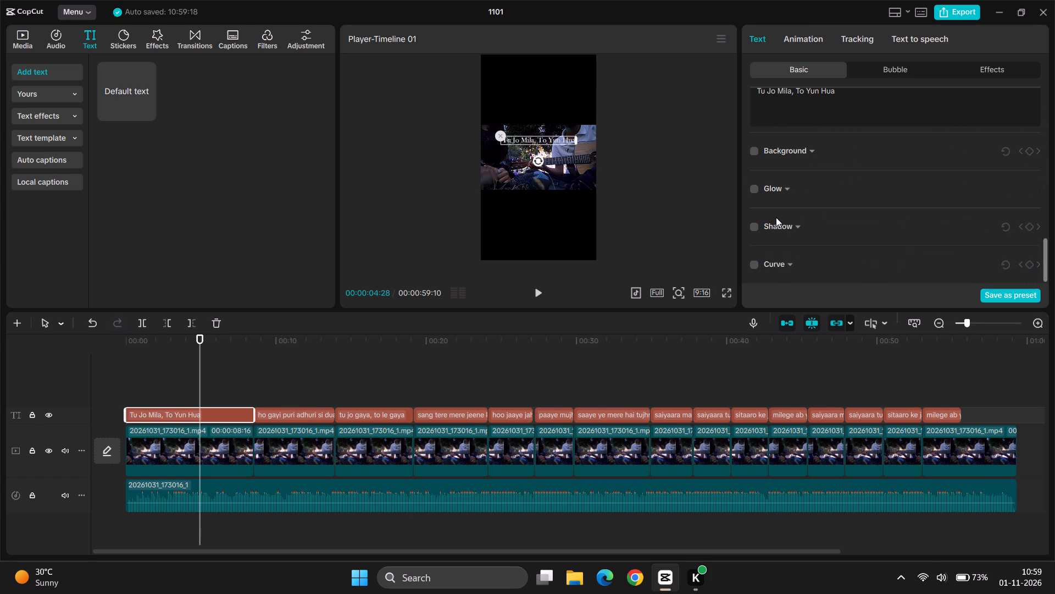
scroll(776, 217, down, 2)
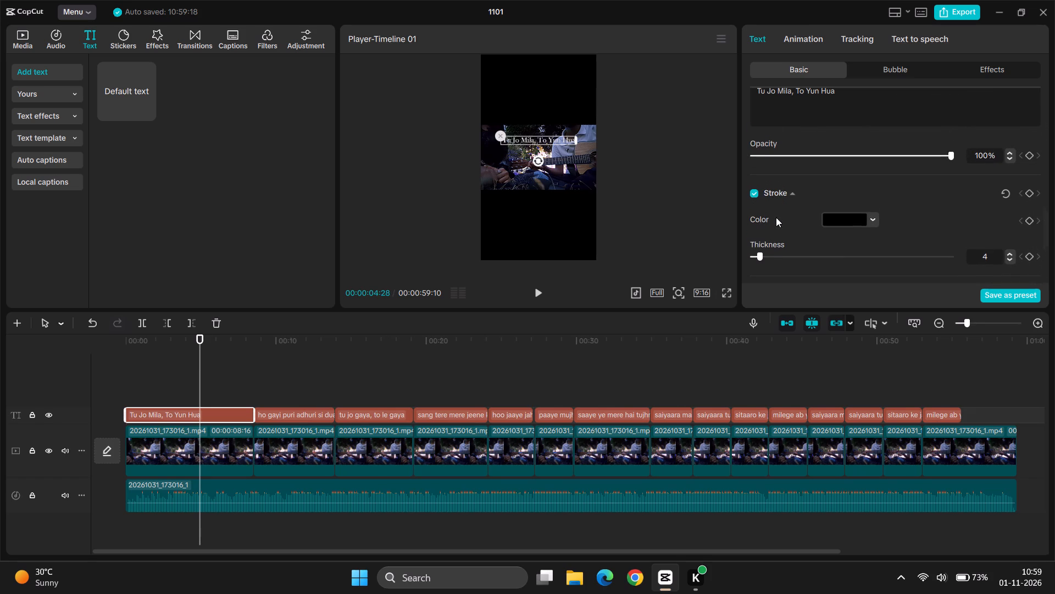
drag(760, 255, 779, 257)
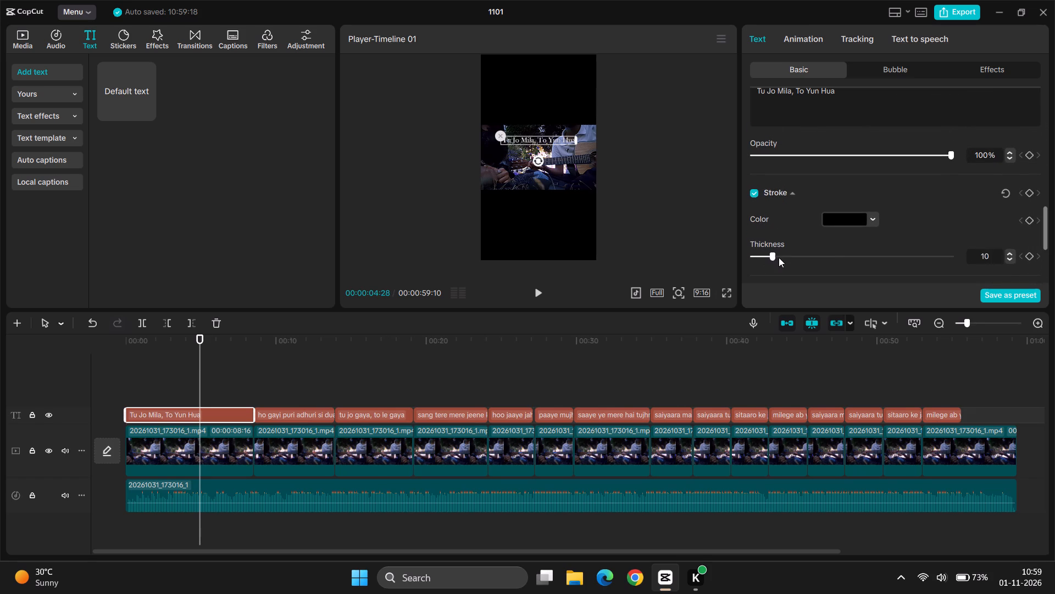
drag(779, 257, 784, 258)
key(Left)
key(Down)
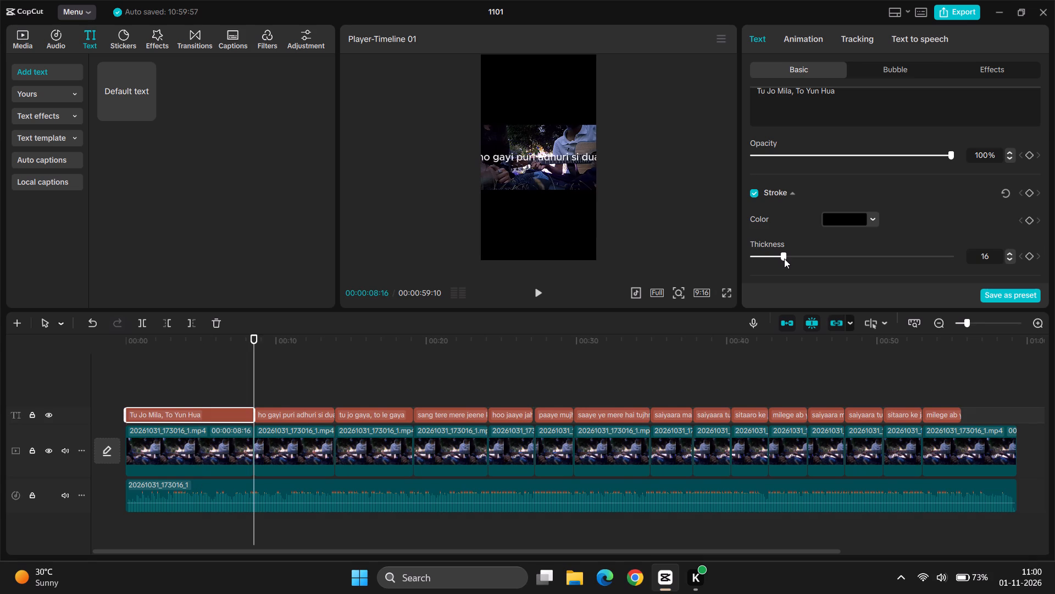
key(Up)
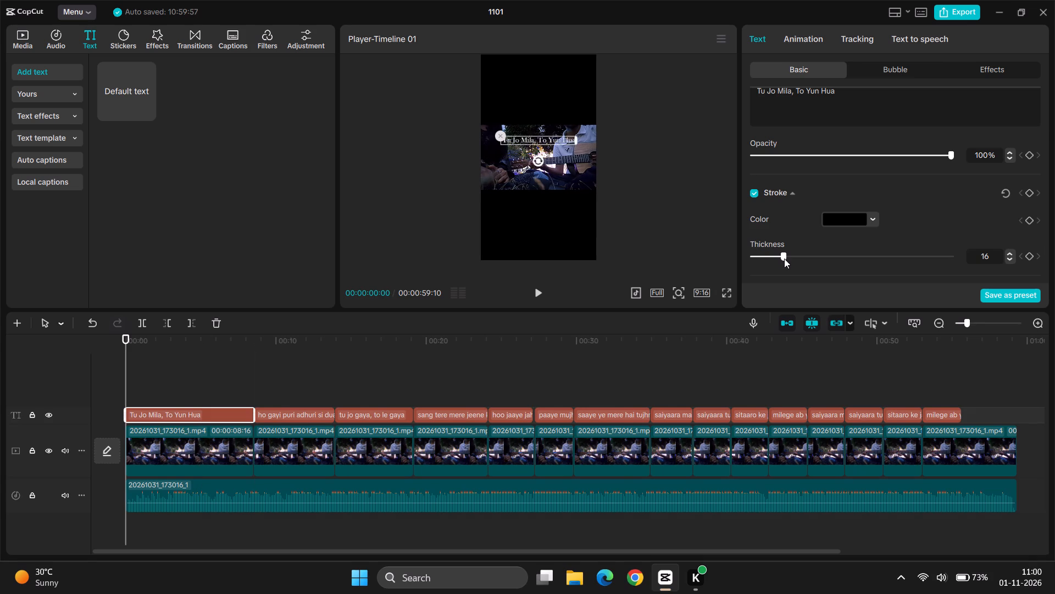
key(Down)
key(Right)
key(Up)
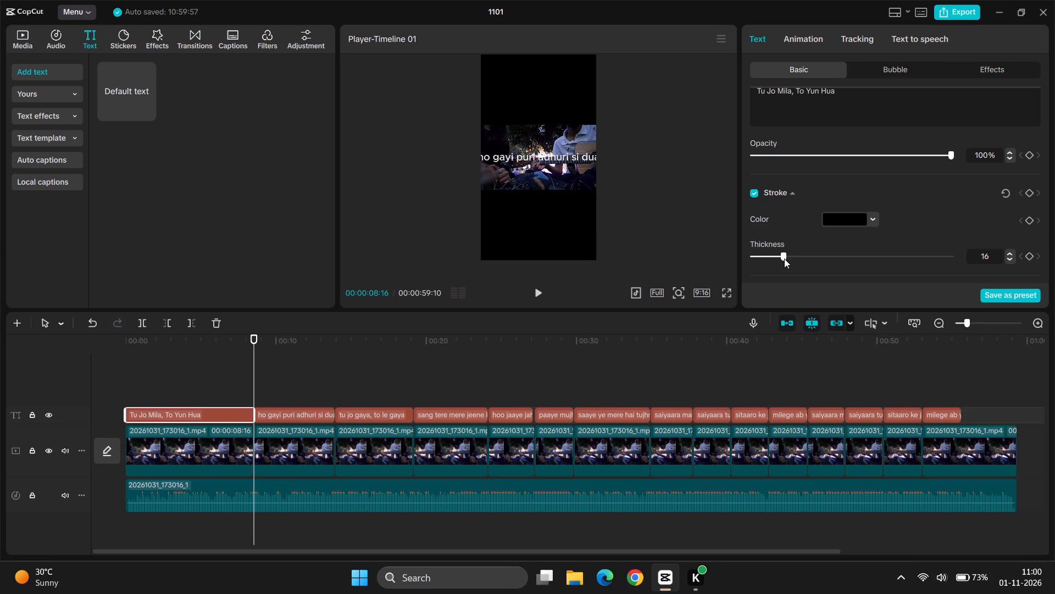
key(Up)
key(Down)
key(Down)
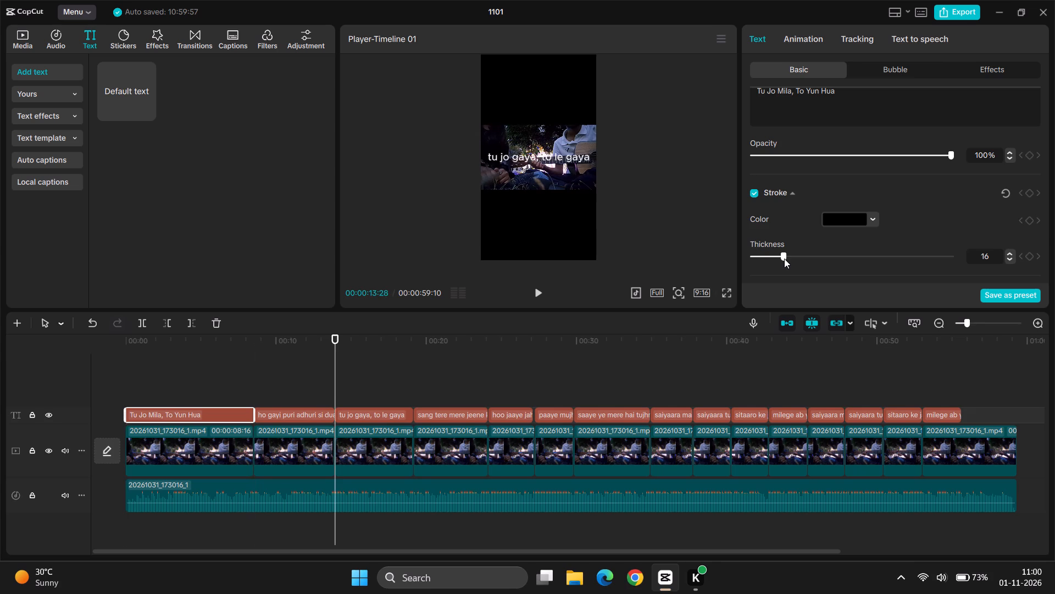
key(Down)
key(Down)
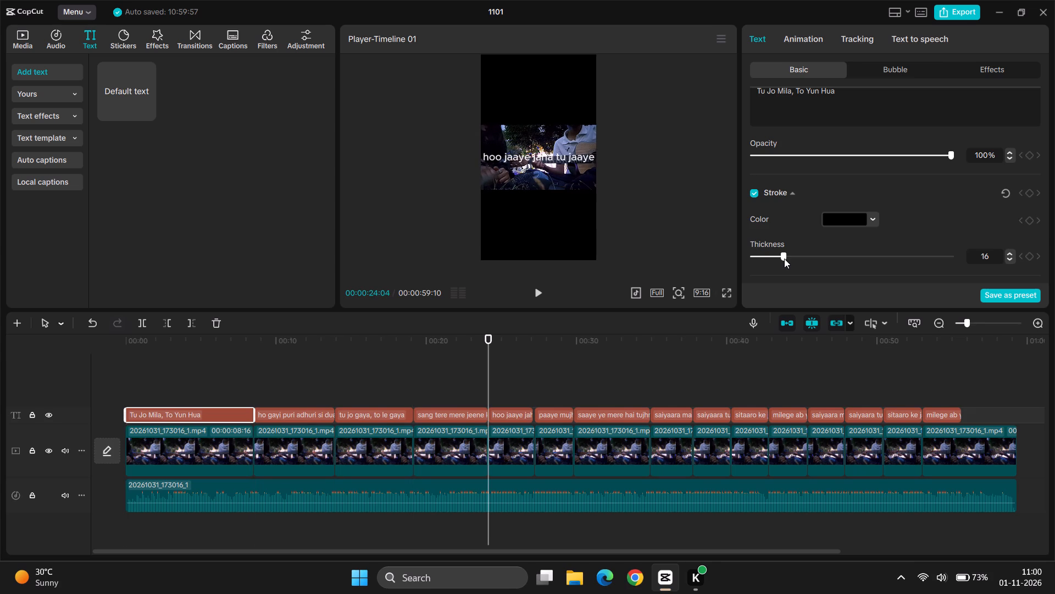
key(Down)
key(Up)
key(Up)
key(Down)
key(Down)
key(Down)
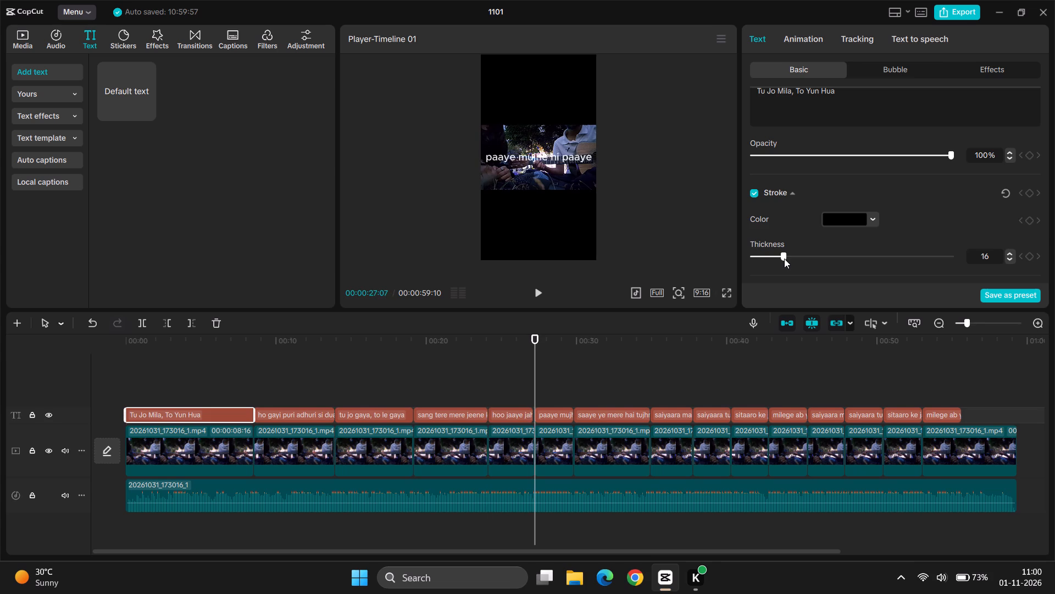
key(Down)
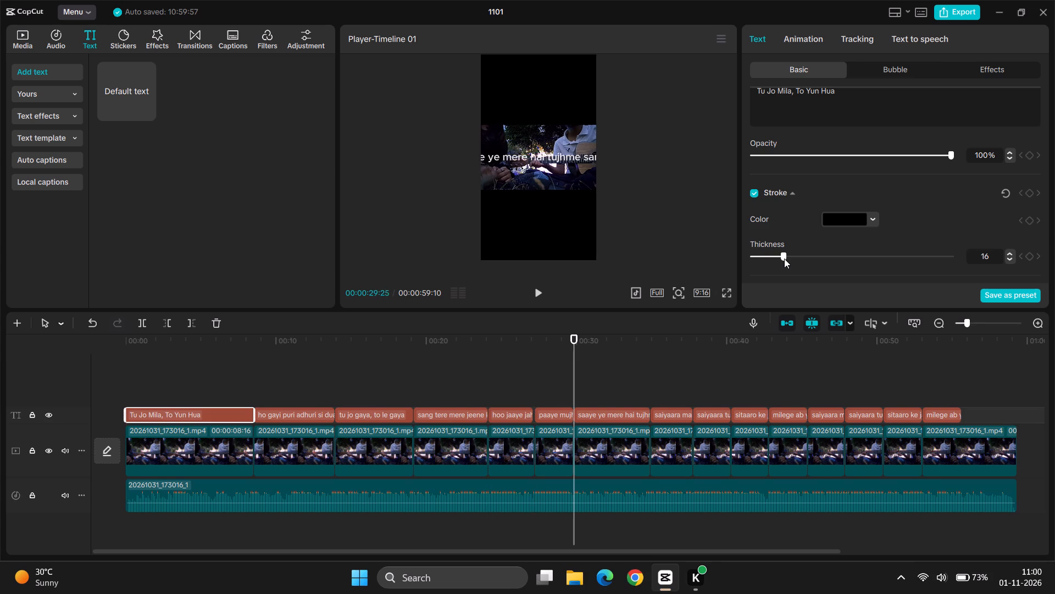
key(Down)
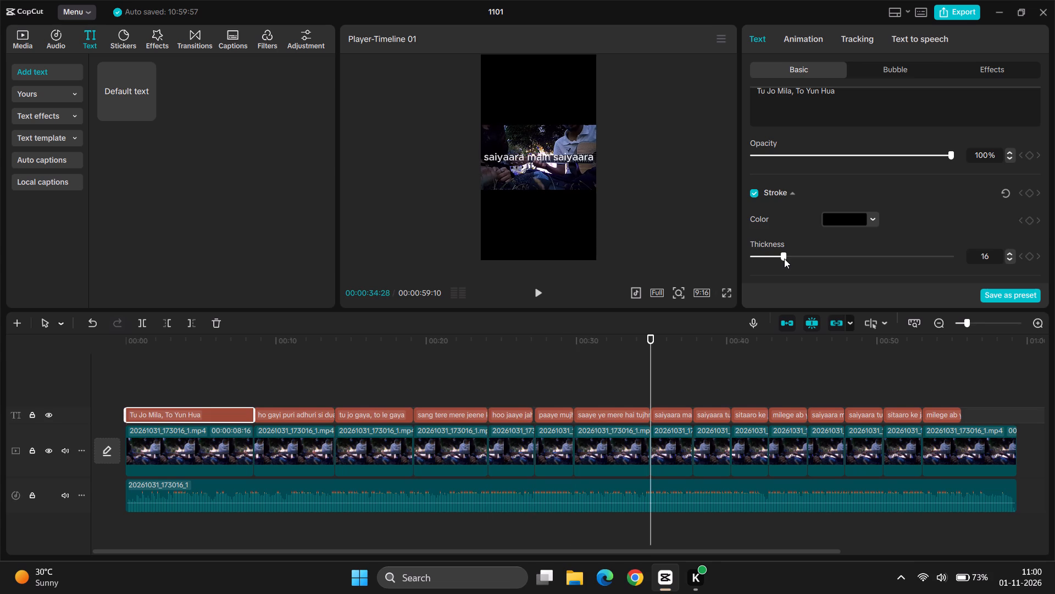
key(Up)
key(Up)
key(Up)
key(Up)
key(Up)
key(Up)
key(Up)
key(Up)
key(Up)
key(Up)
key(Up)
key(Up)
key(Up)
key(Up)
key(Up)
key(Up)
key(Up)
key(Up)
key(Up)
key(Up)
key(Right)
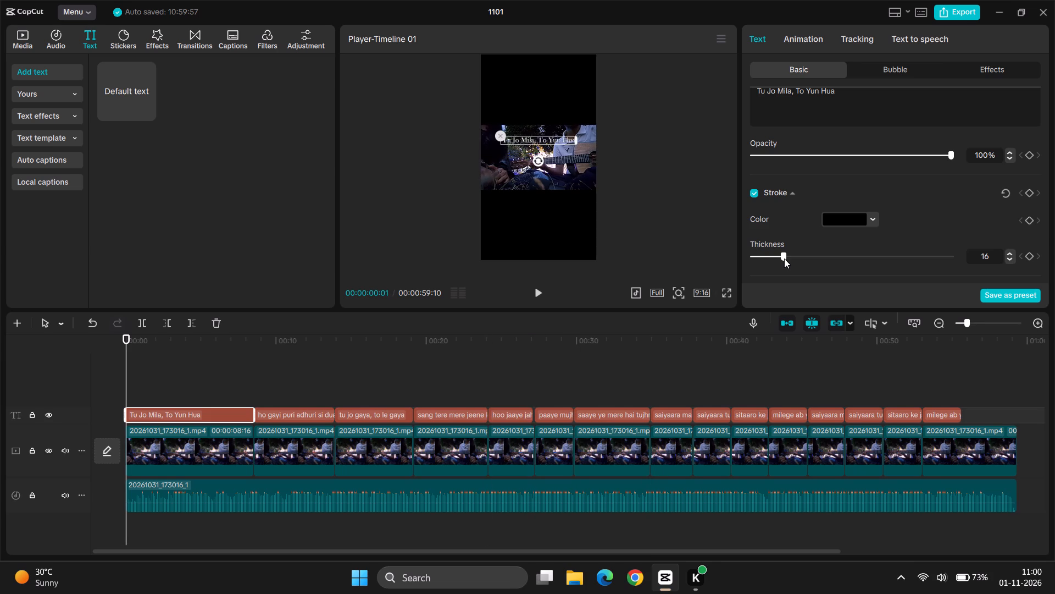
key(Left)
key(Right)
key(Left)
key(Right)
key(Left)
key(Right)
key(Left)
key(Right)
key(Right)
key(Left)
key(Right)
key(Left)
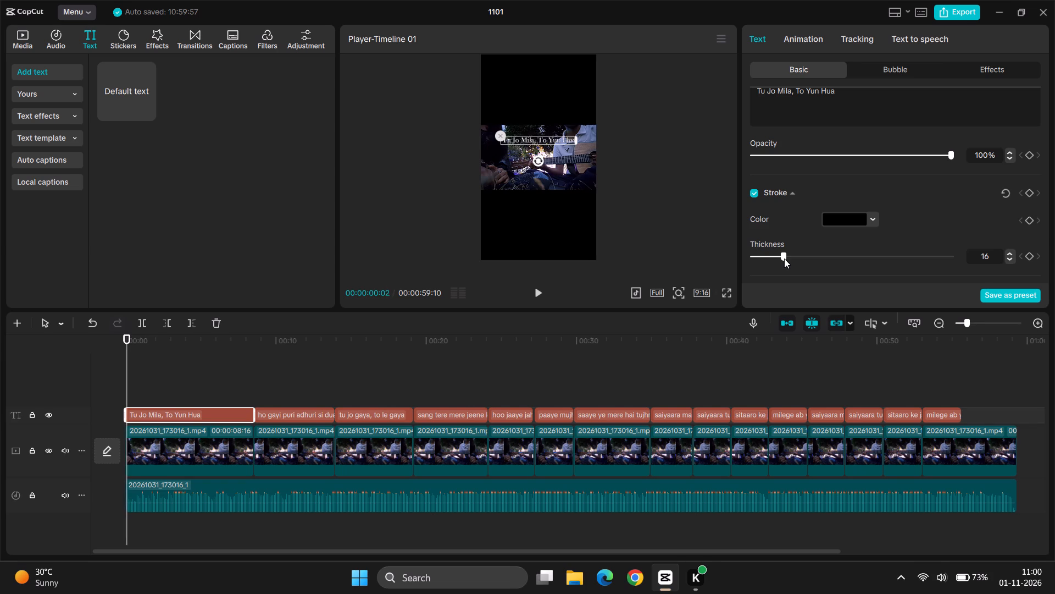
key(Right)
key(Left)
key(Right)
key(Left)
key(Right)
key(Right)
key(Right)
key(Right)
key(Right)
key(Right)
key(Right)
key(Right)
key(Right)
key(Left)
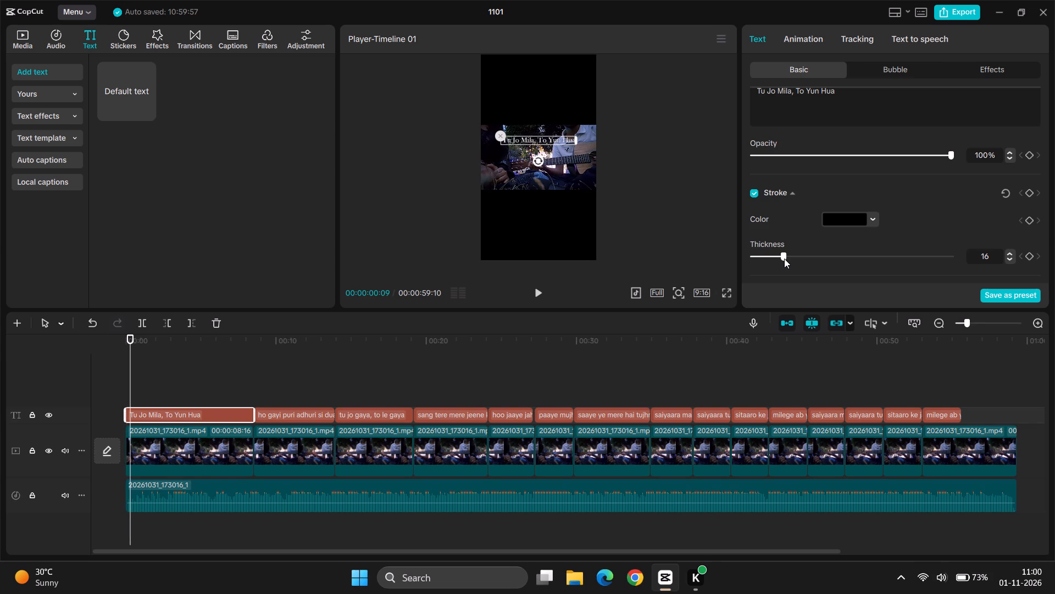
Set the stroke thickness of the "Tu Jo Mila, To Yun Hua" text to 15.
click(784, 258)
click(948, 205)
Switch to Google Chrome, close the What's New page and search Google for "how to copy text attributes".
right_click(231, 416)
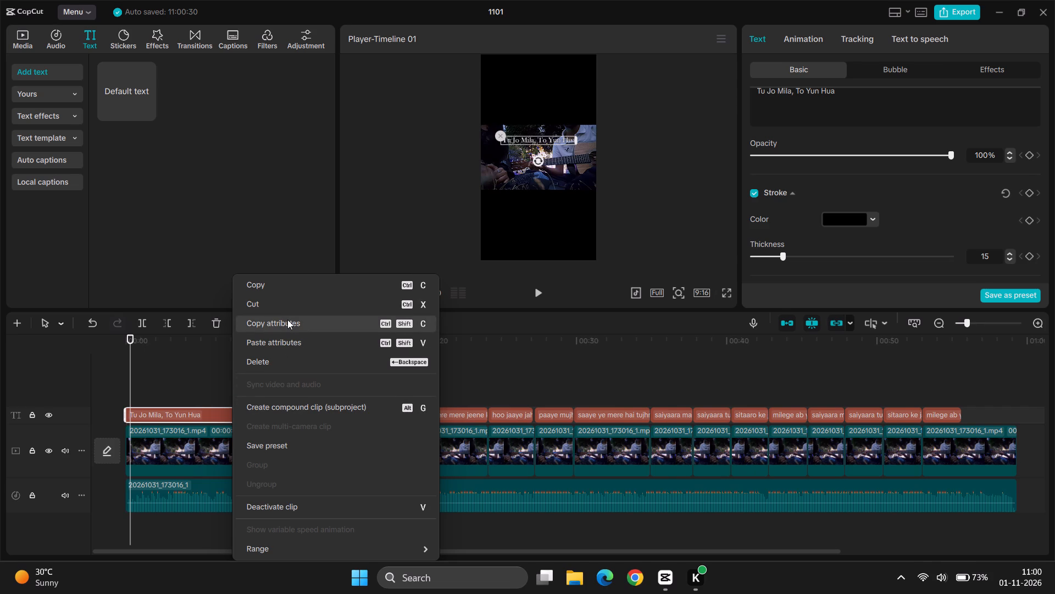
click(645, 580)
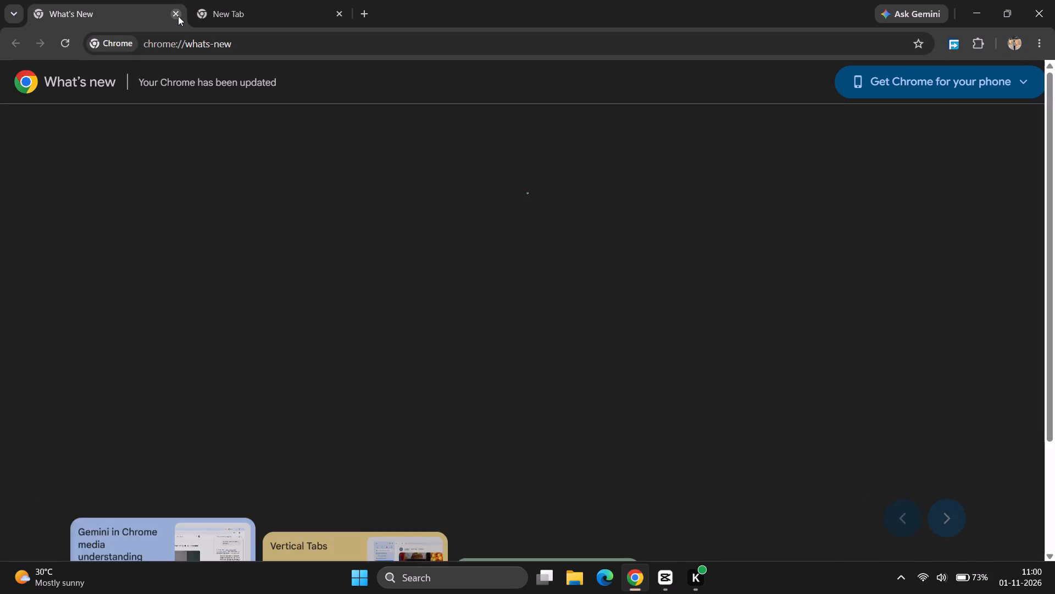
click(178, 16)
click(380, 251)
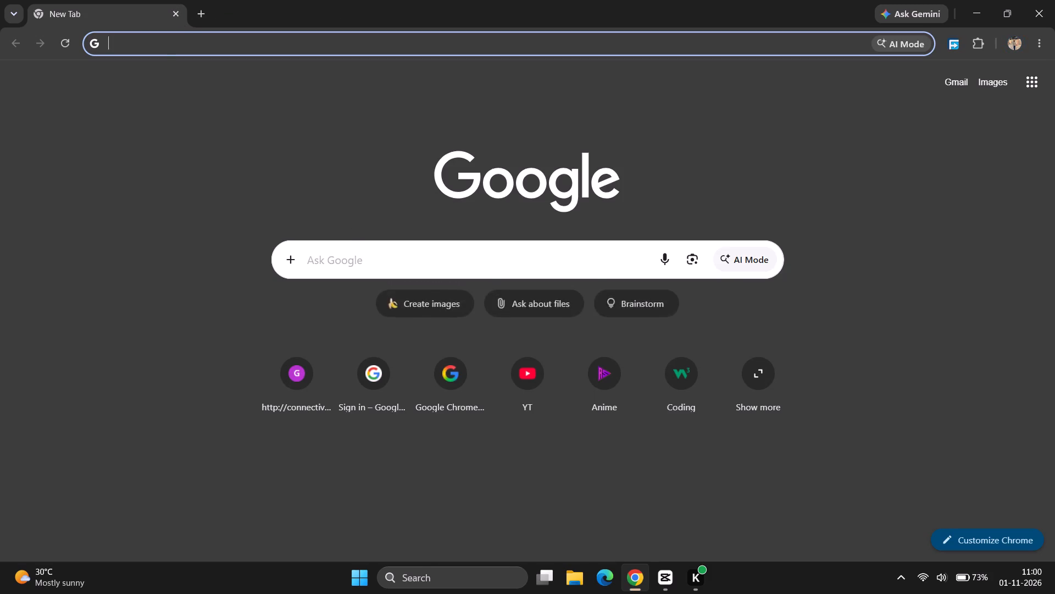
text(how to copy text attri)
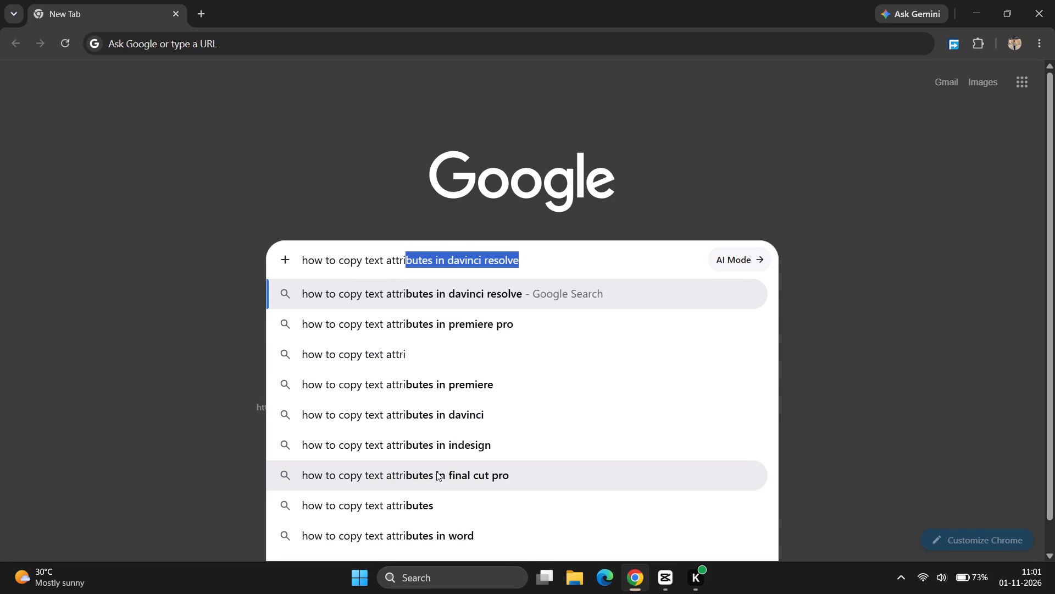
click(442, 508)
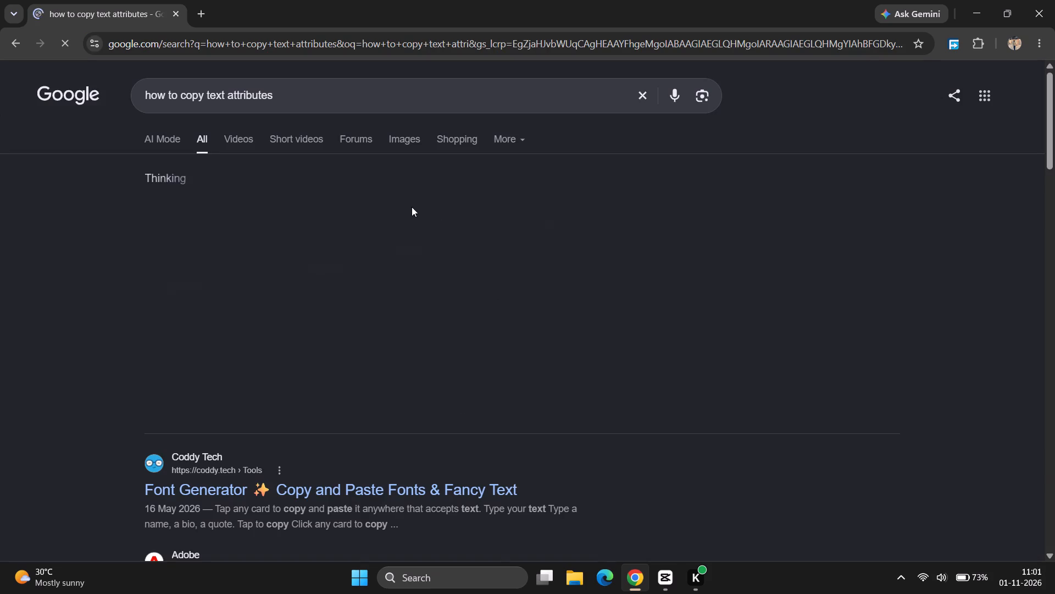
Refine the Google search to "how to copy text attributes and paste to all at once in capcut", read the instructions, close Chrome and return to CapCut.
click(357, 84)
key(space)
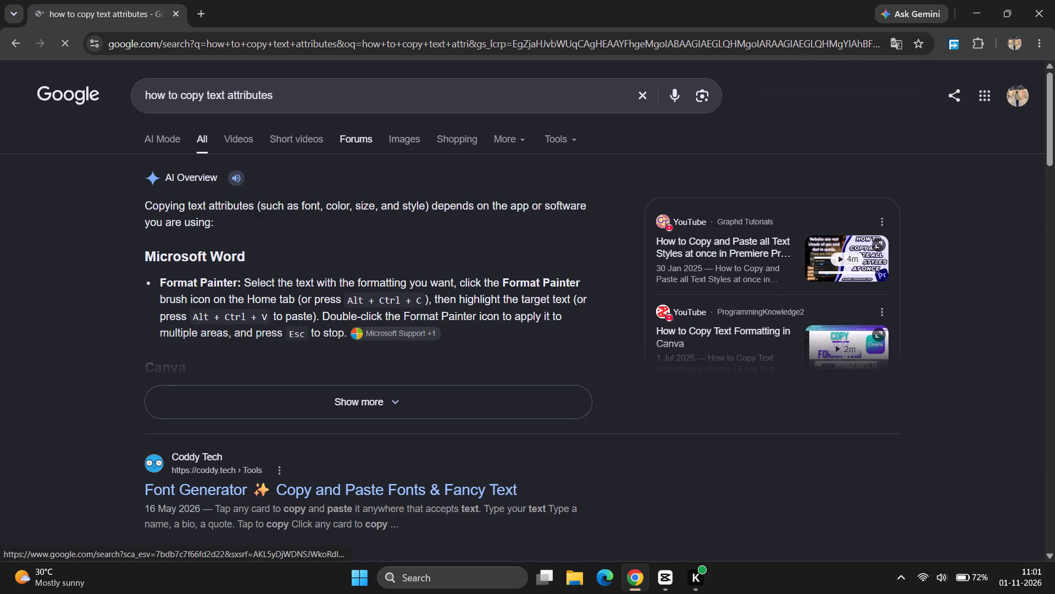
text(and paste to all at om)
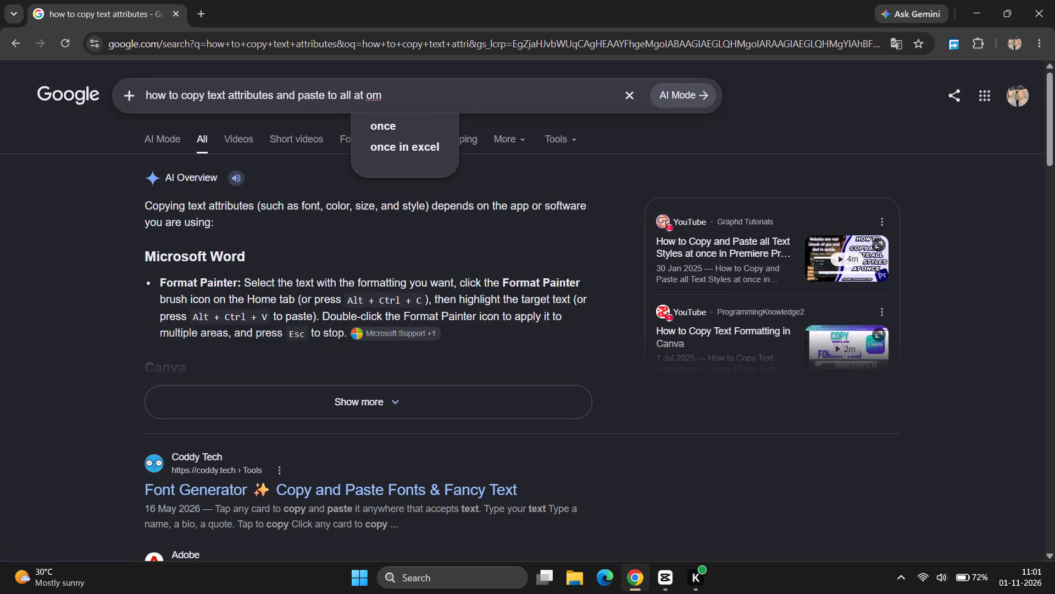
key(BackSpace)
text(nce in capcut)
key(Return)
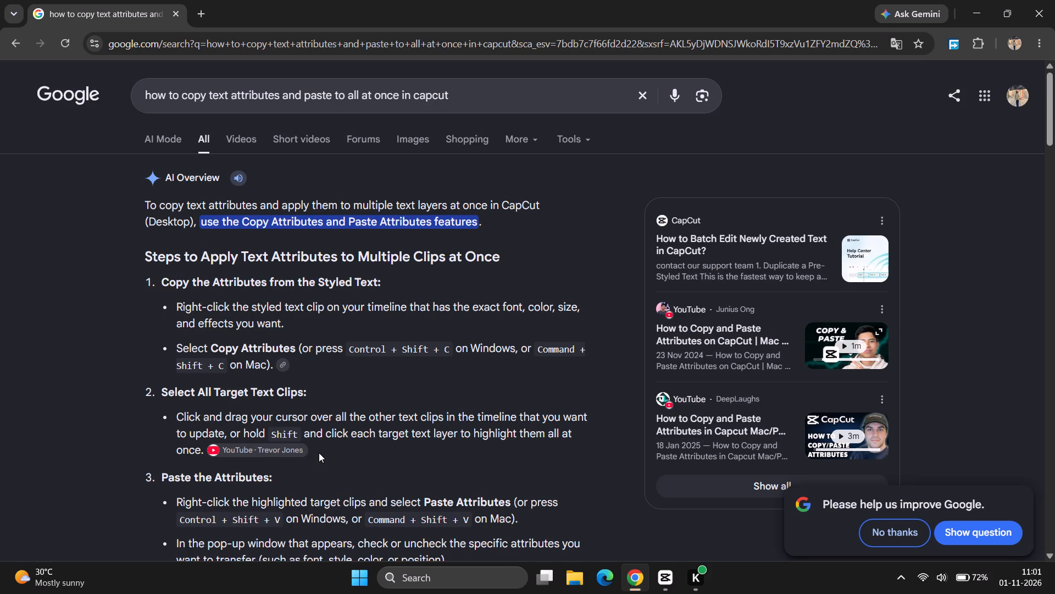
scroll(319, 453, down, 2)
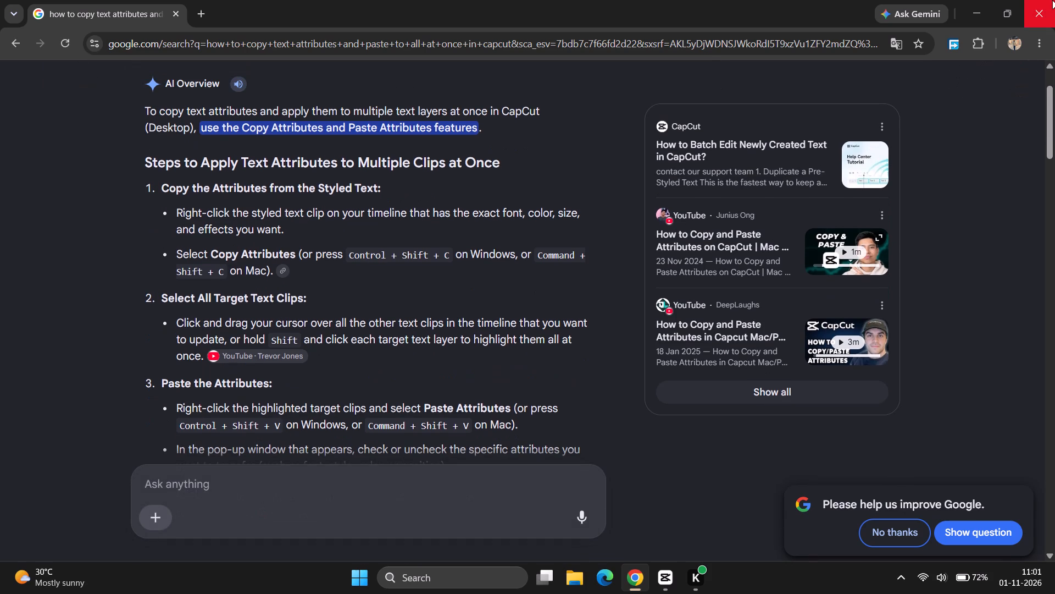
click(1052, 0)
click(668, 576)
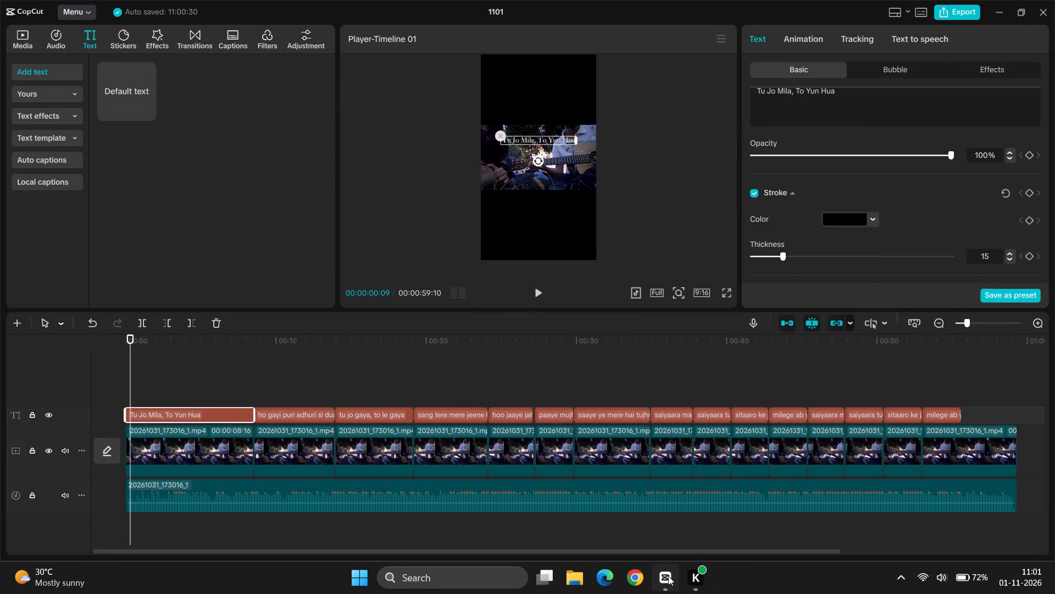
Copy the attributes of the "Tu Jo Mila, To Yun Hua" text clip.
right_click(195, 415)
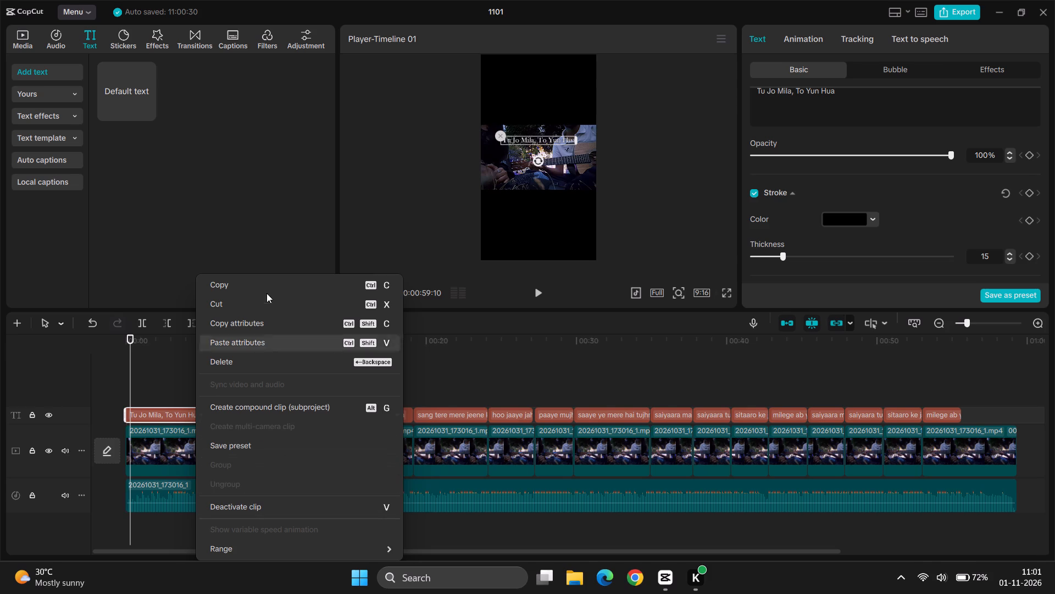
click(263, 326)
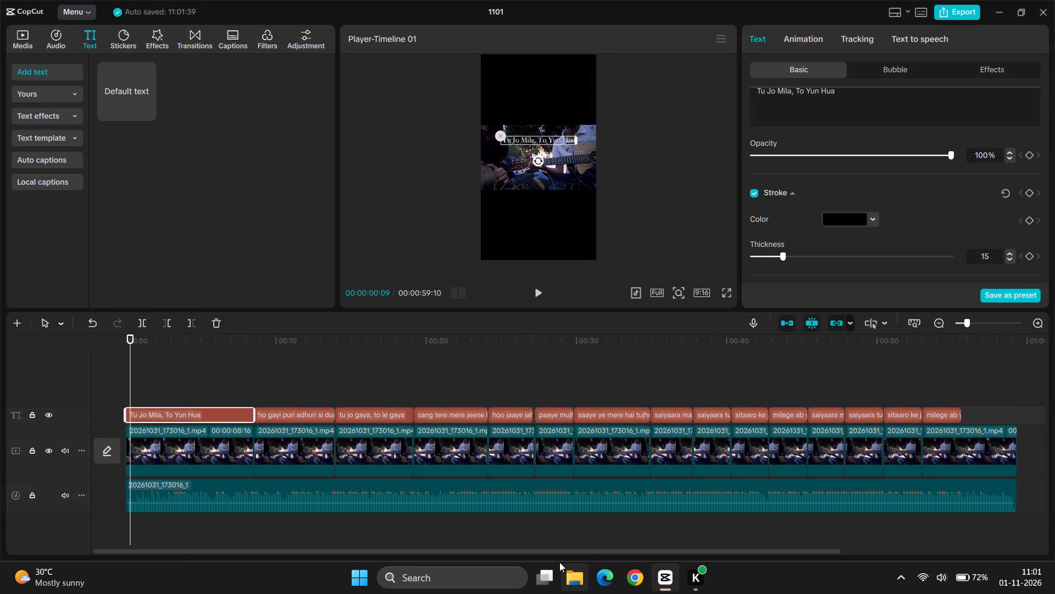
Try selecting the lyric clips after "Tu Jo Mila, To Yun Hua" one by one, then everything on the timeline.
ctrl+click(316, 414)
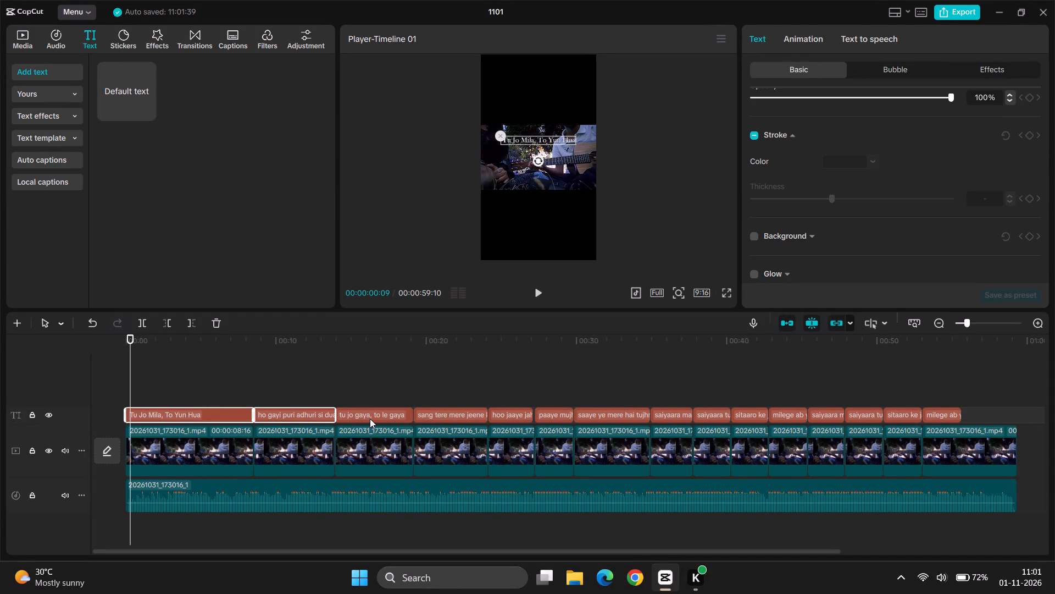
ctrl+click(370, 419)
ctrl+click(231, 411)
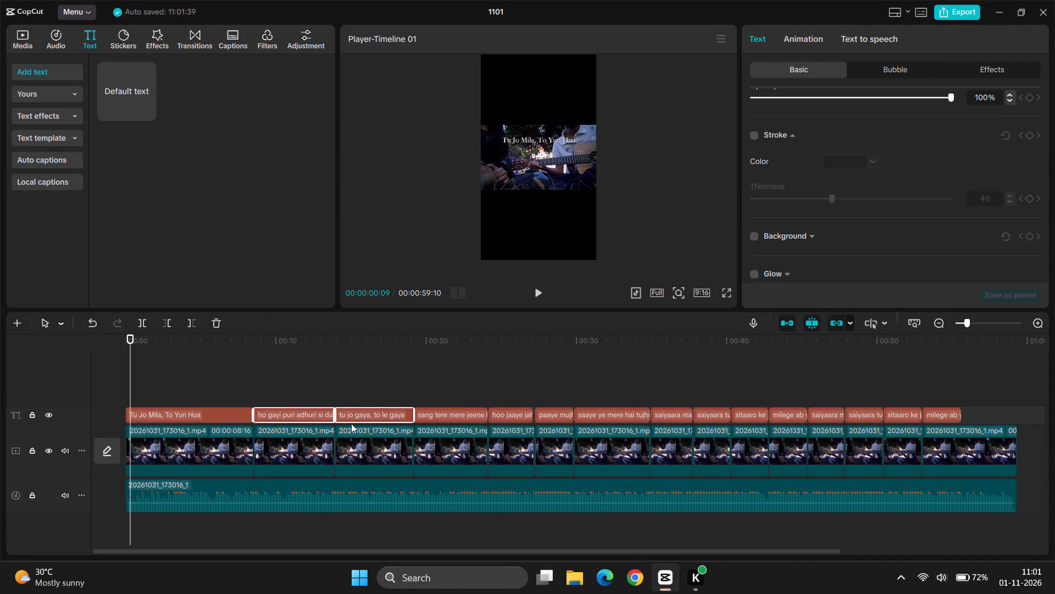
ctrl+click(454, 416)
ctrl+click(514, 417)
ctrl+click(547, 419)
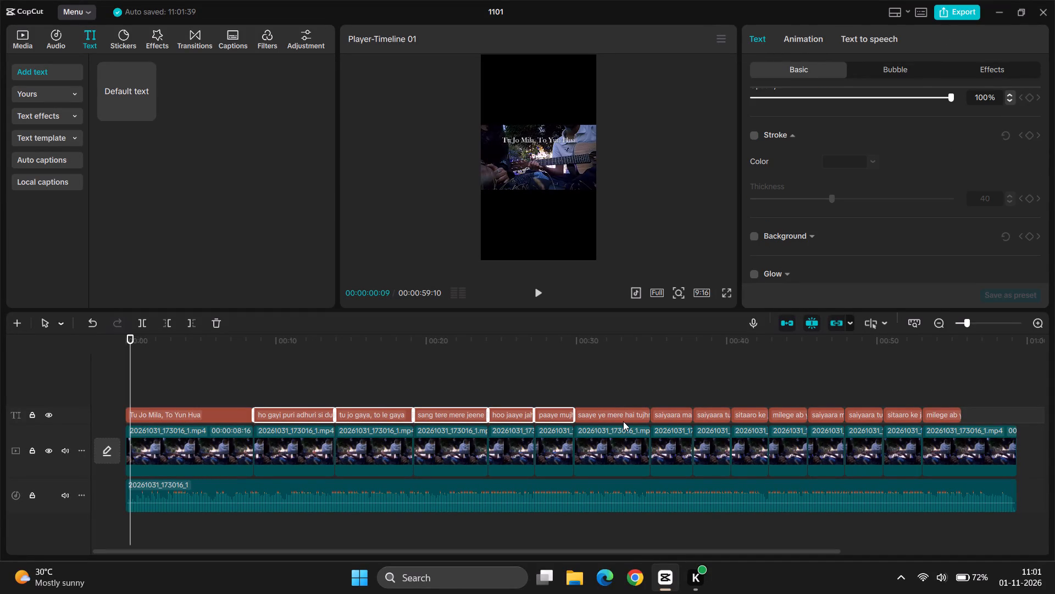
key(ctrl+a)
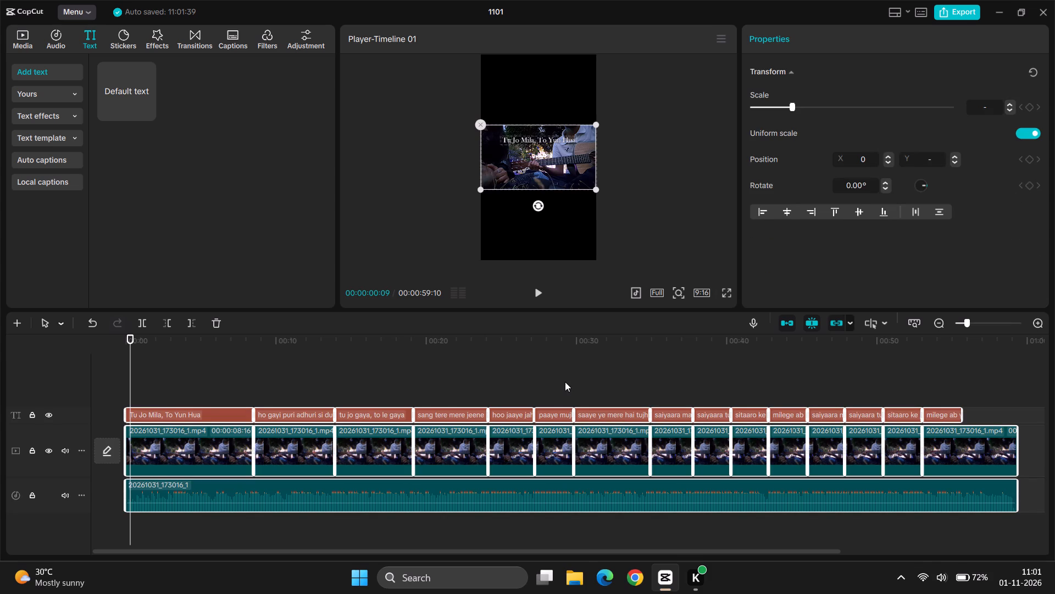
Undo the last edit and clear the timeline selection.
key(ctrl+z)
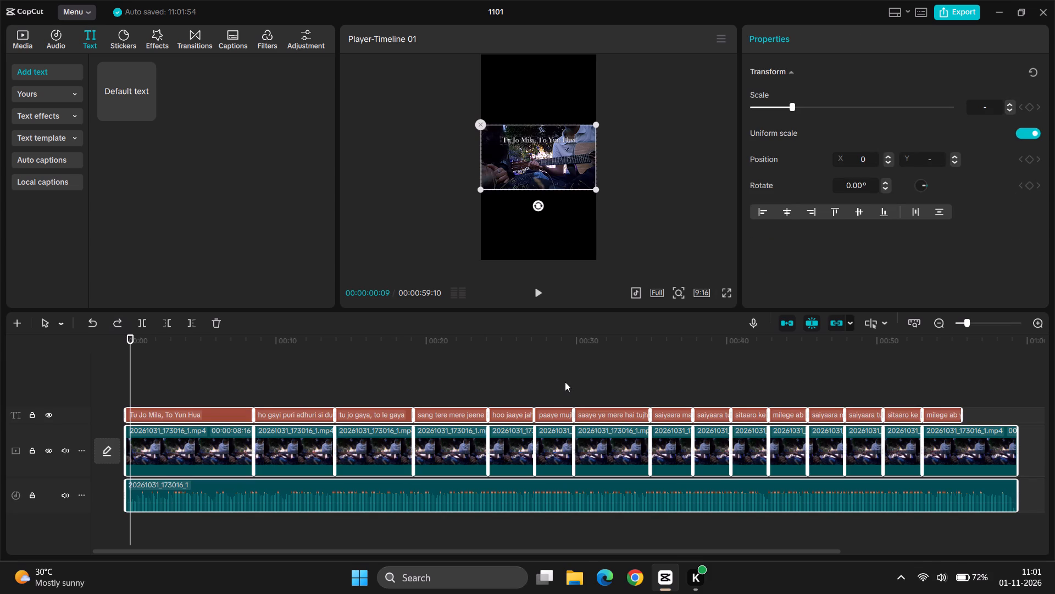
click(565, 382)
click(179, 380)
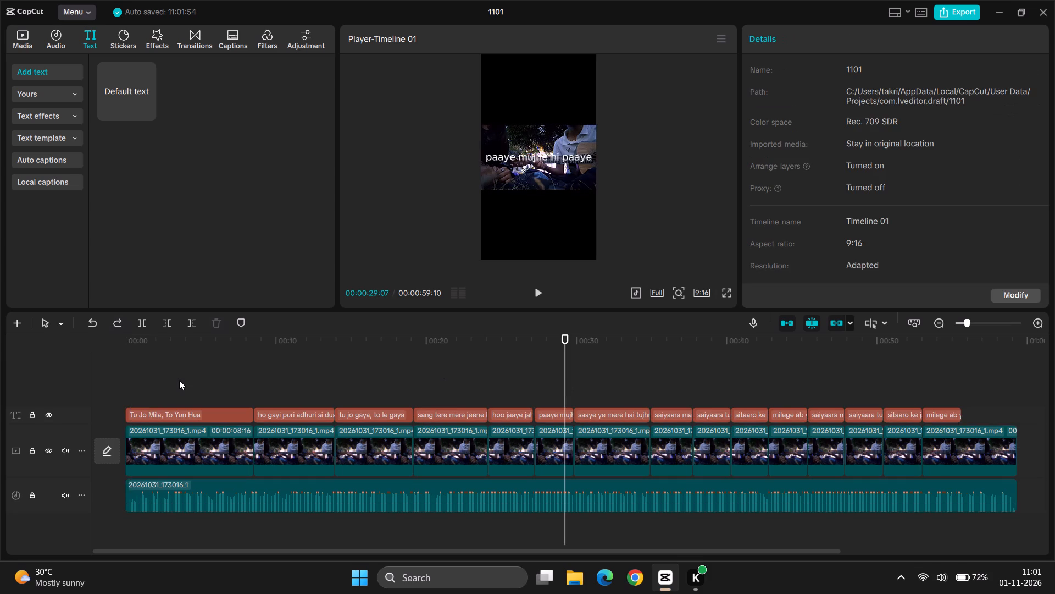
Copy the attributes of the first lyric text clip, "Tu Jo Mila, To Yun Hua".
click(203, 410)
right_click(203, 410)
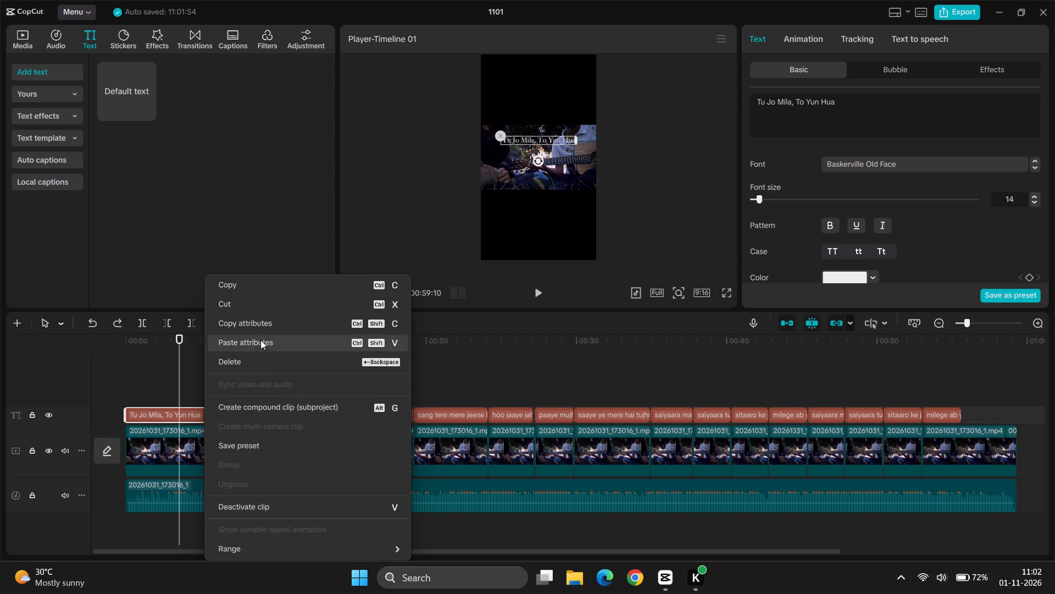
click(266, 324)
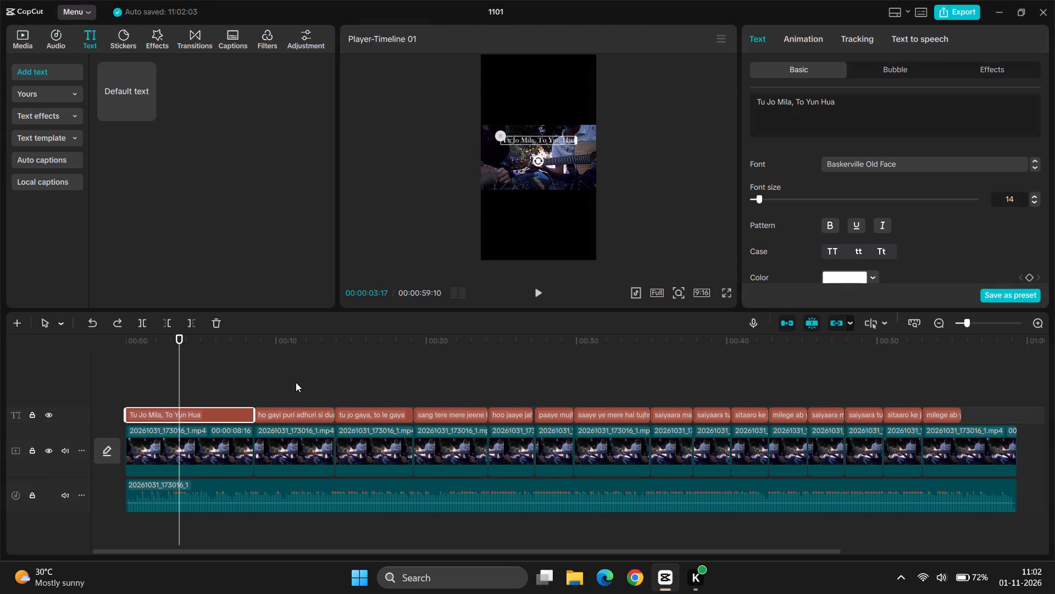
Paste the copied basic text style, location size, blend and stroke onto every lyric clip from "ho gayi puri adhuri si dua" to the last one.
ctrl+click(237, 414)
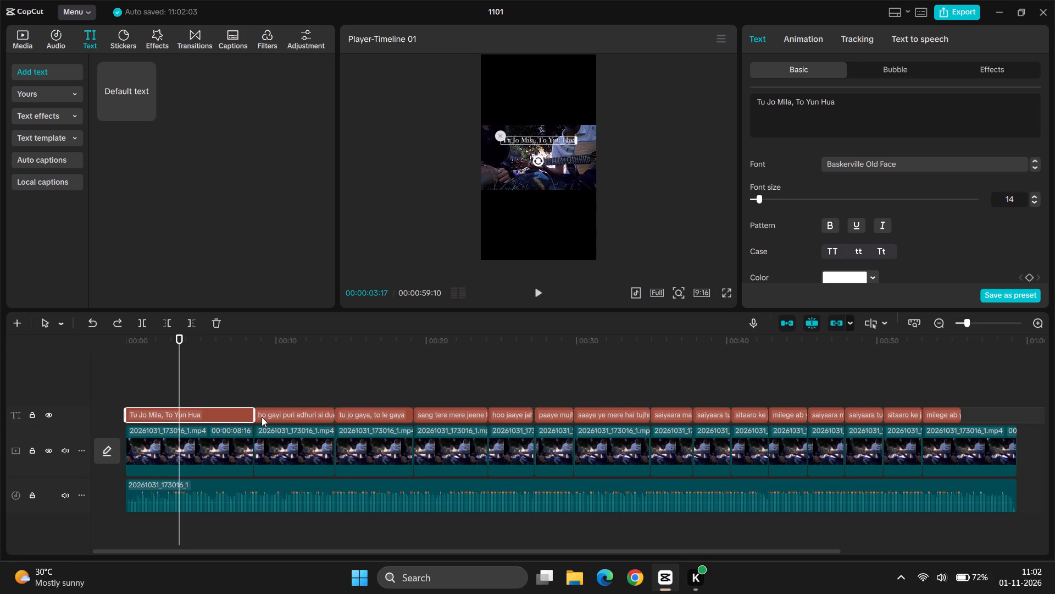
ctrl+click(262, 417)
ctrl+click(235, 417)
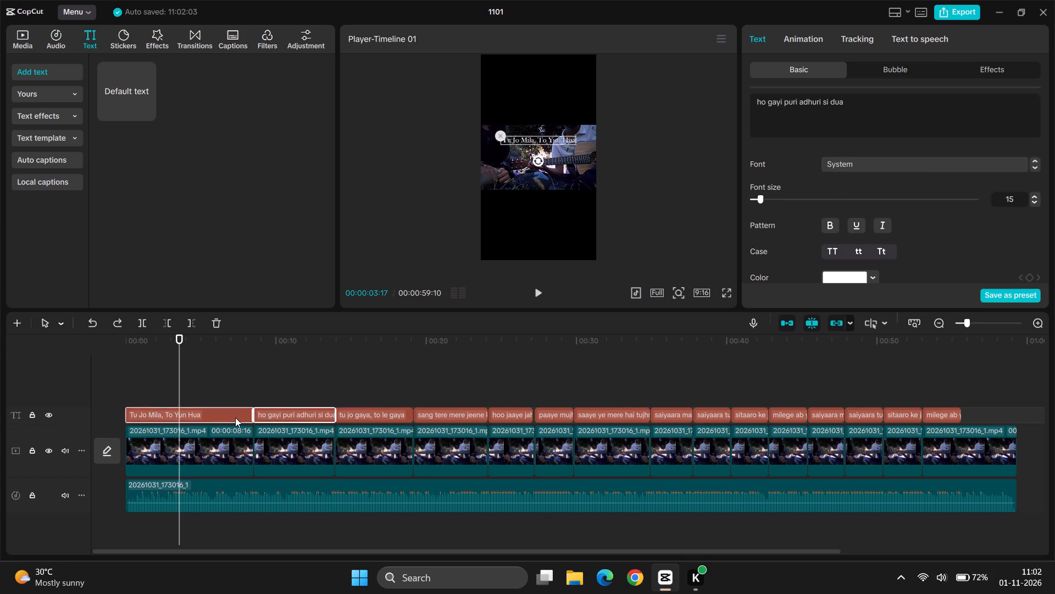
ctrl+click(390, 416)
ctrl+click(453, 416)
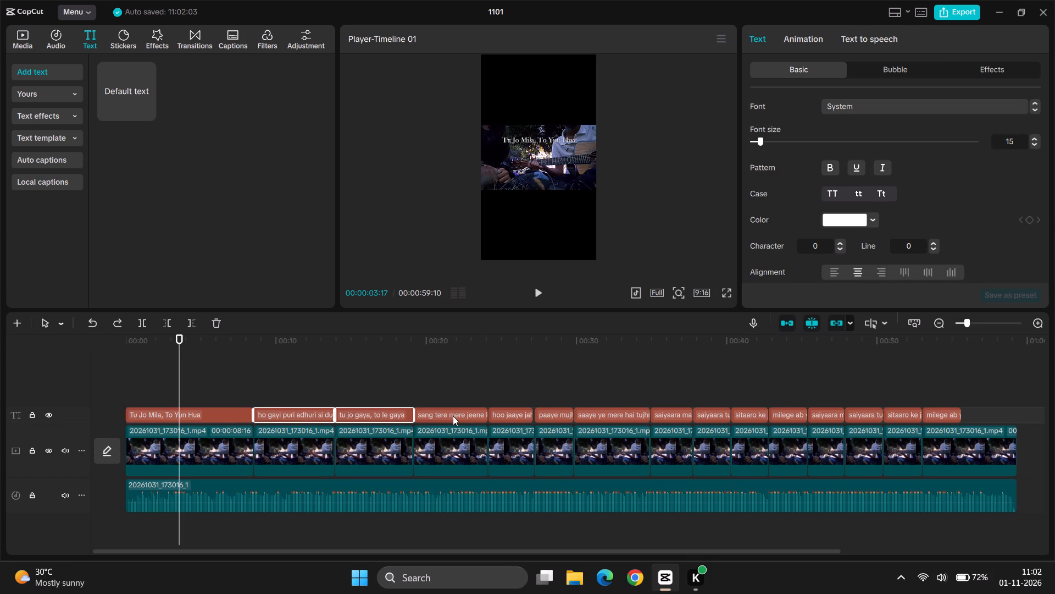
ctrl+click(527, 411)
ctrl+click(549, 414)
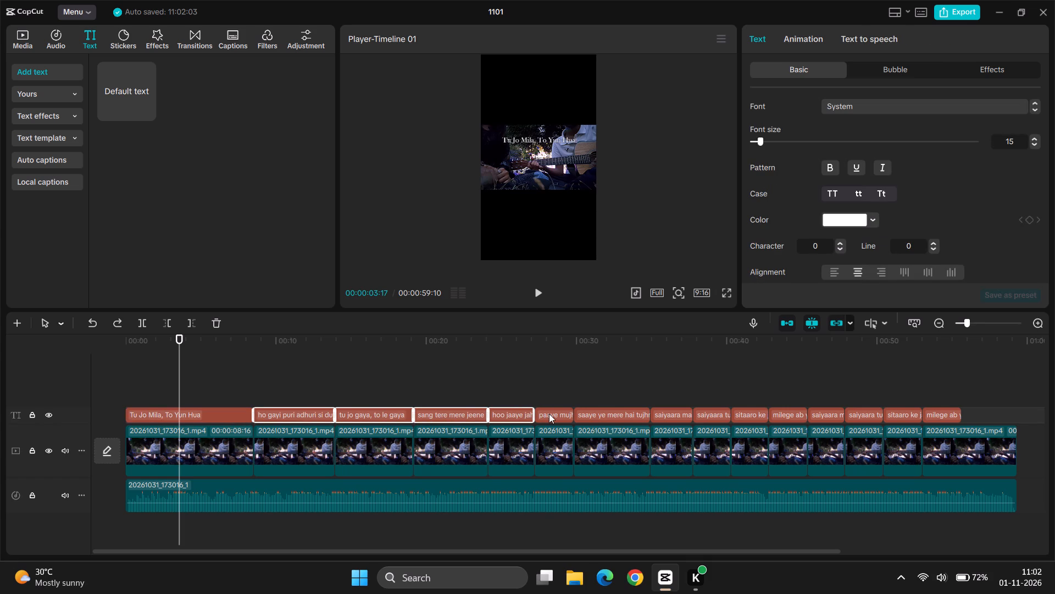
ctrl+click(604, 417)
ctrl+click(678, 416)
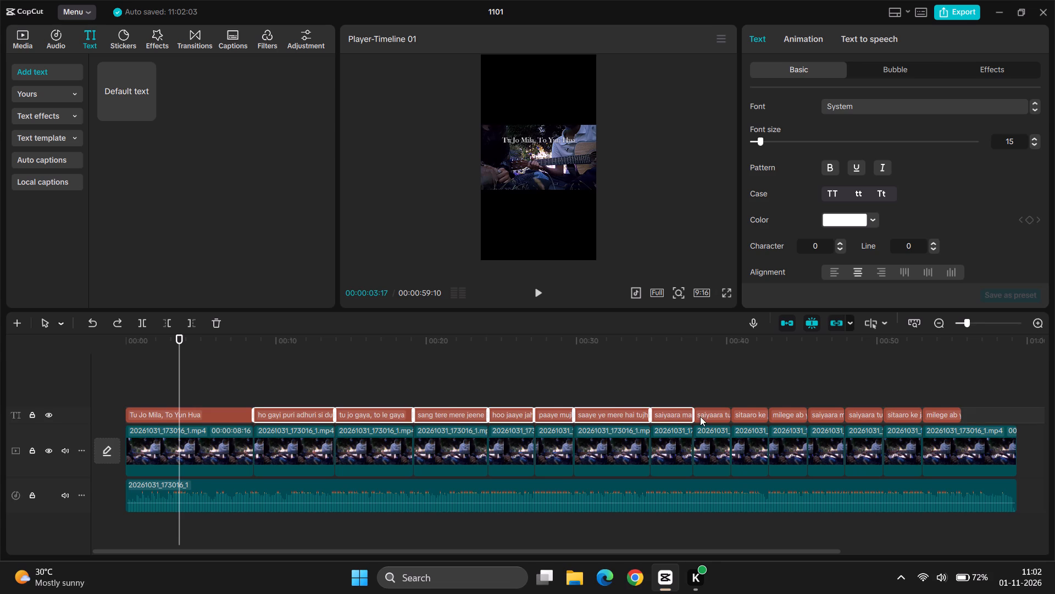
ctrl+click(701, 416)
ctrl+click(742, 417)
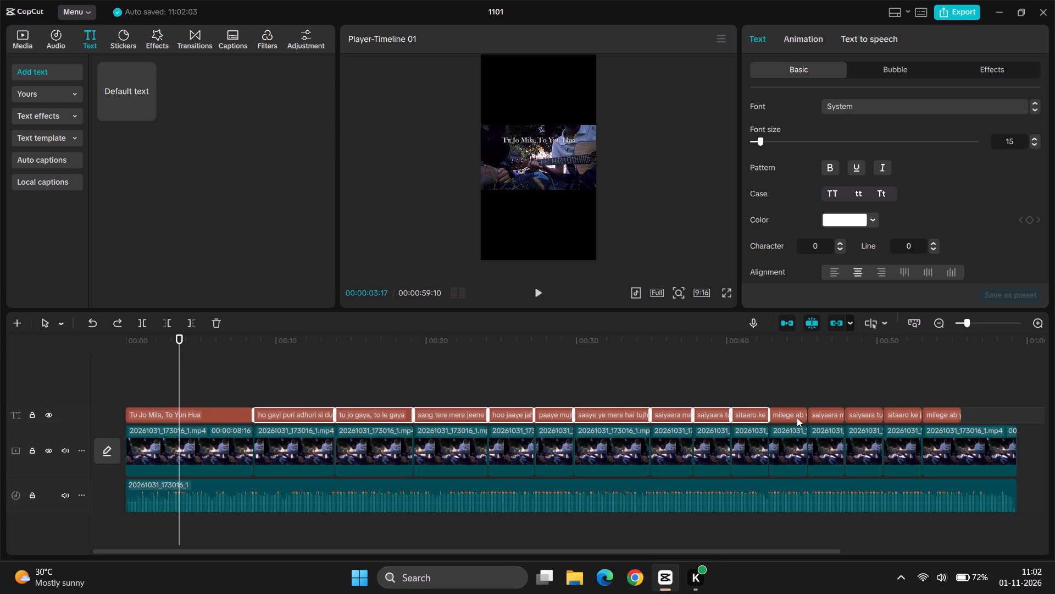
ctrl+click(797, 417)
ctrl+click(822, 415)
ctrl+click(862, 416)
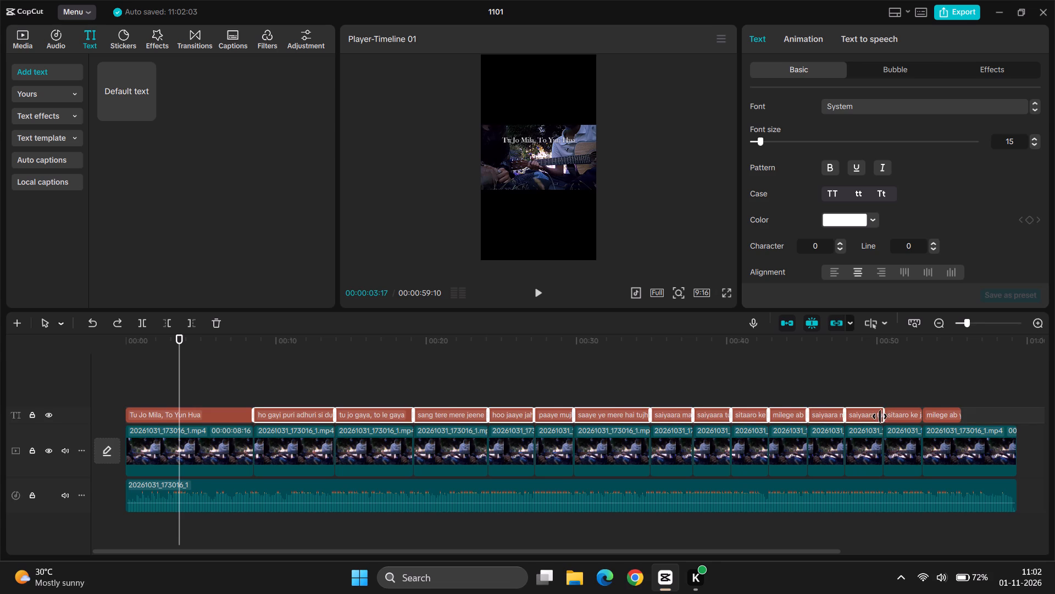
ctrl+click(893, 417)
ctrl+click(945, 417)
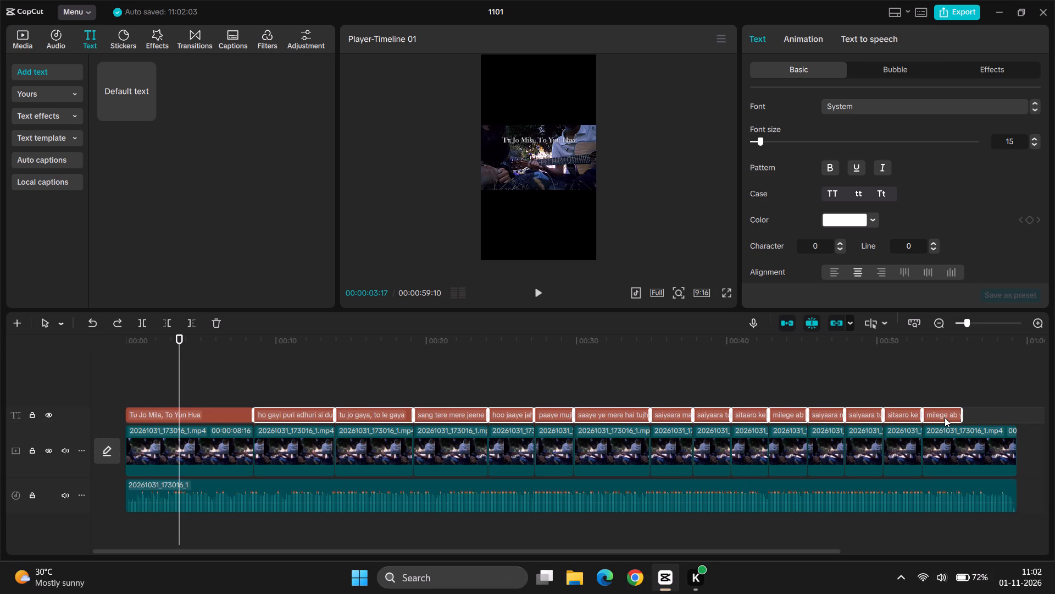
right_click(942, 410)
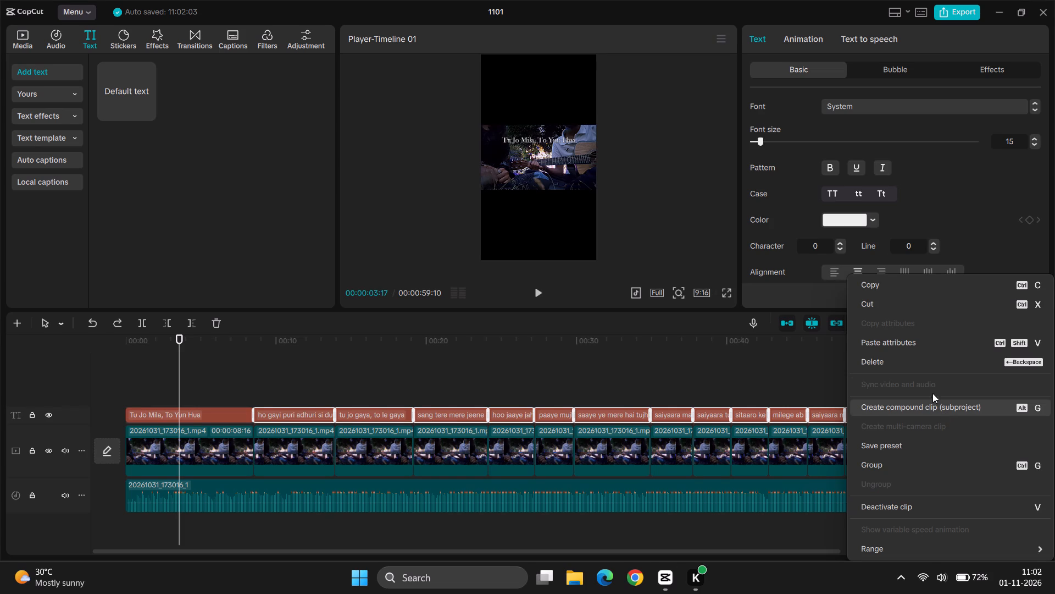
click(906, 339)
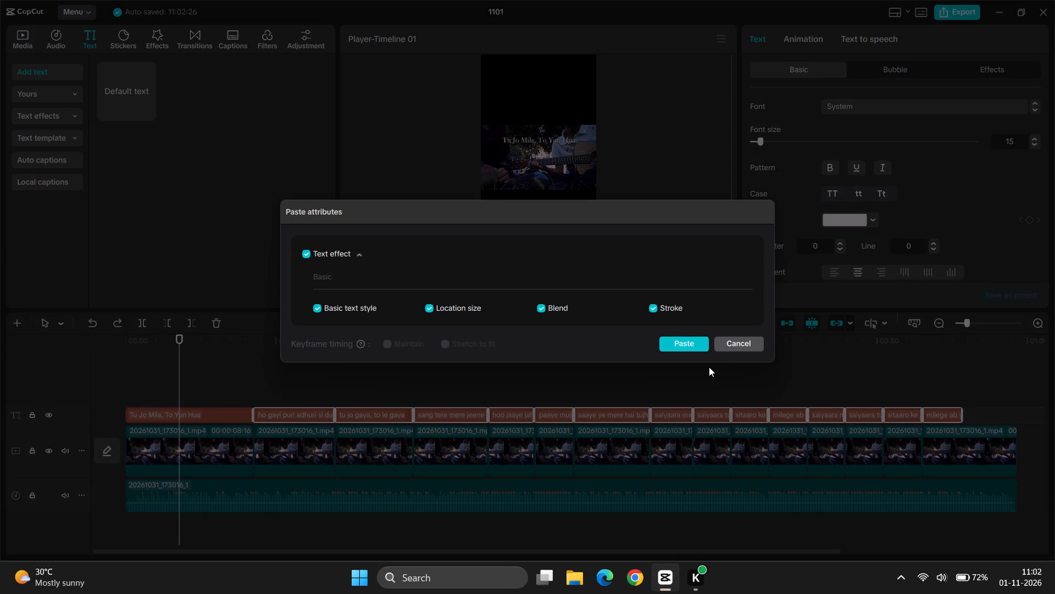
scroll(707, 260, down, 1)
click(691, 338)
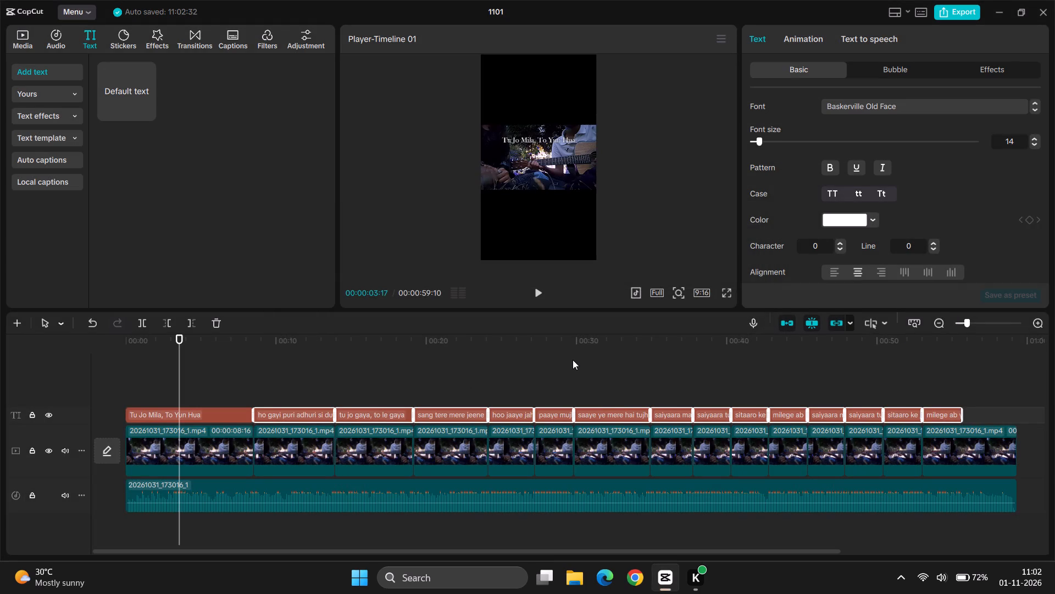
Play the video from about 3 to 39 seconds, partly full screen, to check the lyric styling over the footage.
key(space)
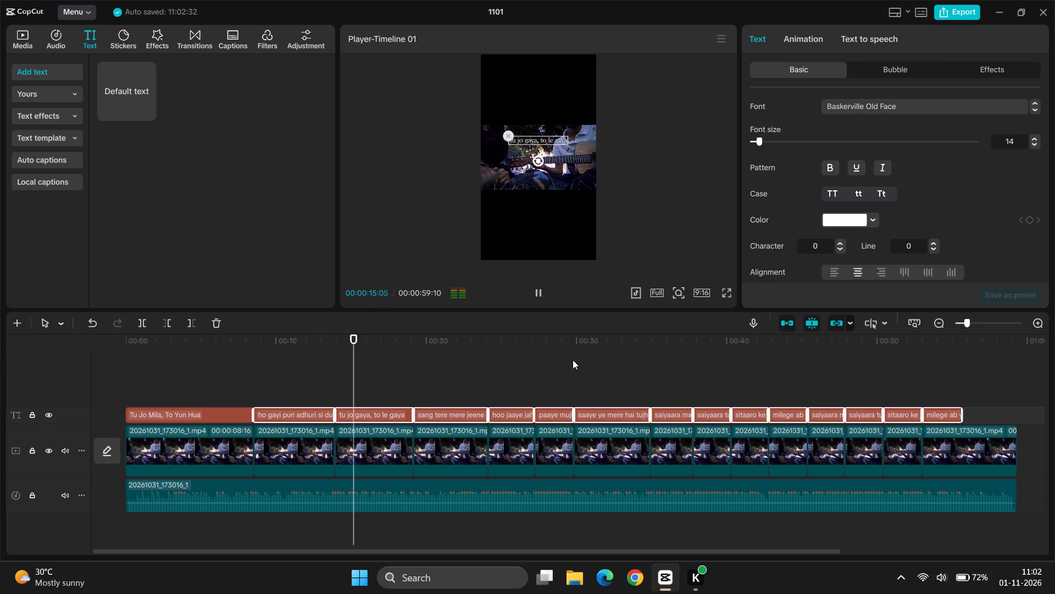
click(731, 294)
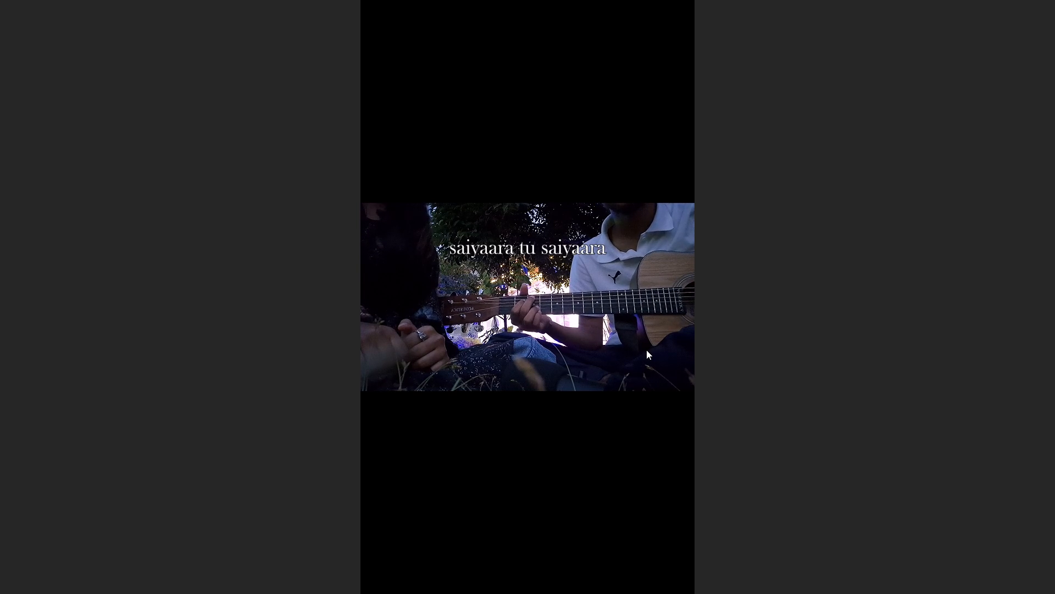
key(space)
click(703, 570)
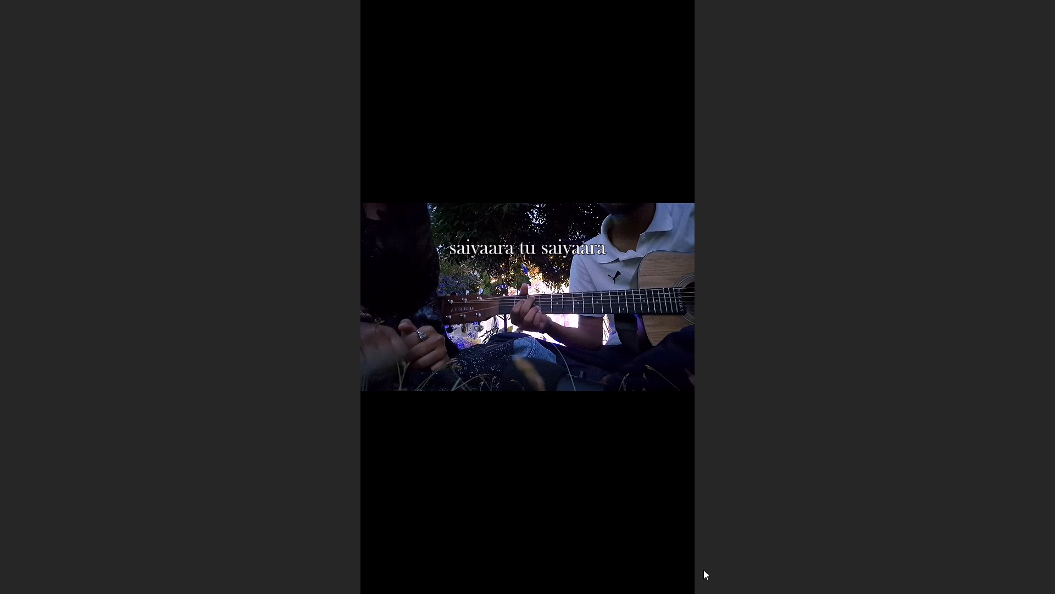
click(711, 540)
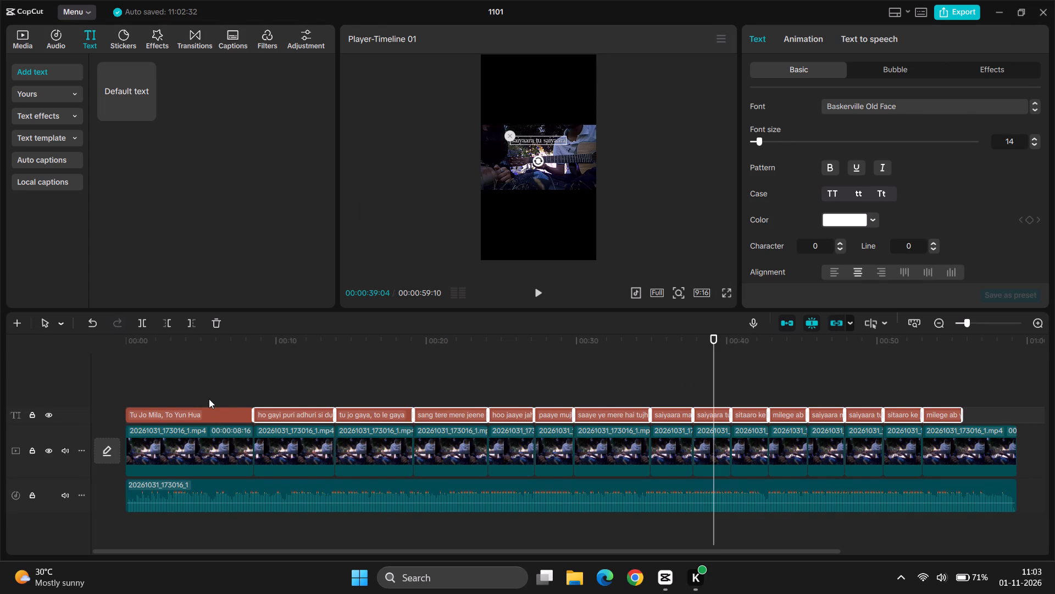
Select the "Tu Jo Mila, To Yun Hua" text at about 5 seconds and lock the video and audio tracks.
click(208, 397)
click(215, 419)
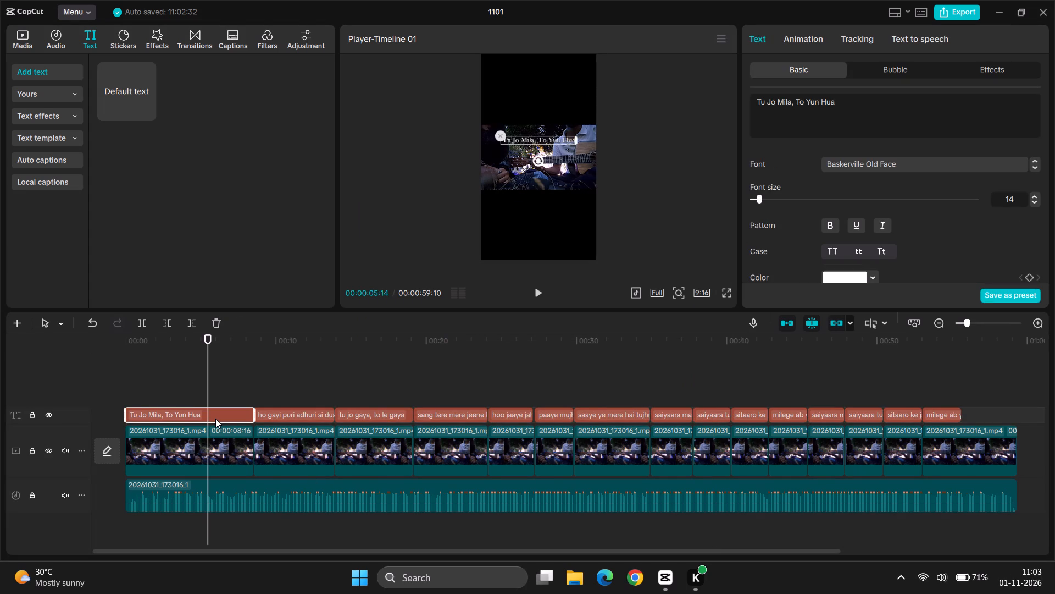
click(27, 454)
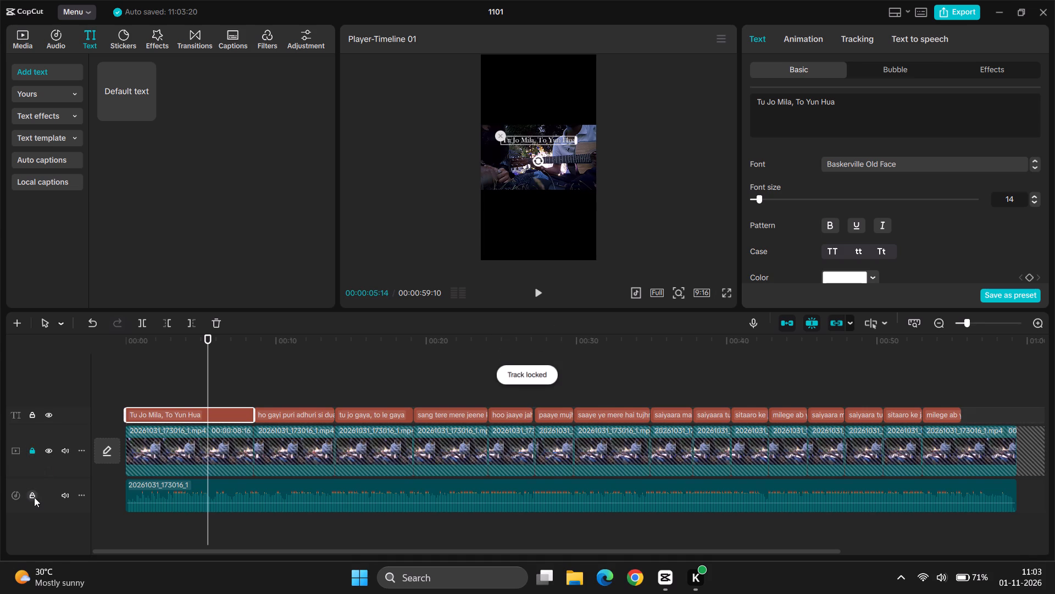
click(34, 497)
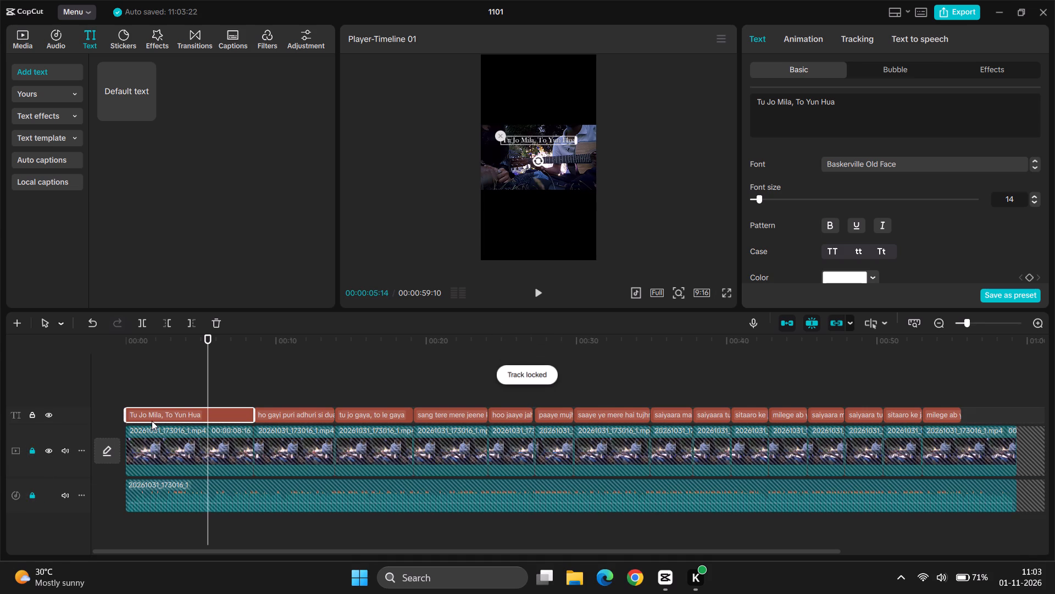
Increase the stroke thickness of the "Tu Jo Mila, To Yun Hua" text to 25.
right_click(164, 415)
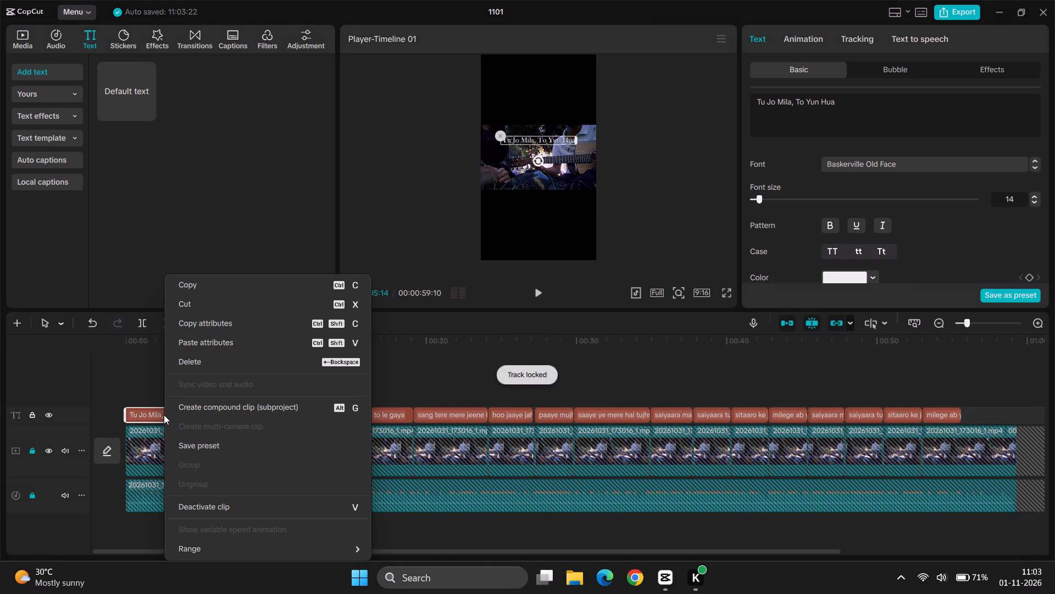
click(134, 380)
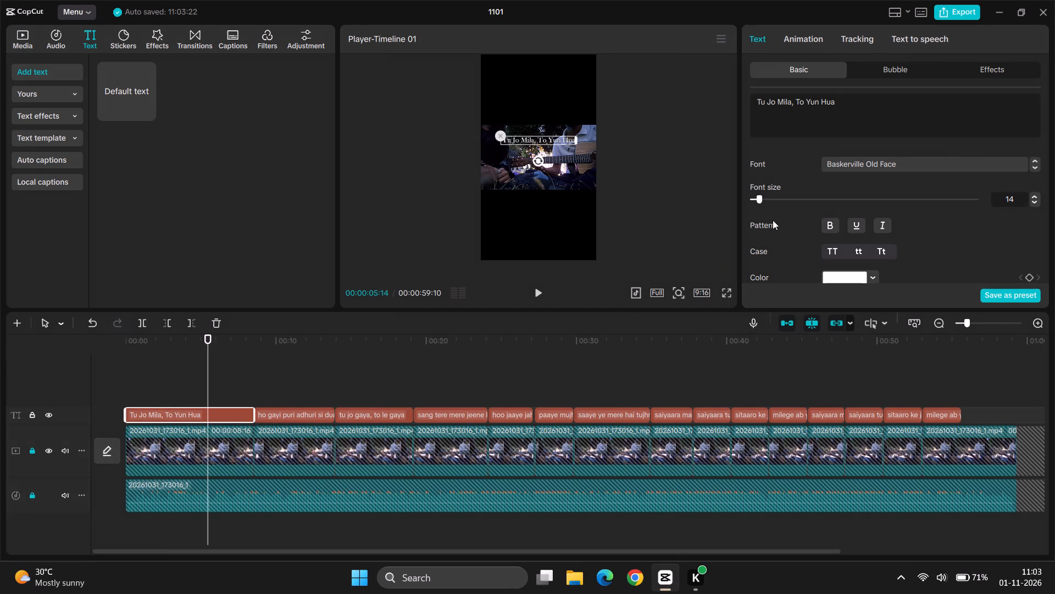
scroll(776, 219, down, 2)
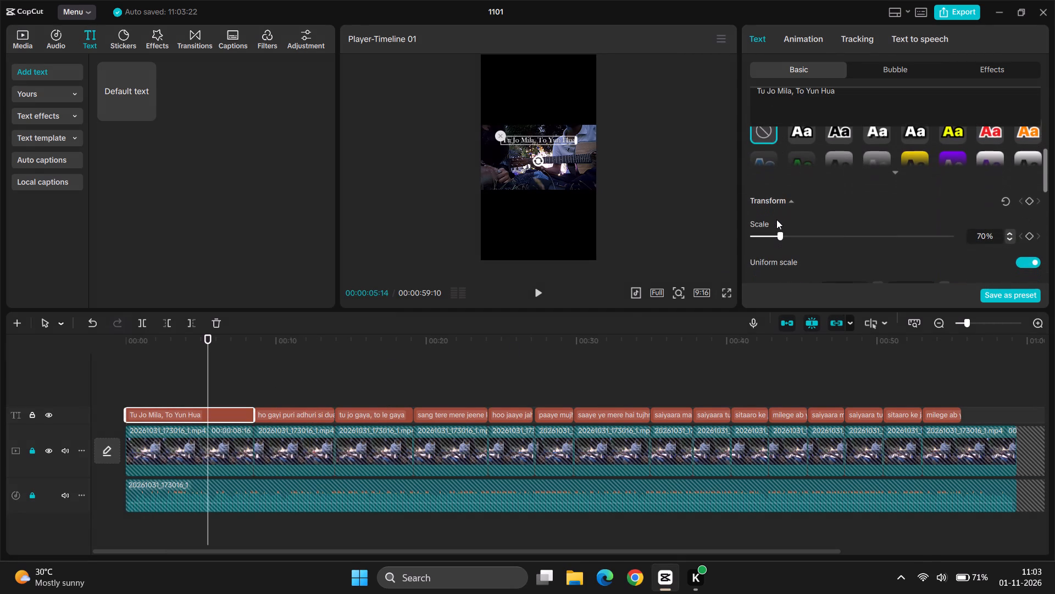
scroll(805, 206, down, 1)
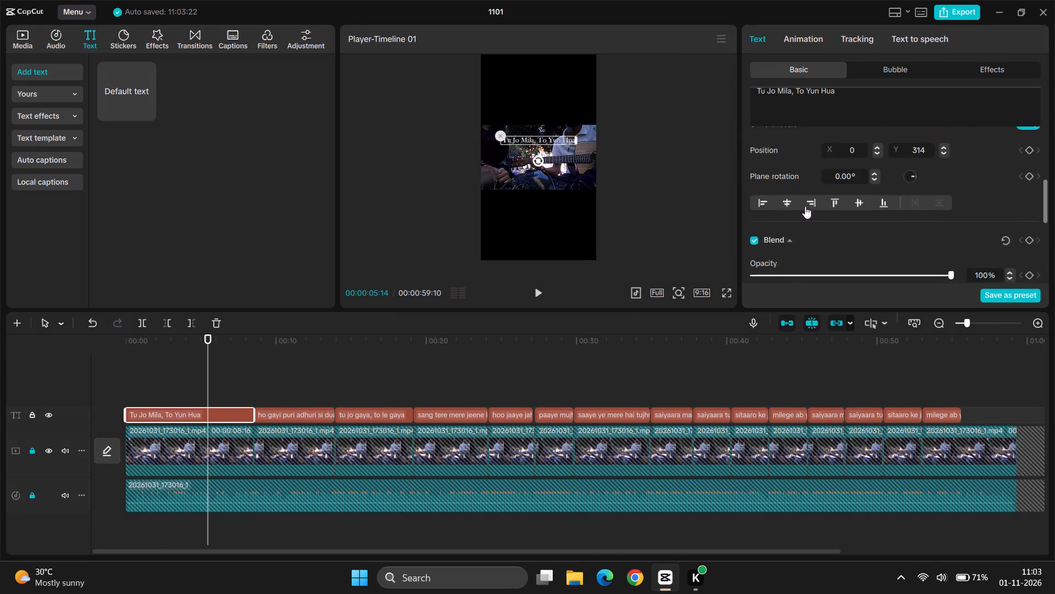
scroll(805, 206, down, 1)
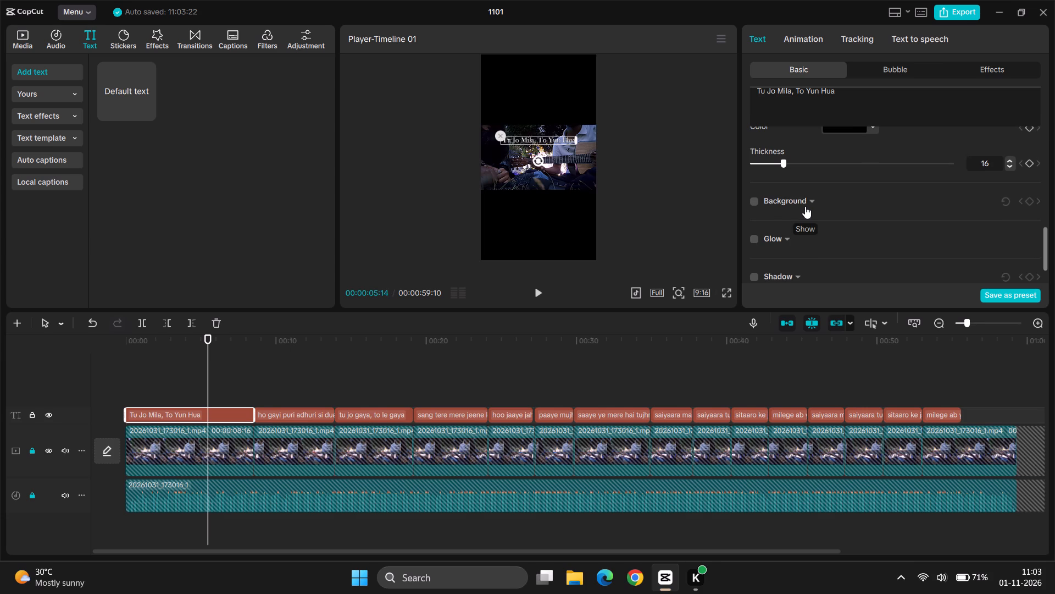
drag(784, 166, 790, 166)
drag(790, 166, 809, 170)
drag(809, 170, 803, 170)
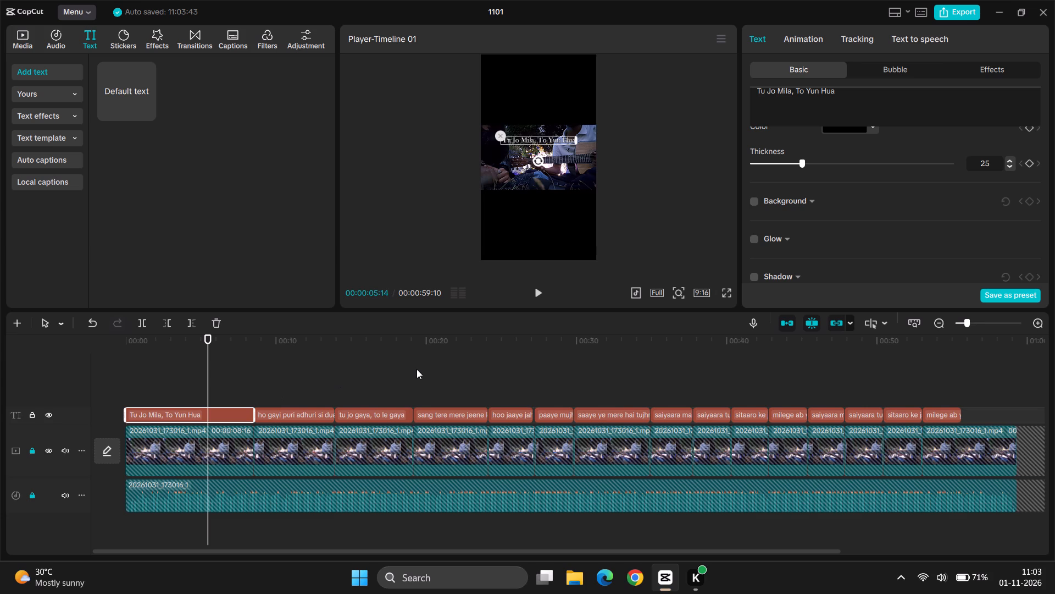
Copy the first lyric text's attributes and paste its basic text style, location size, blend and stroke onto all lyric clips.
click(371, 386)
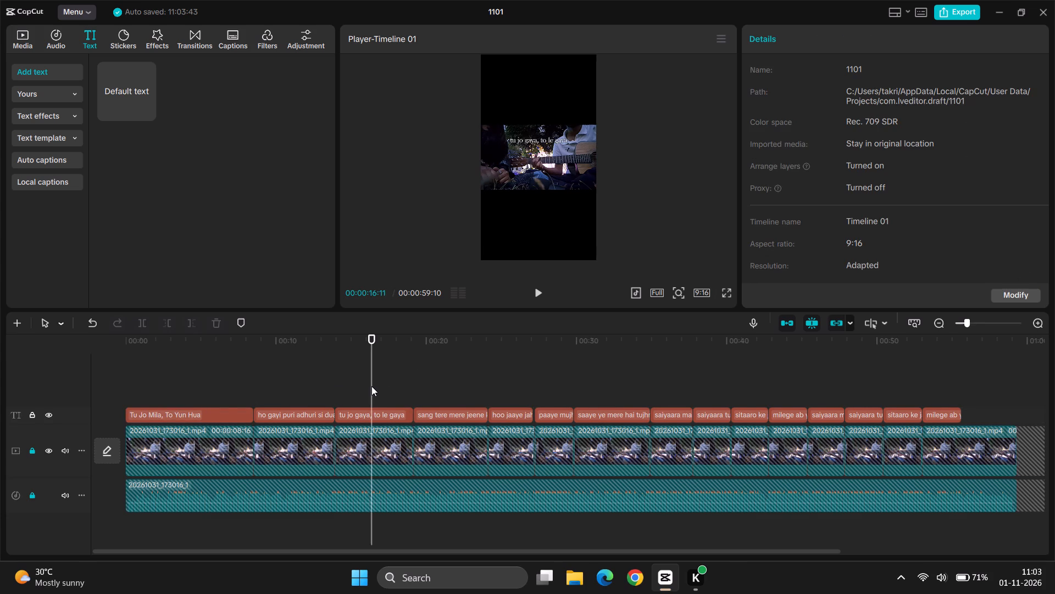
click(225, 406)
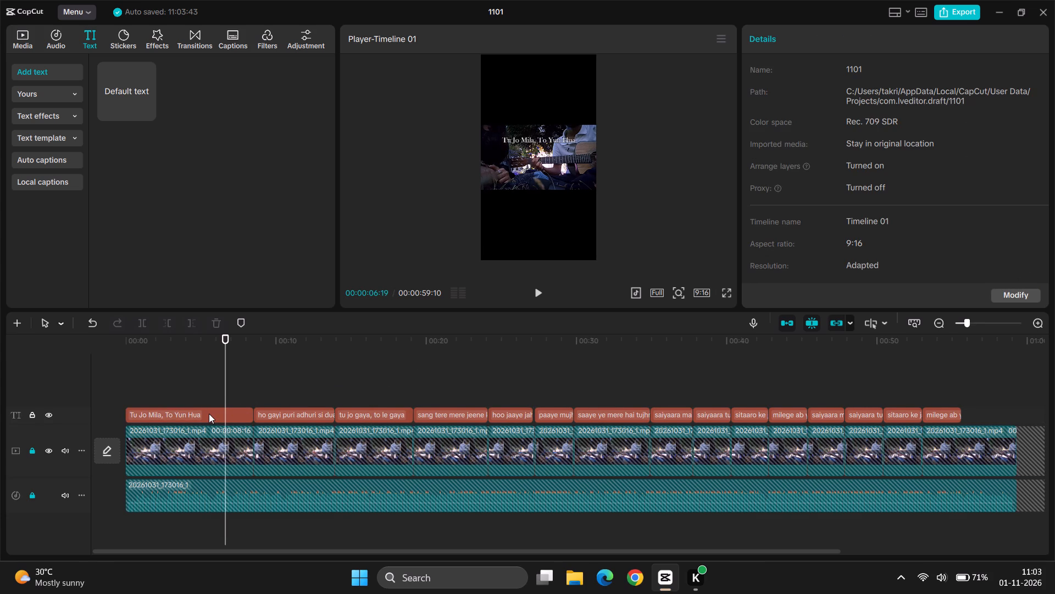
right_click(209, 414)
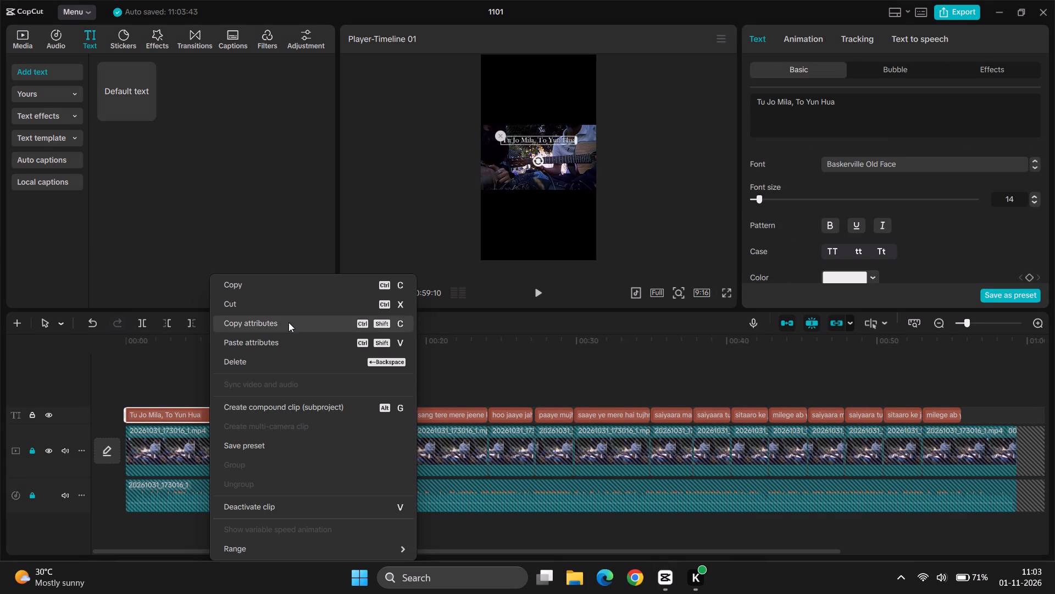
click(288, 322)
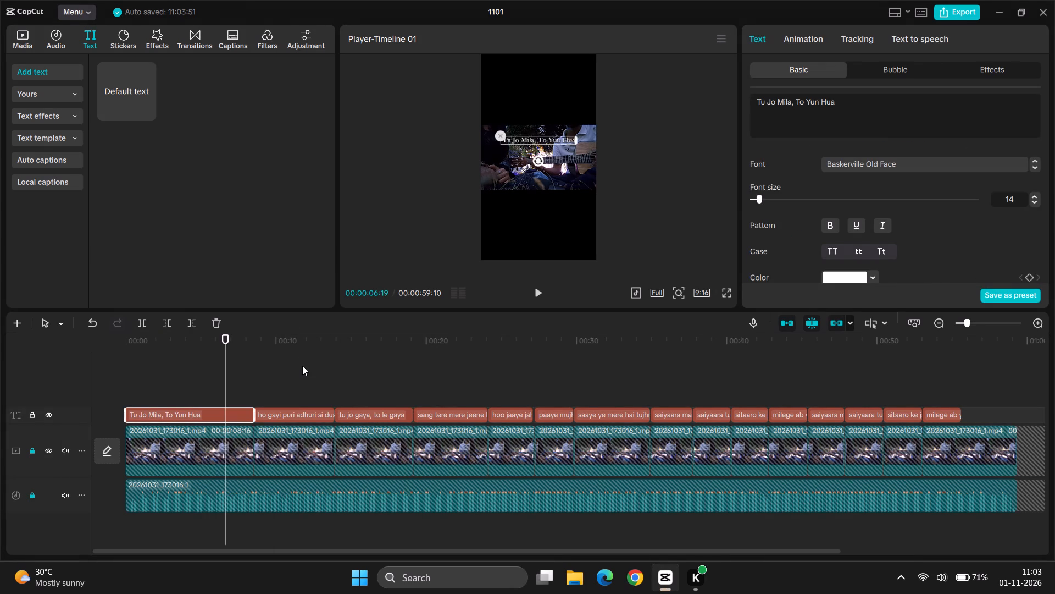
key(ctrl+a)
right_click(304, 414)
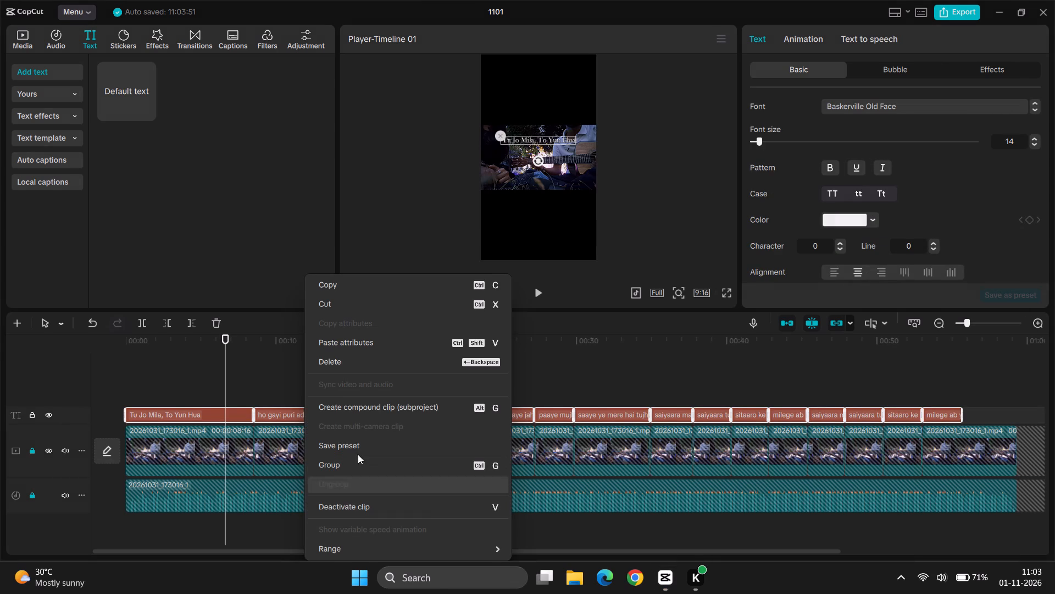
click(358, 344)
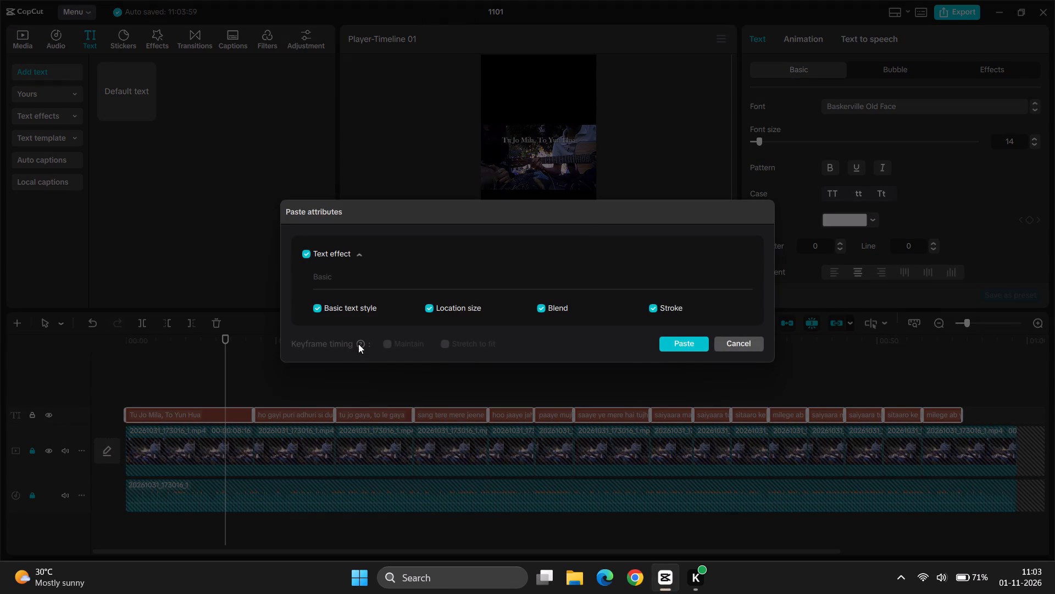
click(358, 344)
click(693, 345)
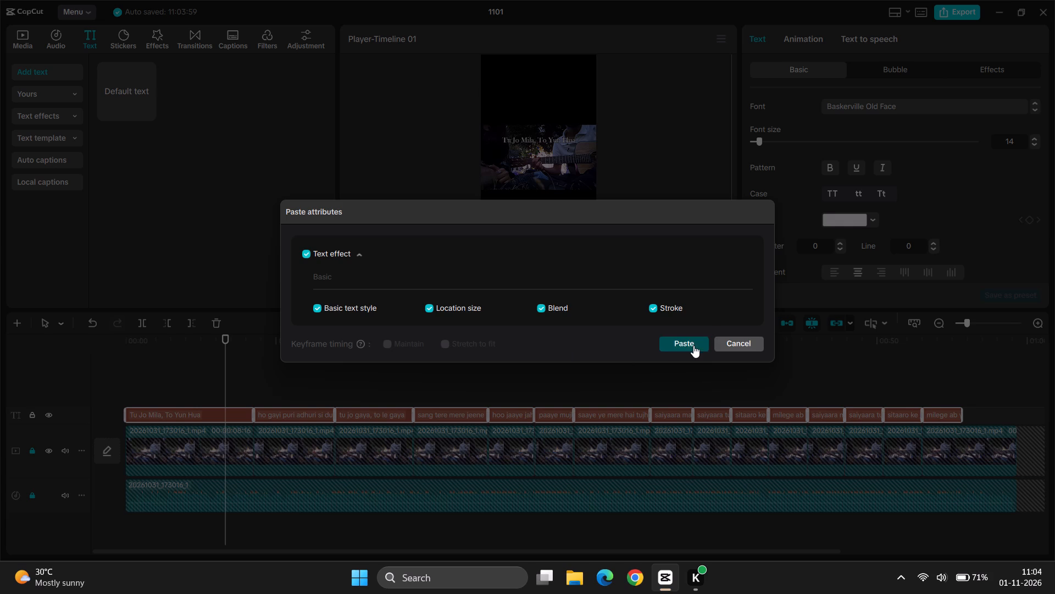
Play the video from about 7 to 42 seconds, mostly full screen, to check the lyric text over the footage.
key(space)
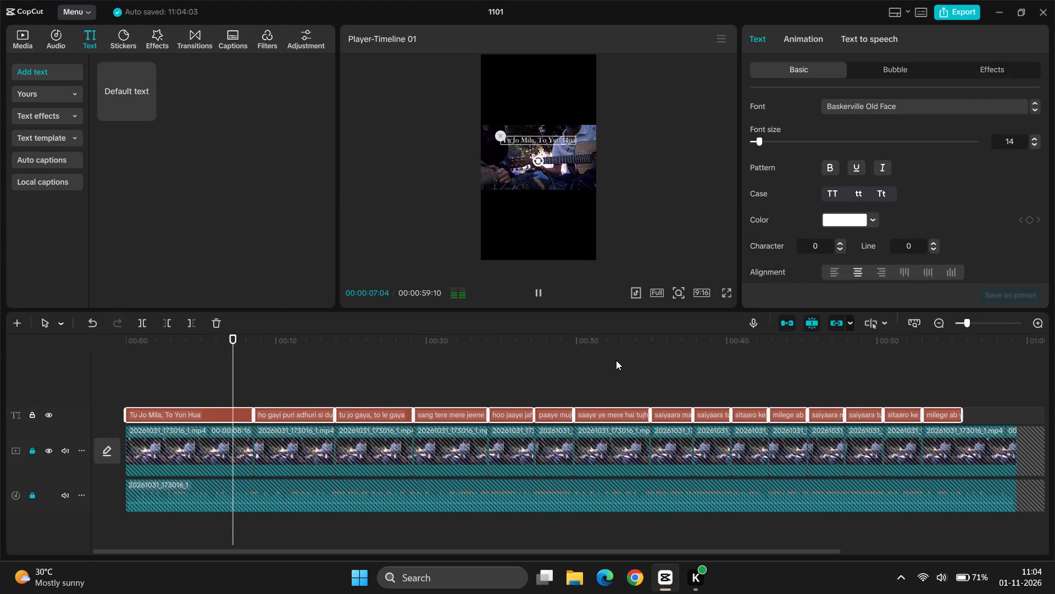
click(732, 290)
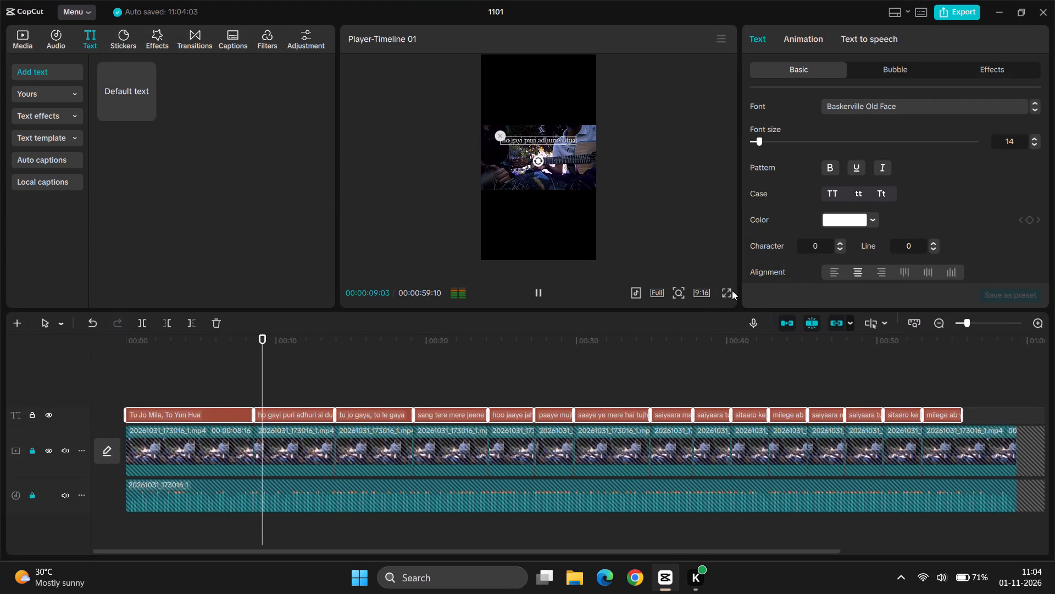
click(725, 290)
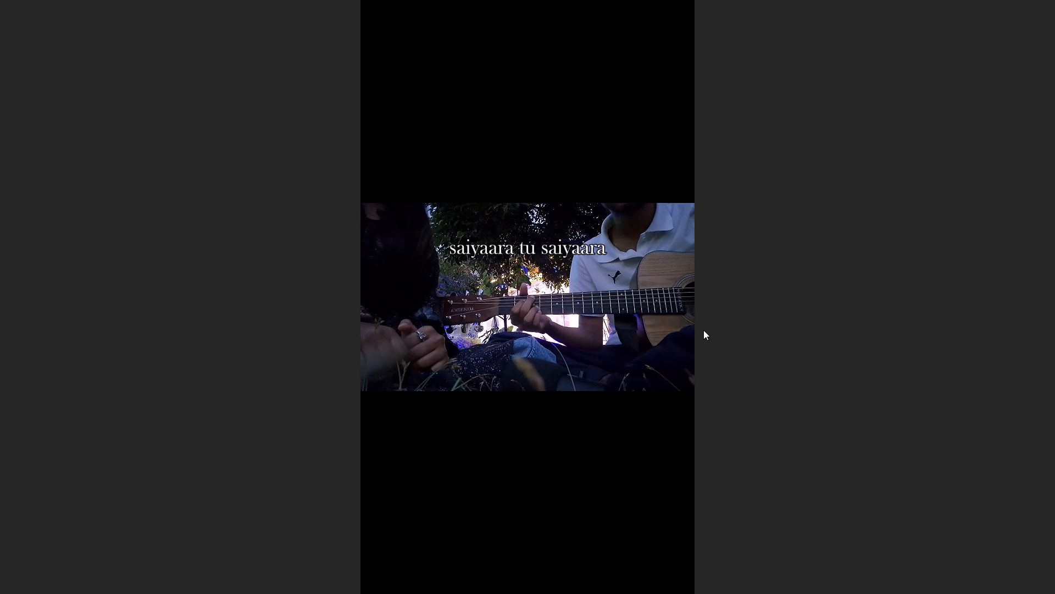
click(703, 330)
click(709, 530)
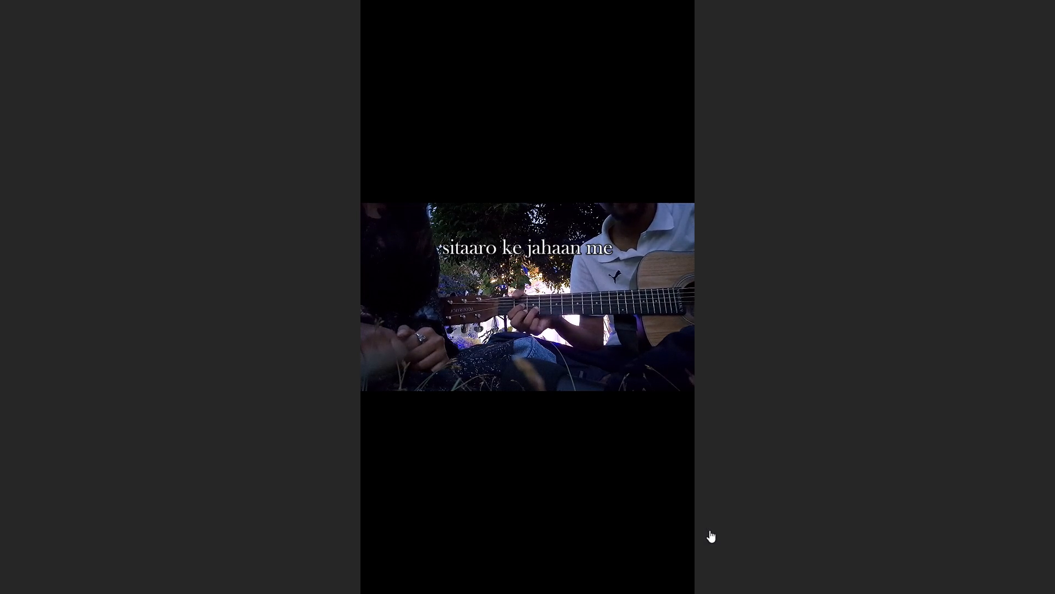
key(space)
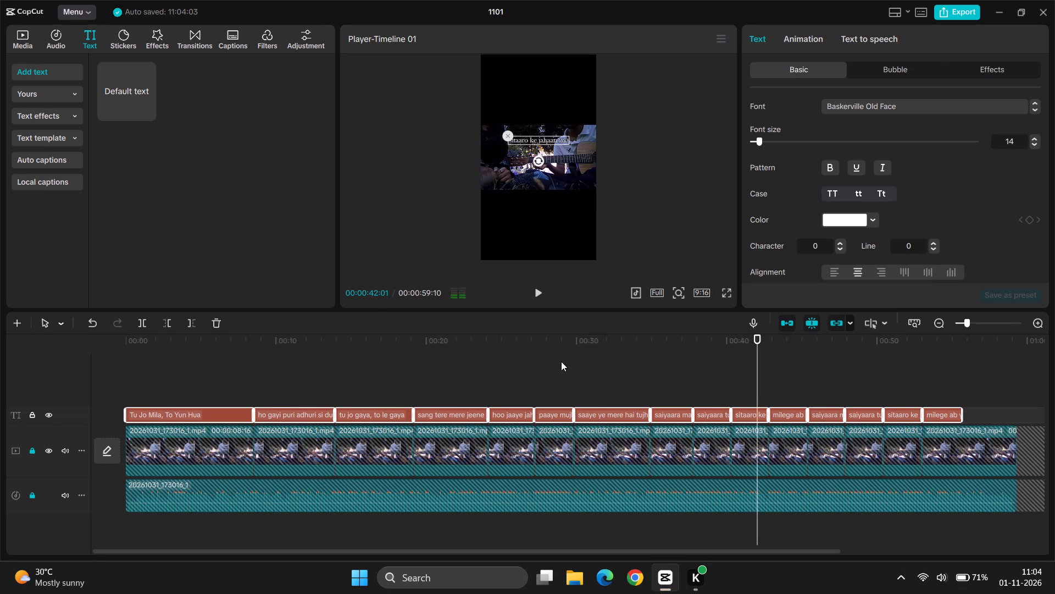
Change the "saiyaara main saiyaara" lyric text at about 35 seconds to title case.
click(670, 413)
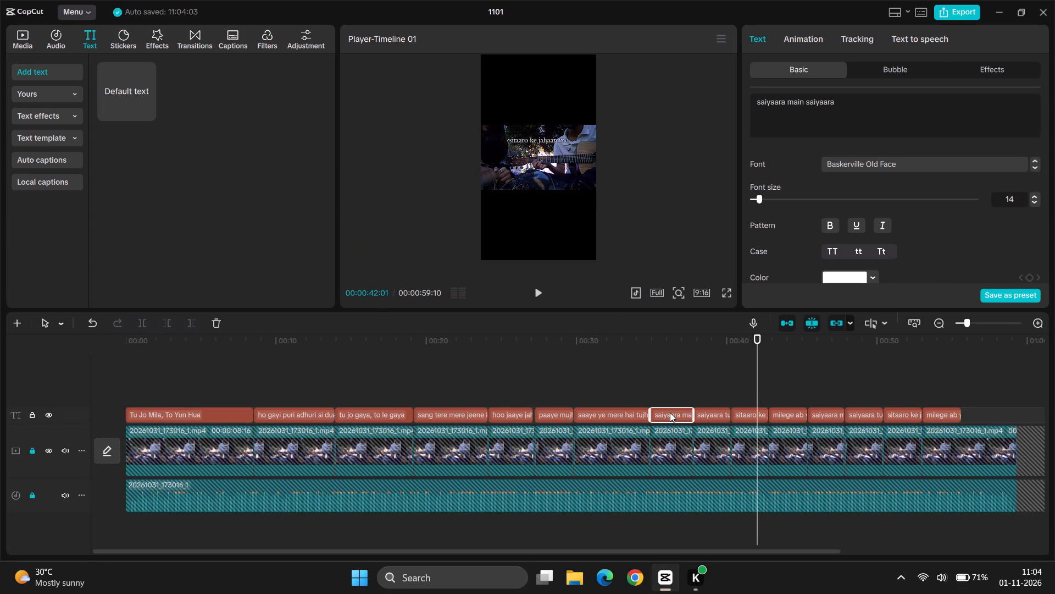
click(670, 413)
click(657, 388)
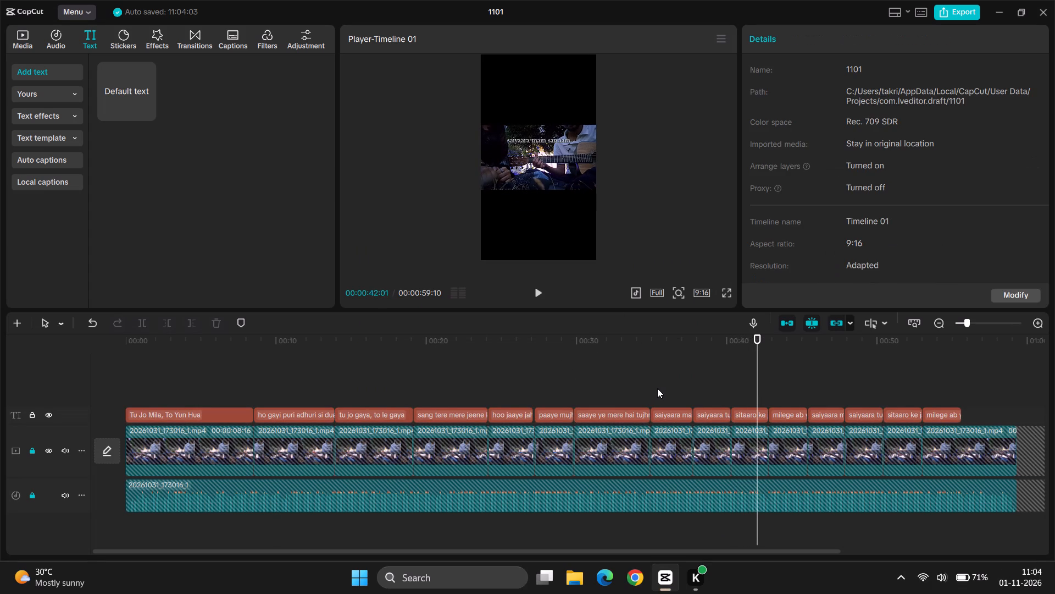
click(671, 413)
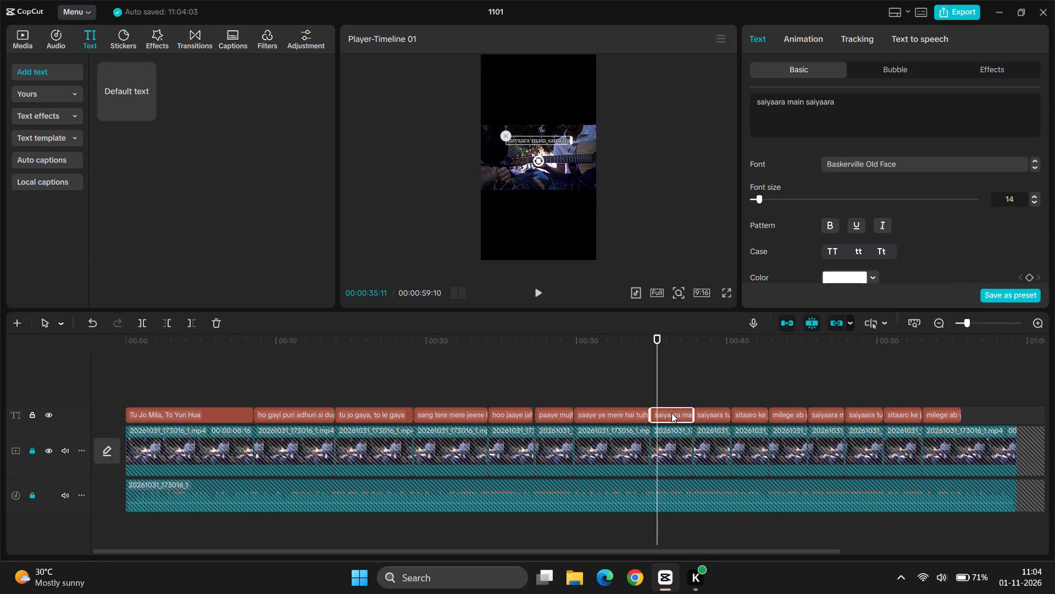
click(887, 252)
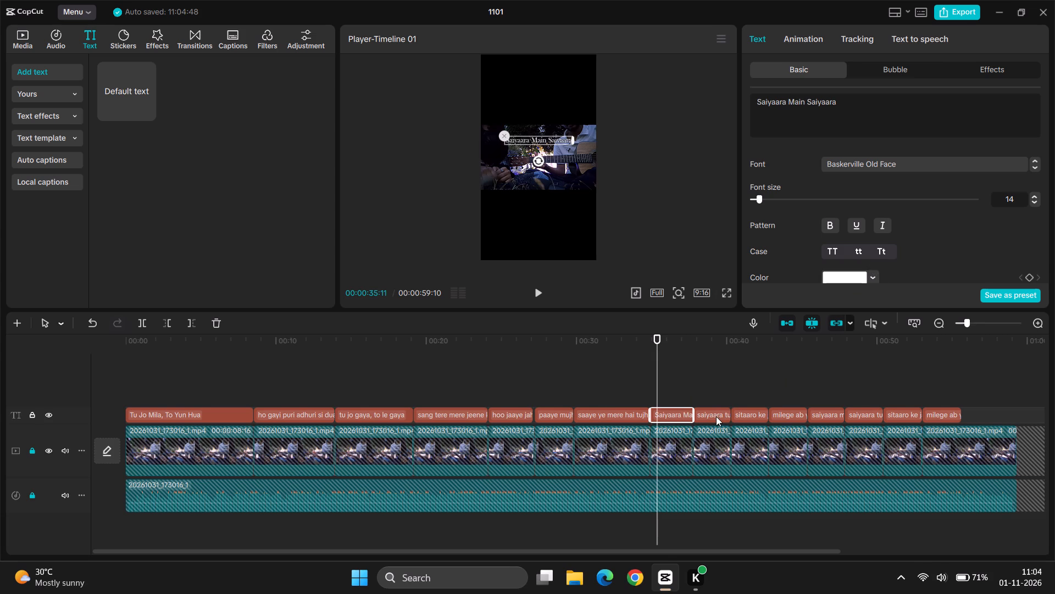
Apply title case to all lyric text clips at once.
key(ctrl+a)
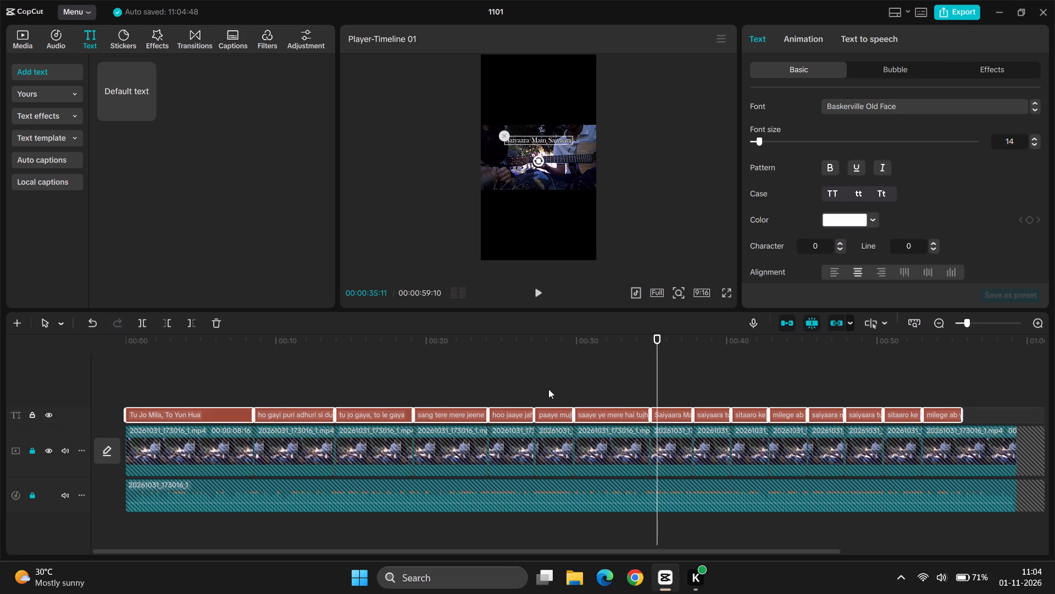
click(881, 193)
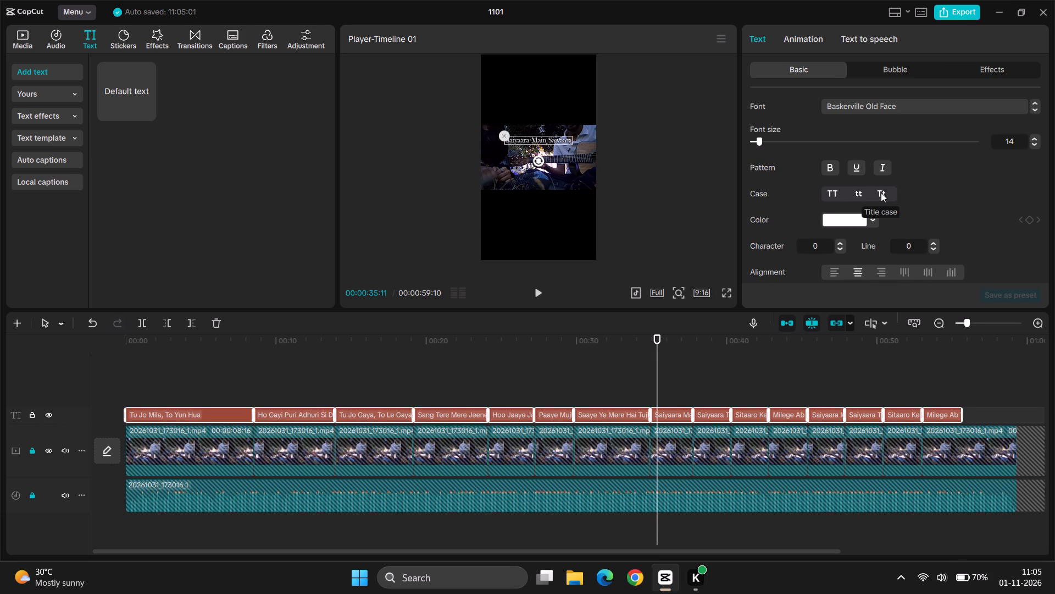
click(881, 193)
double_click(881, 193)
click(732, 387)
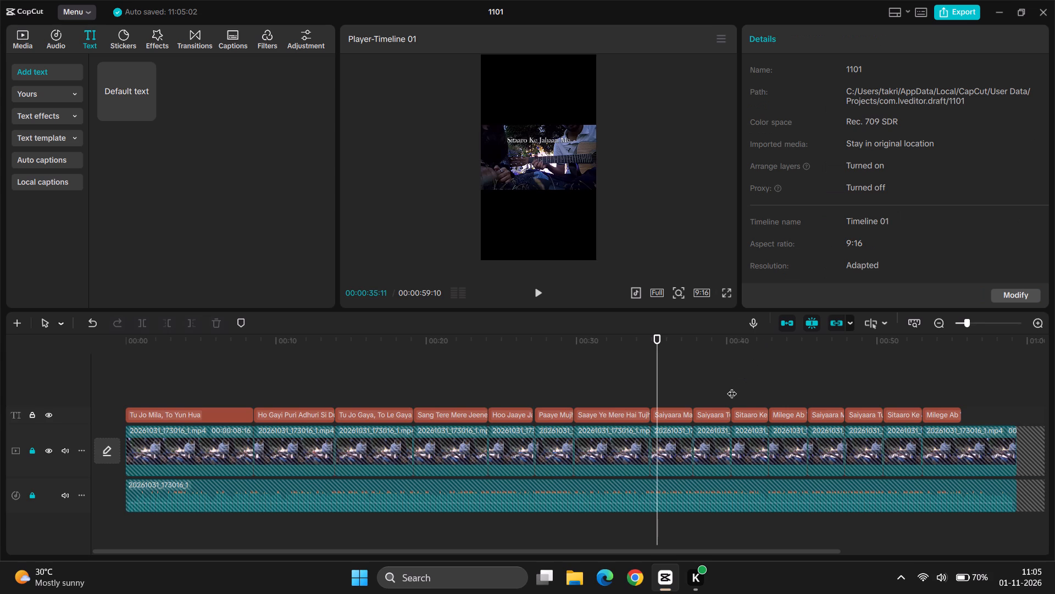
Play the video from about 35 seconds to the end, check the last lyric, and return to the start.
key(space)
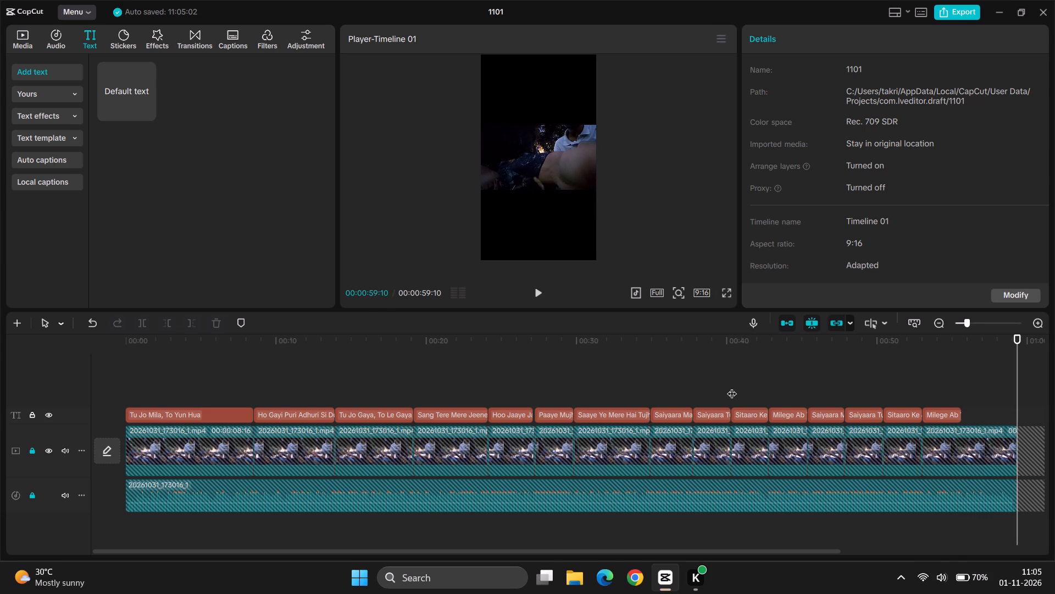
click(930, 384)
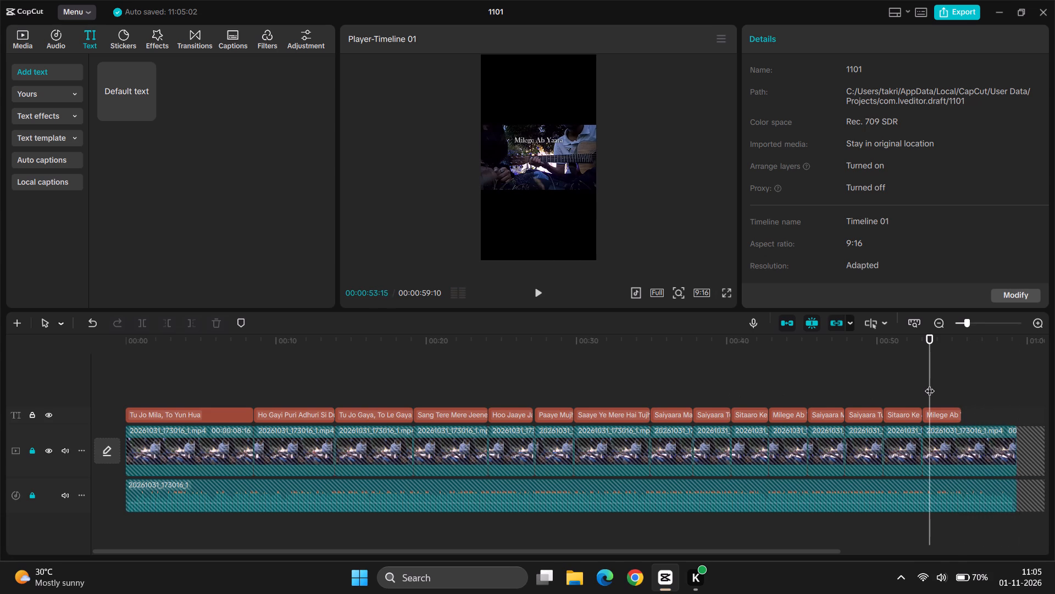
click(112, 388)
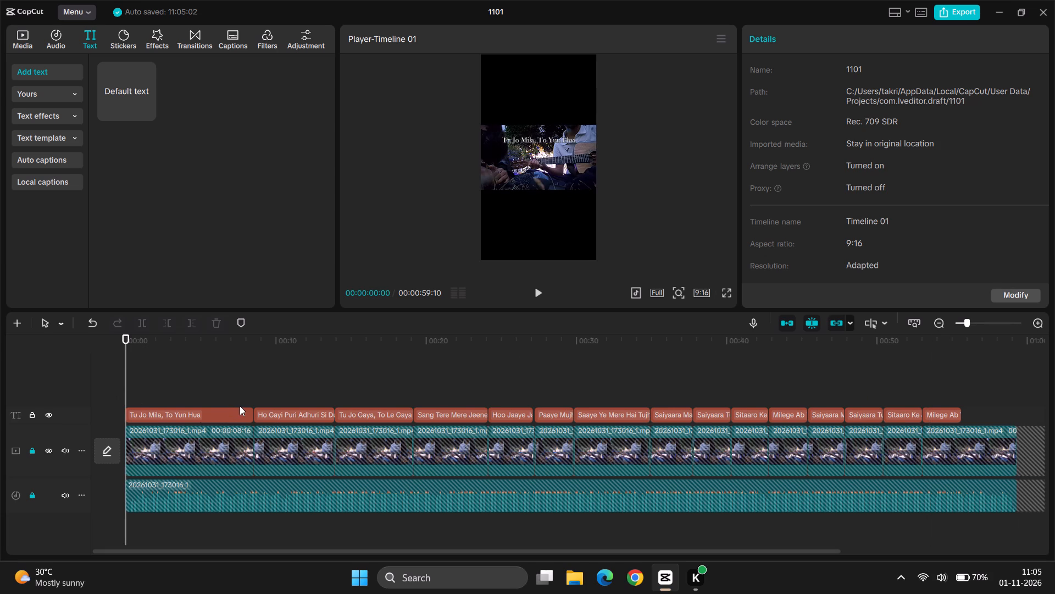
Unlock the video and audio tracks.
click(31, 454)
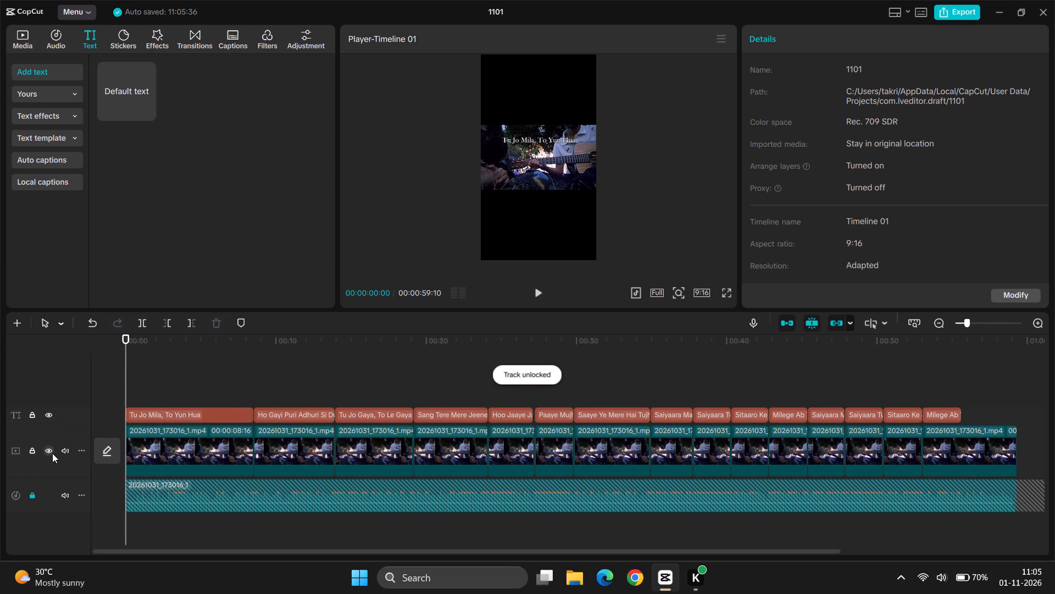
click(16, 495)
click(26, 497)
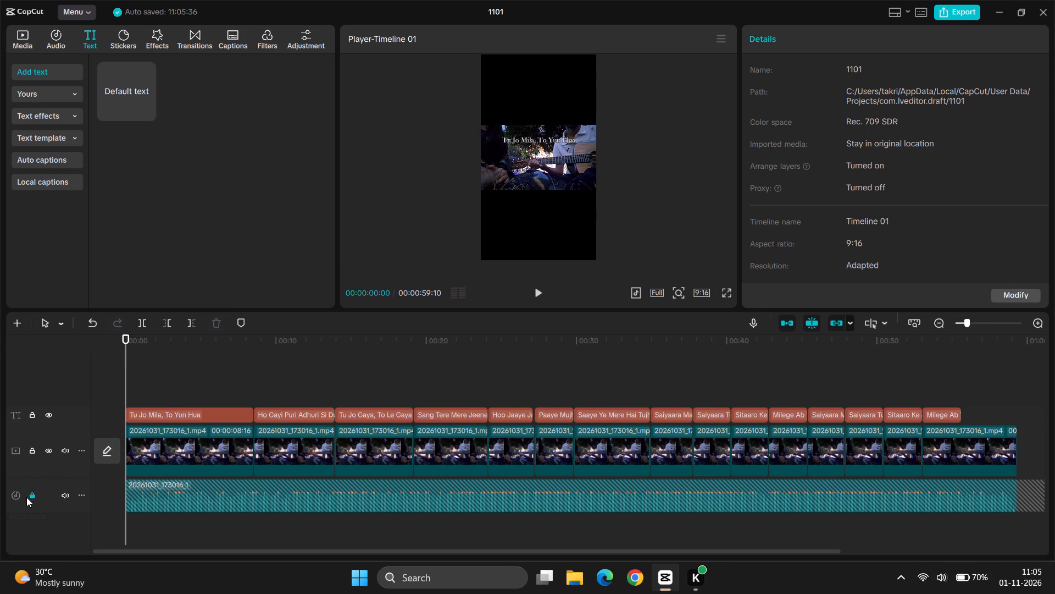
click(31, 497)
Raise the volume of the separated guitar audio clip to 1.0 dB.
right_click(181, 494)
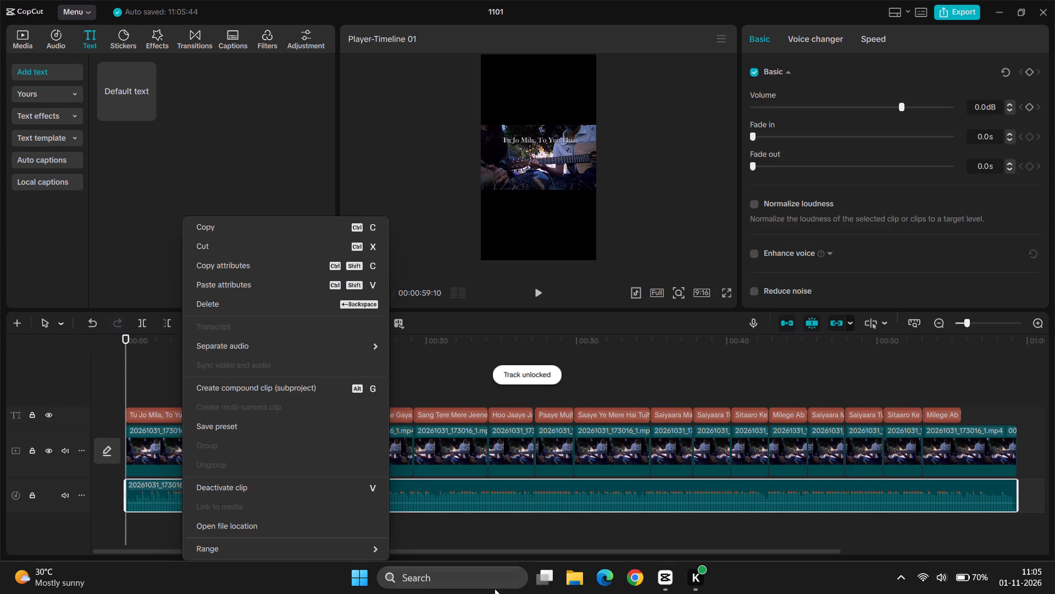
click(601, 520)
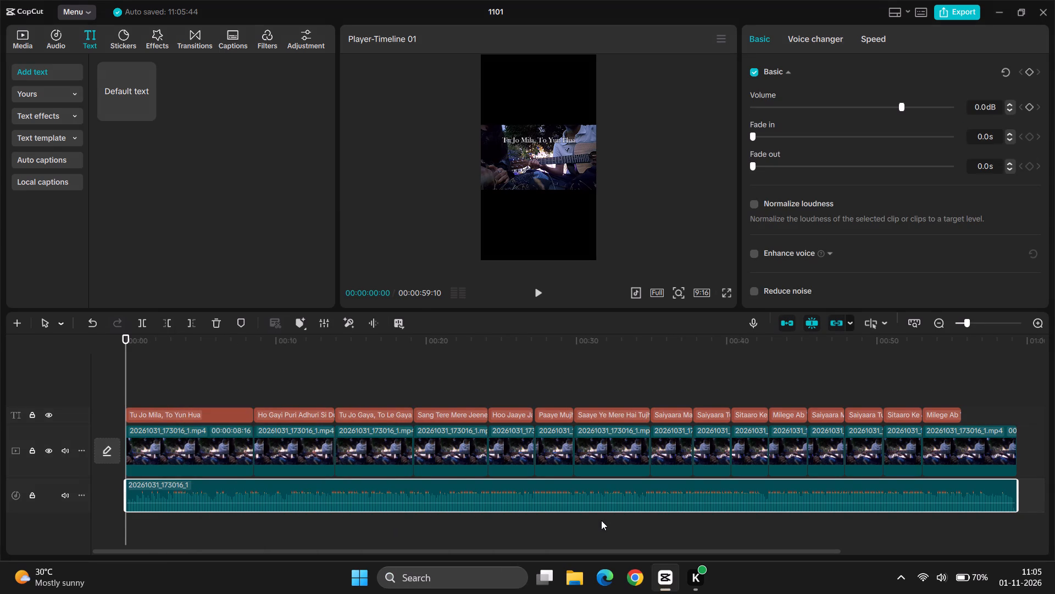
click(593, 498)
triple_click(1008, 103)
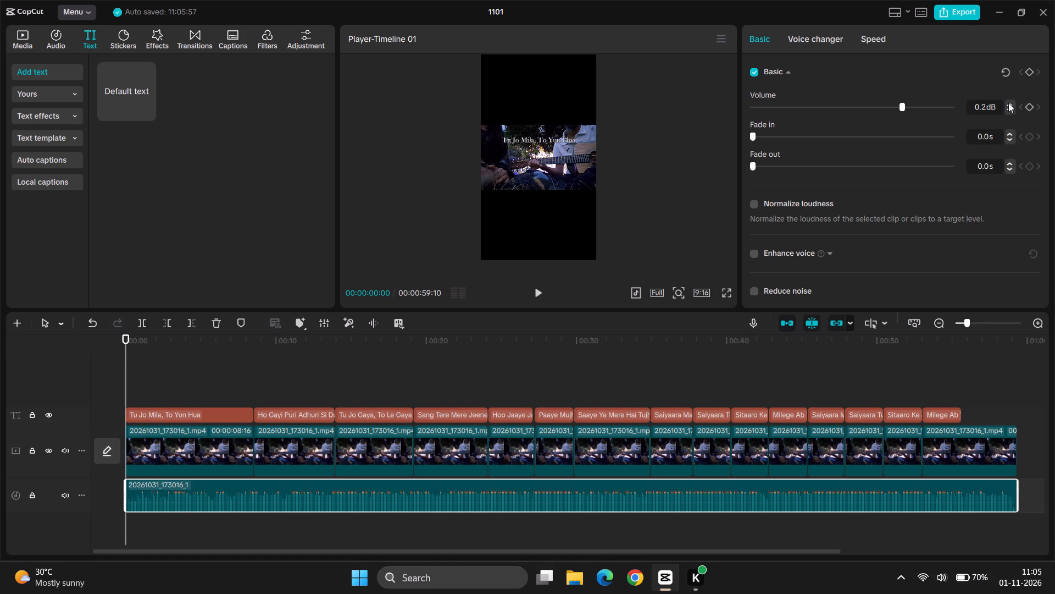
triple_click(1008, 103)
double_click(1008, 103)
double_click(1008, 103)
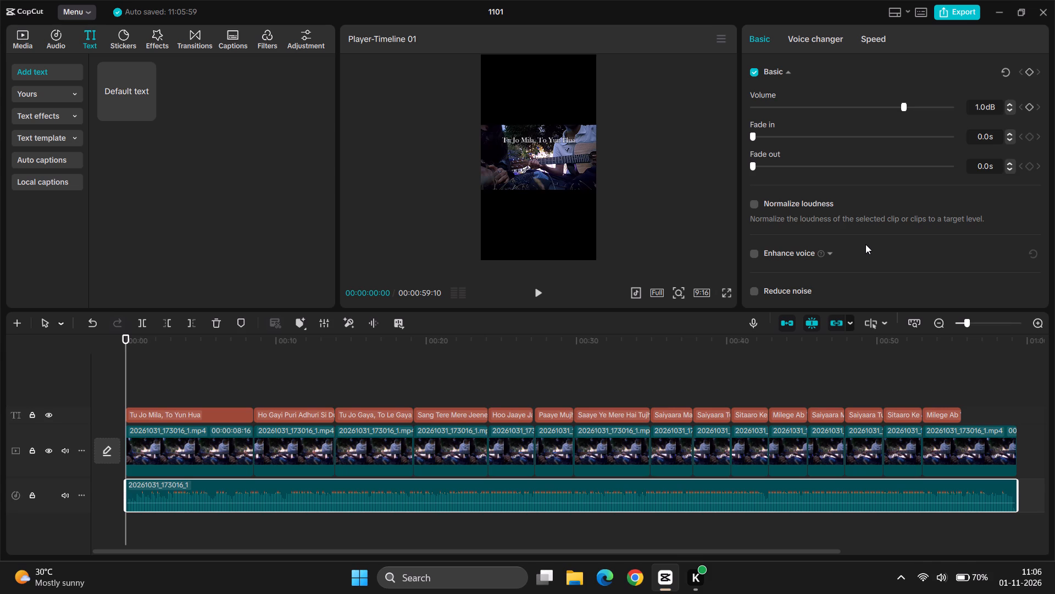
Set the audio clip's fade in to 1.2 s.
triple_click(1009, 134)
triple_click(1009, 134)
triple_click(1009, 134)
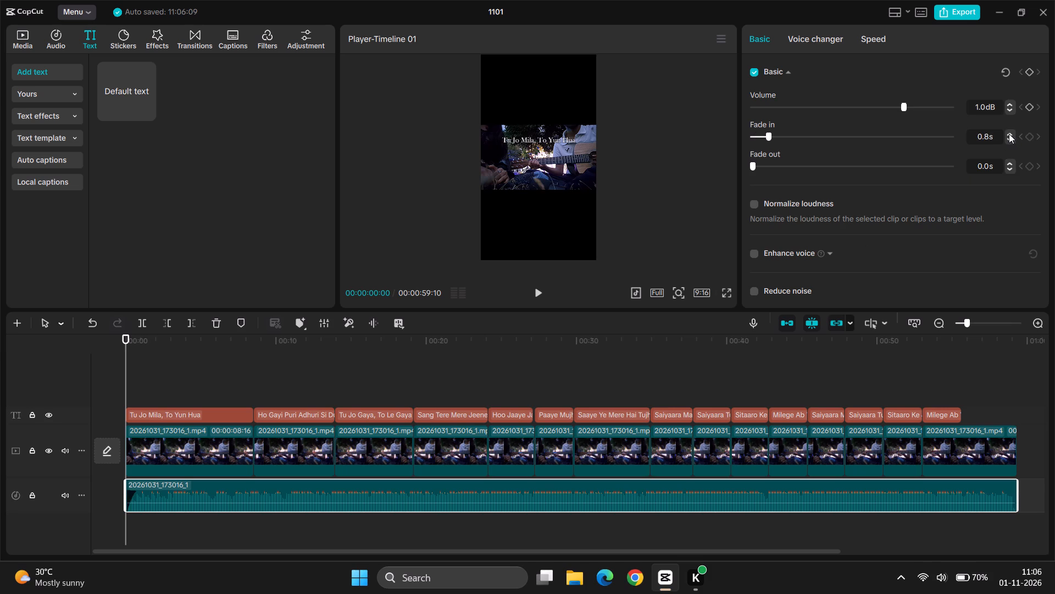
click(1009, 134)
double_click(1009, 134)
Set the audio clip's fade out to 1.0 s and look over its remaining audio options.
triple_click(1009, 164)
triple_click(1009, 164)
double_click(1009, 164)
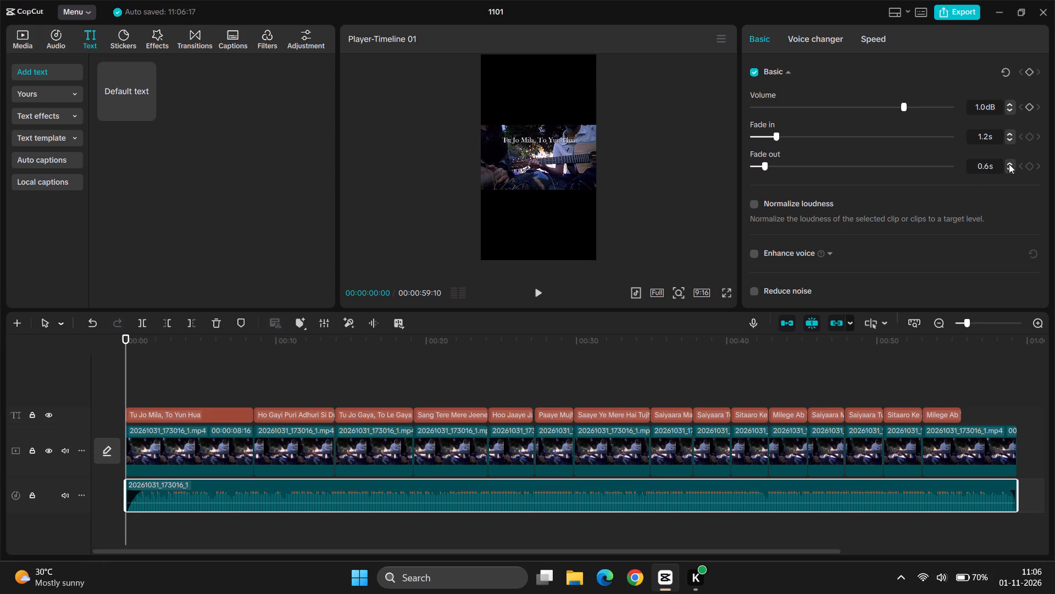
click(1009, 164)
click(1009, 164)
scroll(961, 216, down, 2)
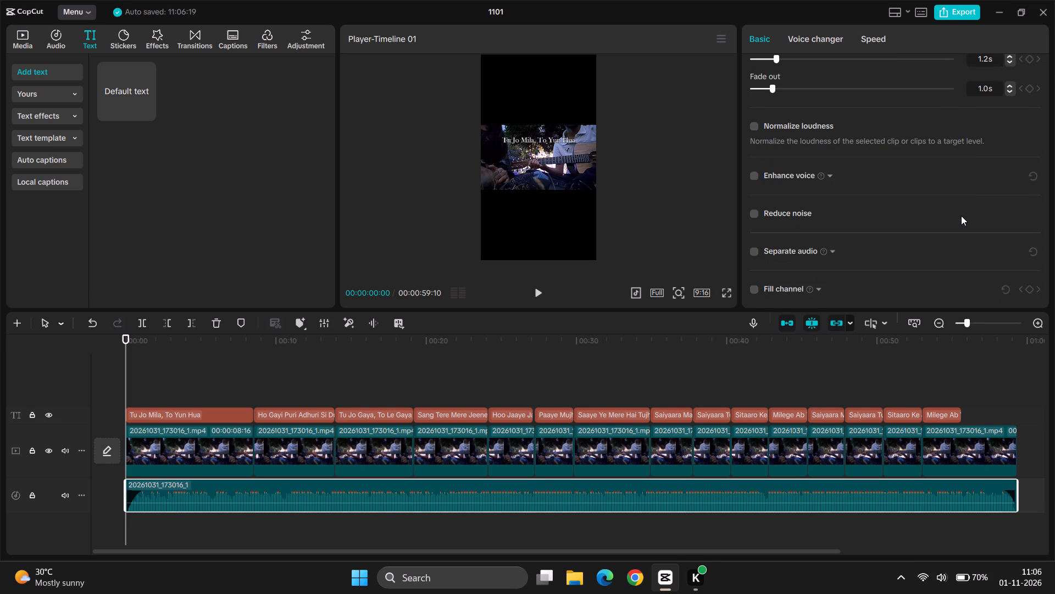
scroll(961, 216, up, 3)
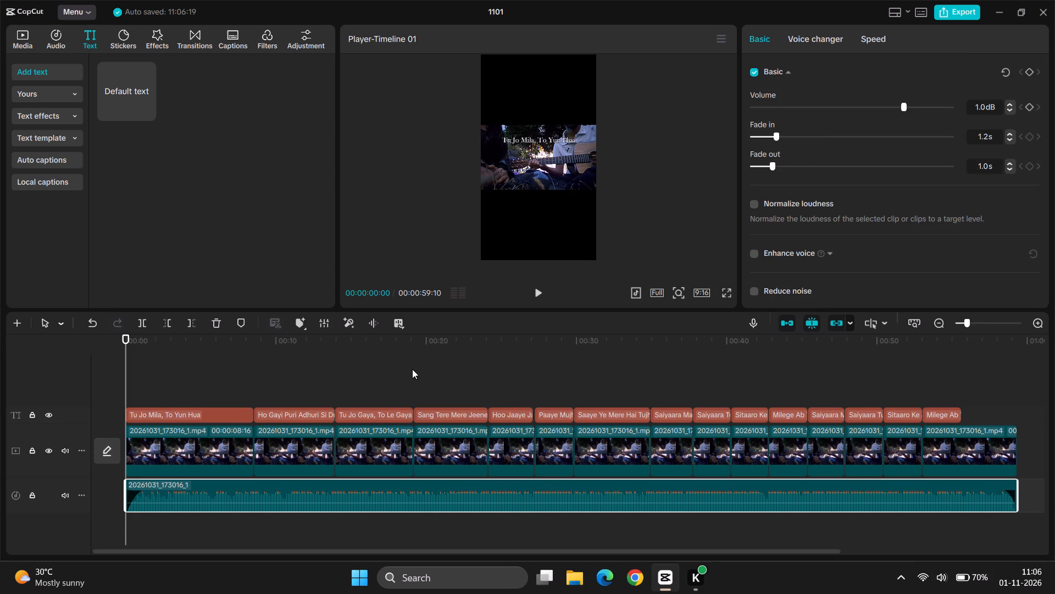
Lock the audio track.
click(32, 497)
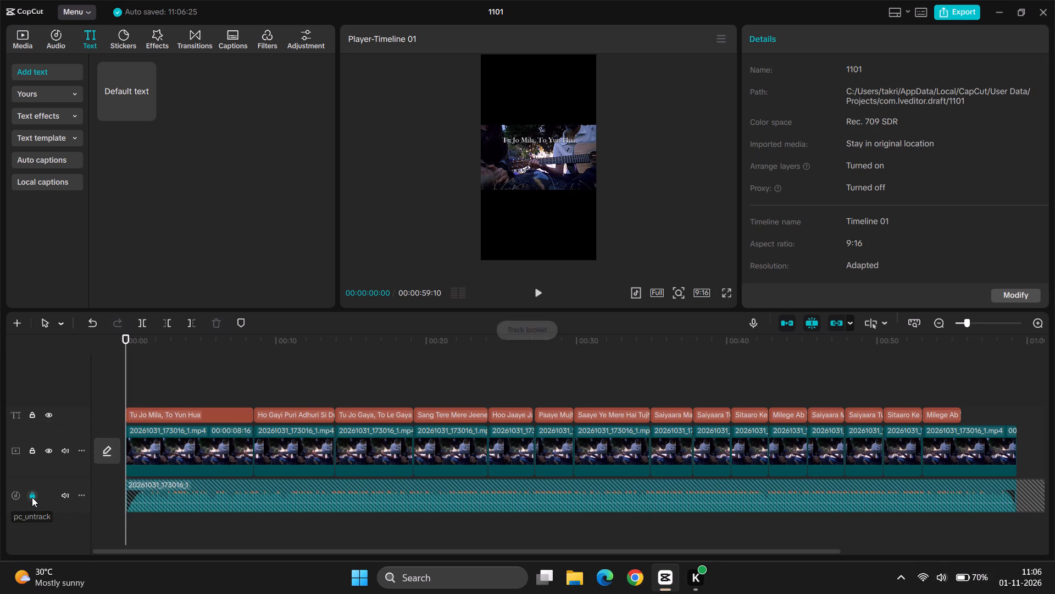
Look through the first video clip's speed, audio, animation, adjust and basic video settings for available enhancements.
click(181, 449)
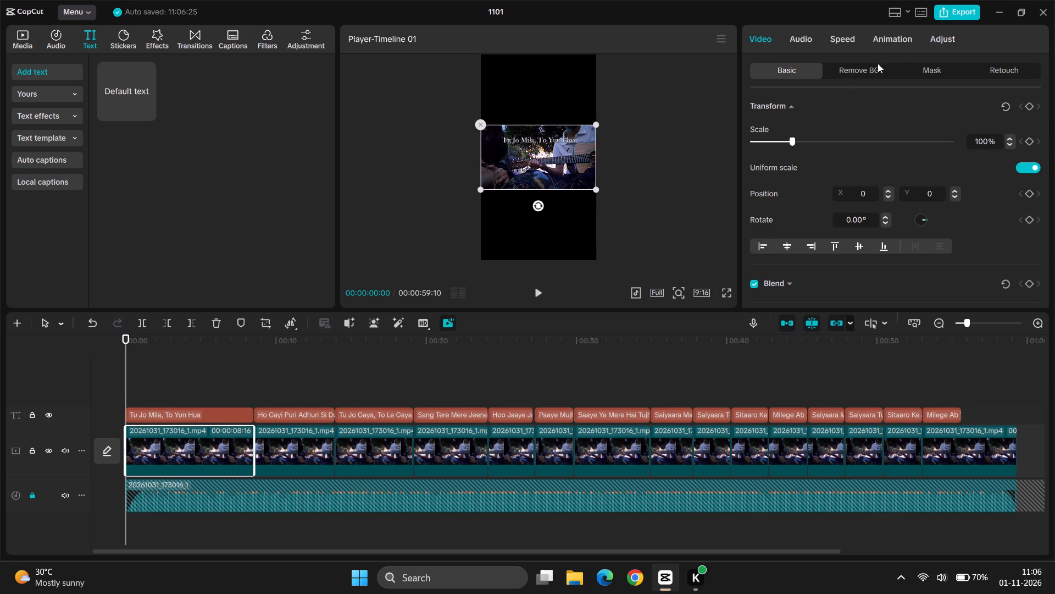
click(887, 38)
click(850, 41)
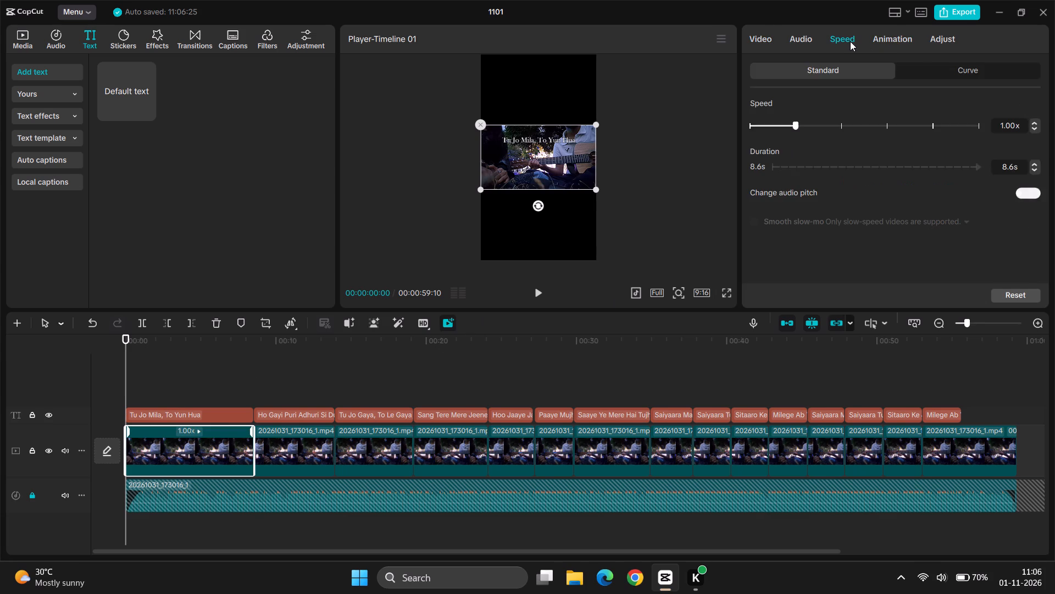
click(812, 38)
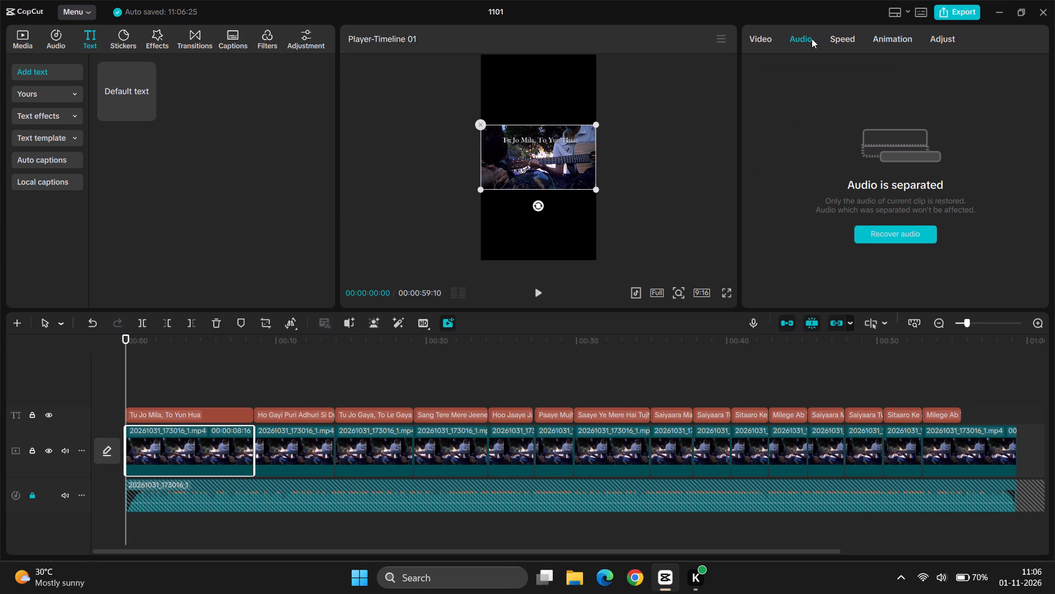
click(769, 43)
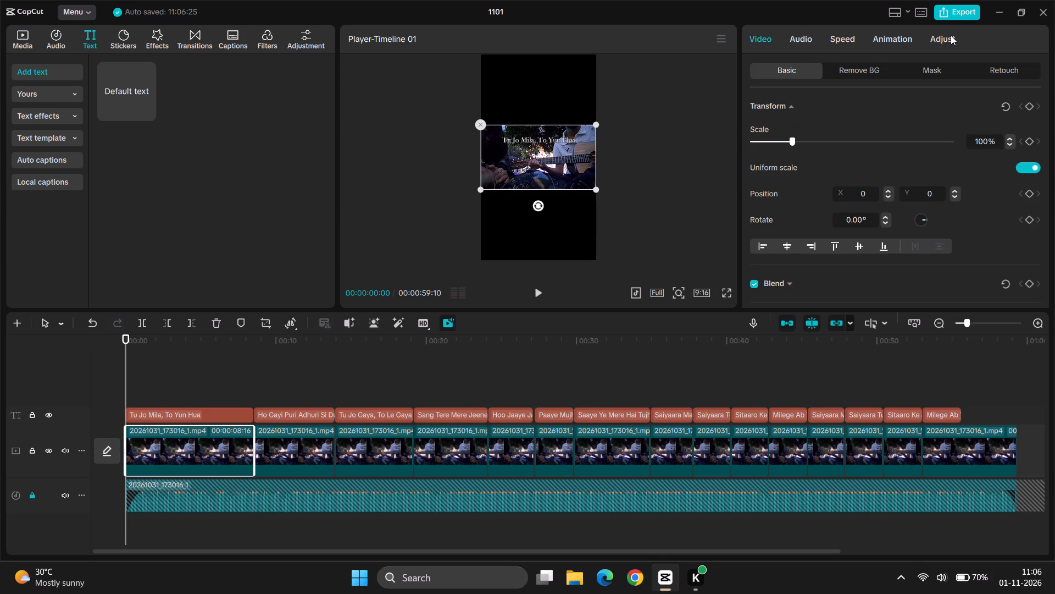
click(951, 35)
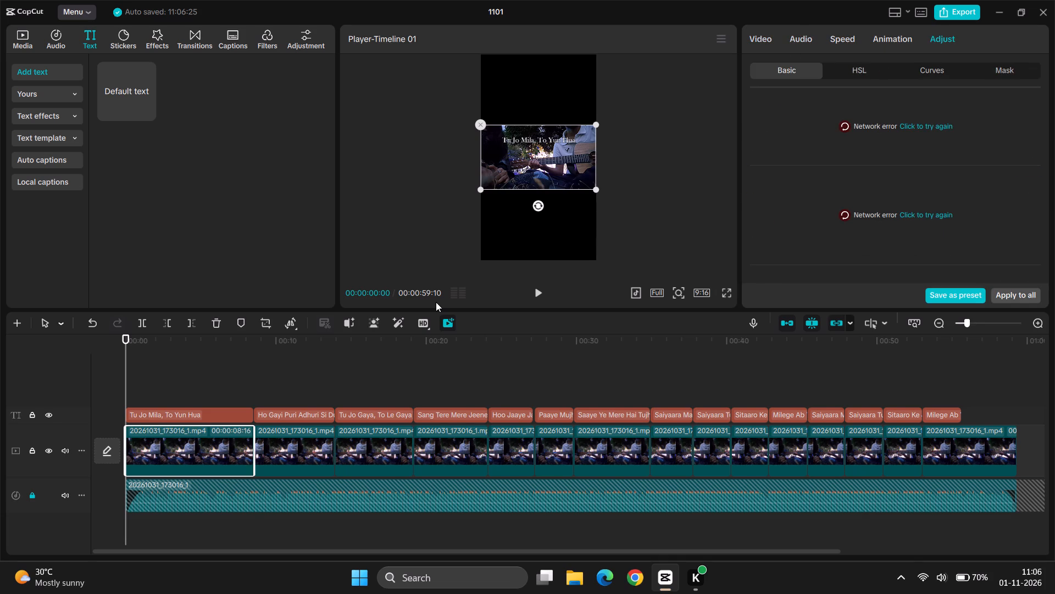
click(359, 376)
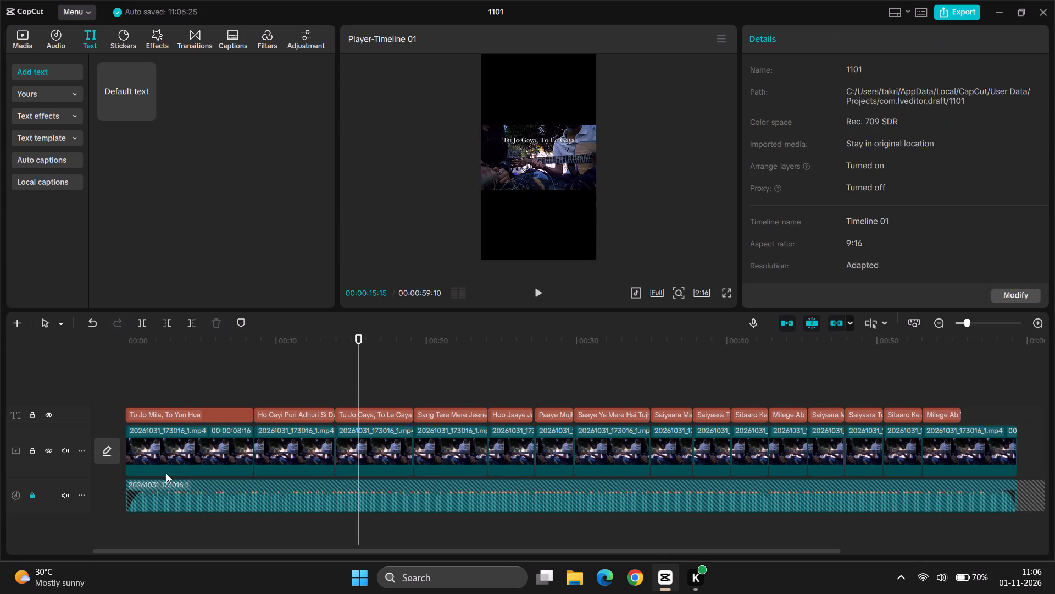
click(153, 457)
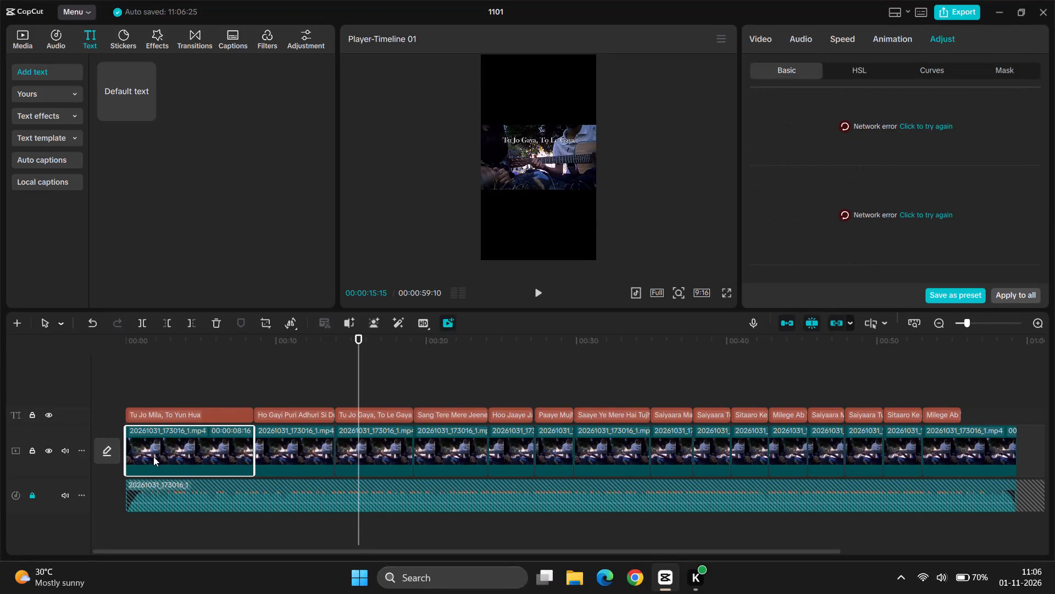
click(181, 455)
click(358, 338)
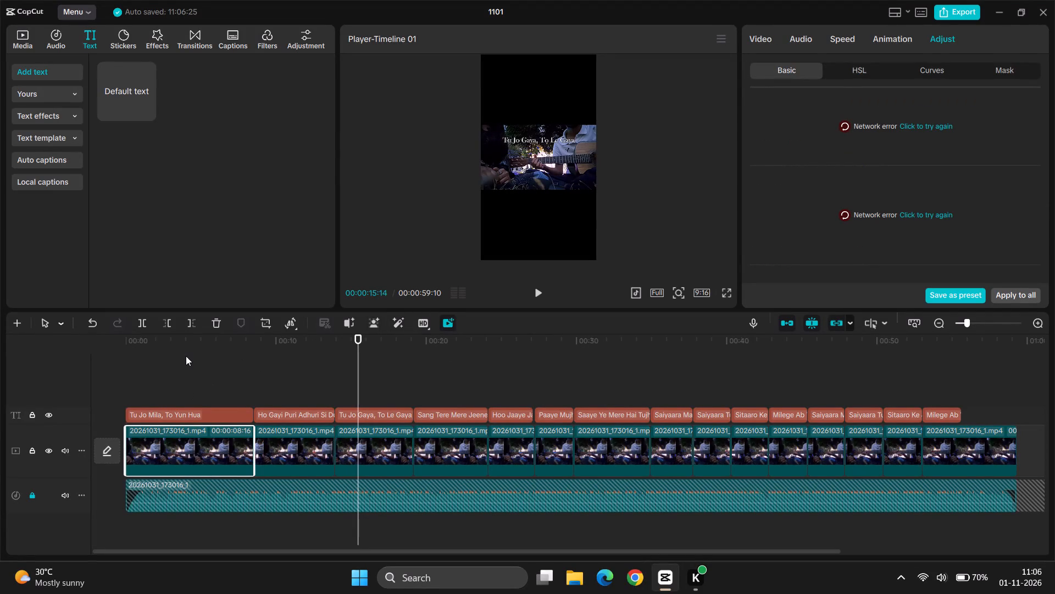
click(186, 356)
click(127, 366)
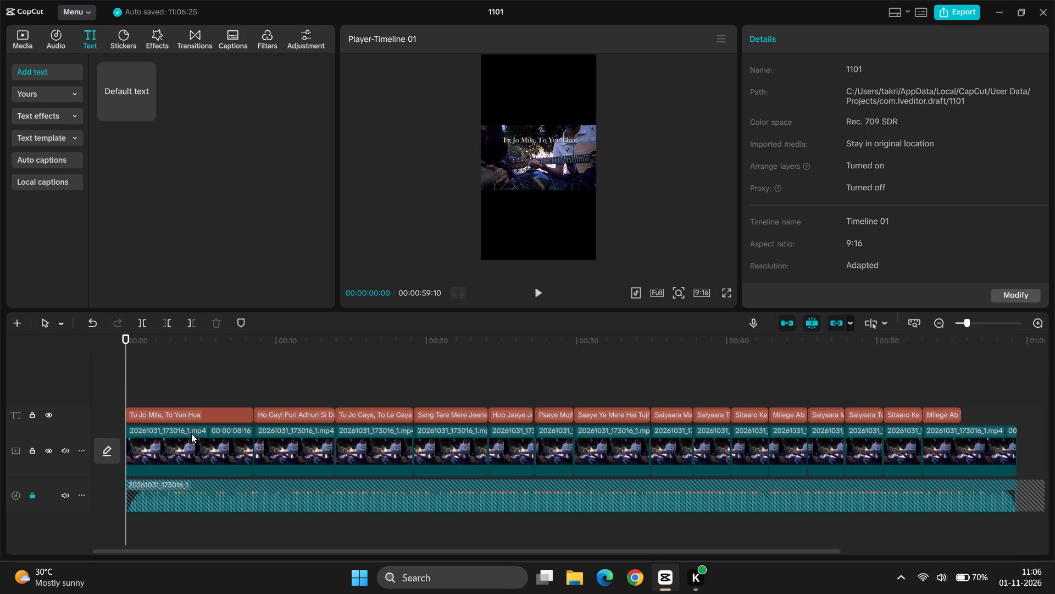
click(191, 433)
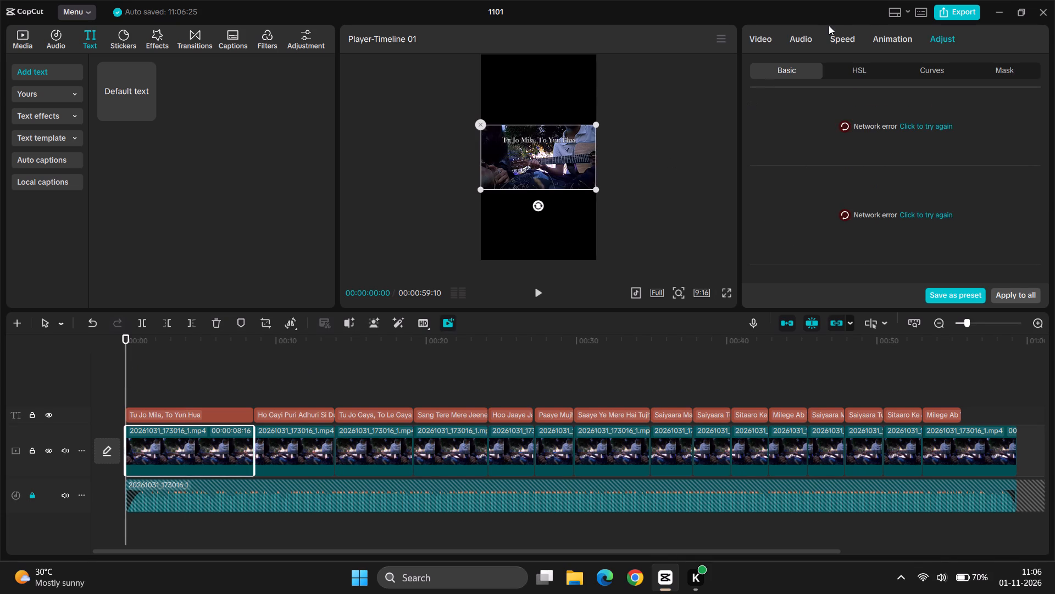
click(870, 32)
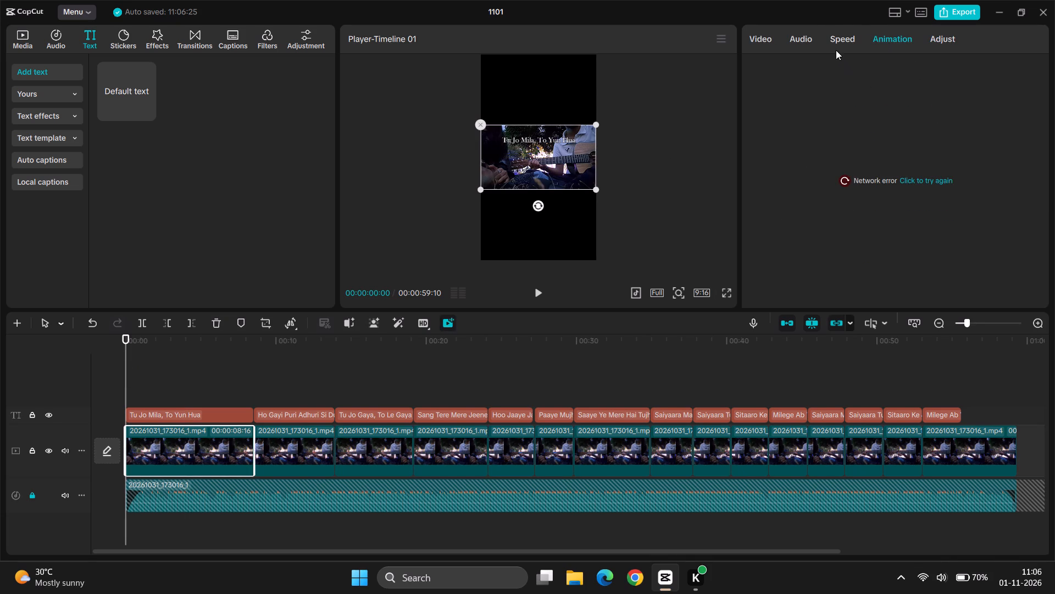
click(835, 36)
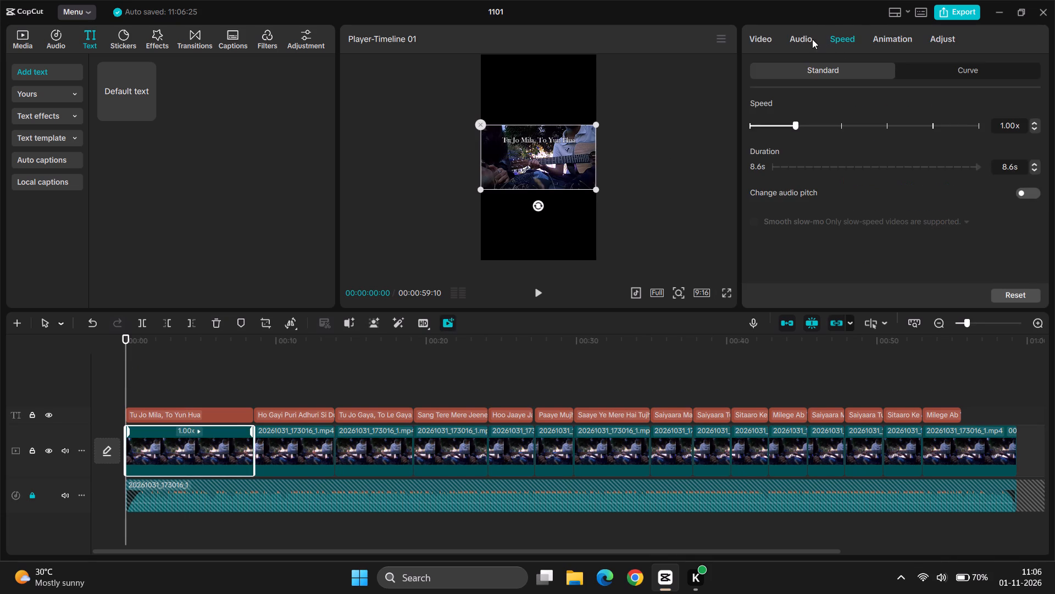
click(812, 39)
click(767, 44)
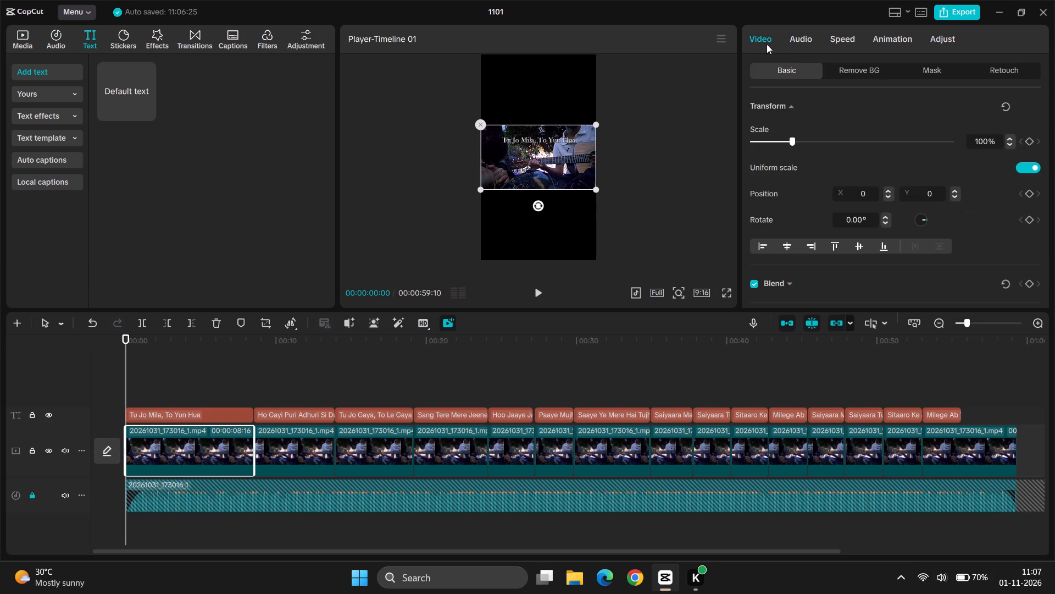
scroll(902, 106, down, 1)
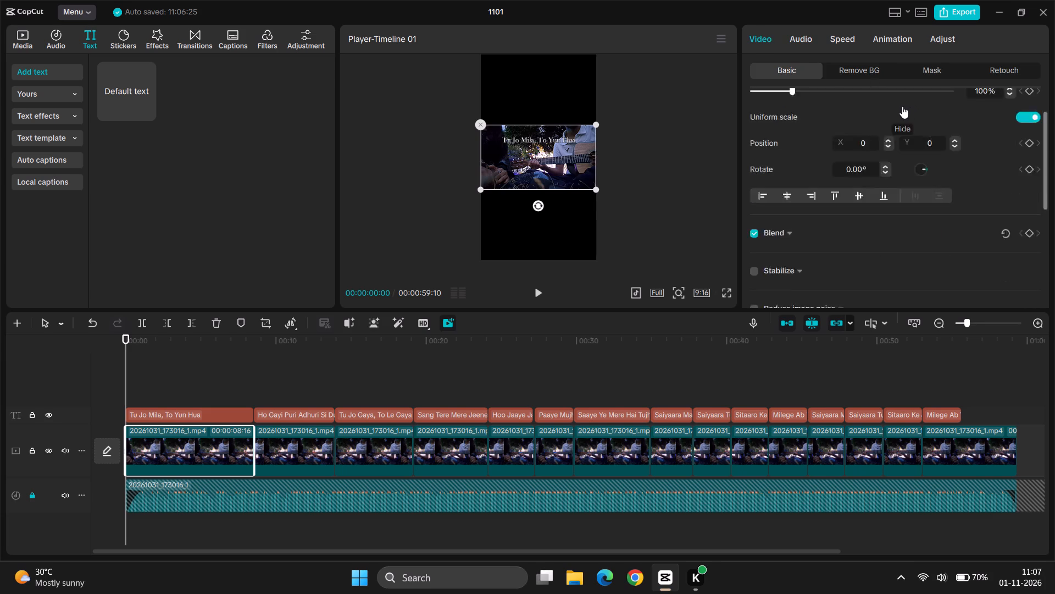
scroll(902, 106, down, 3)
scroll(902, 106, up, 11)
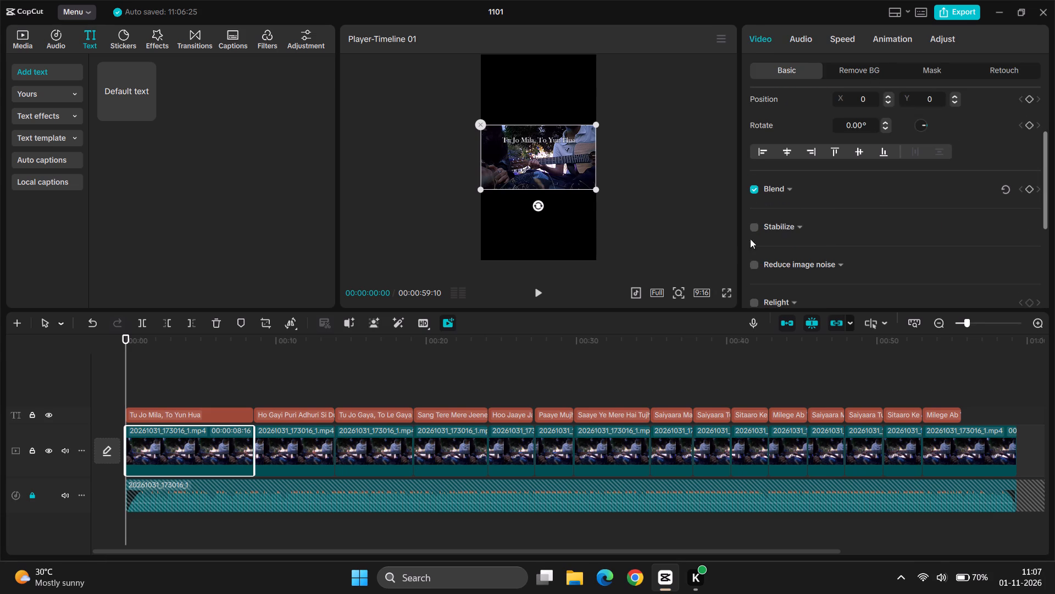
Check the available video effects and adjustment options for the first video clip.
click(655, 369)
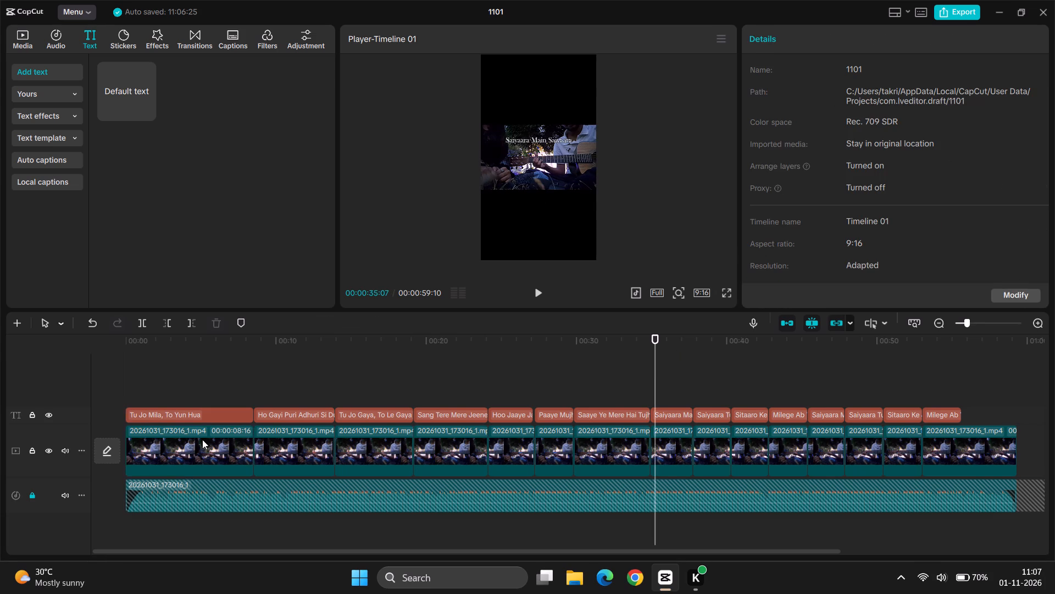
click(184, 360)
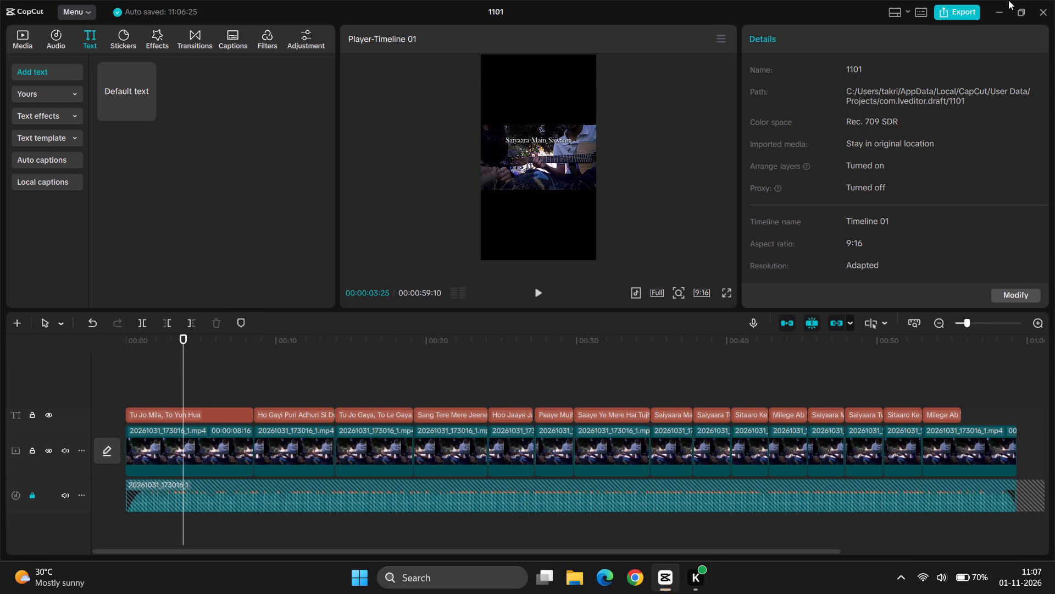
click(161, 448)
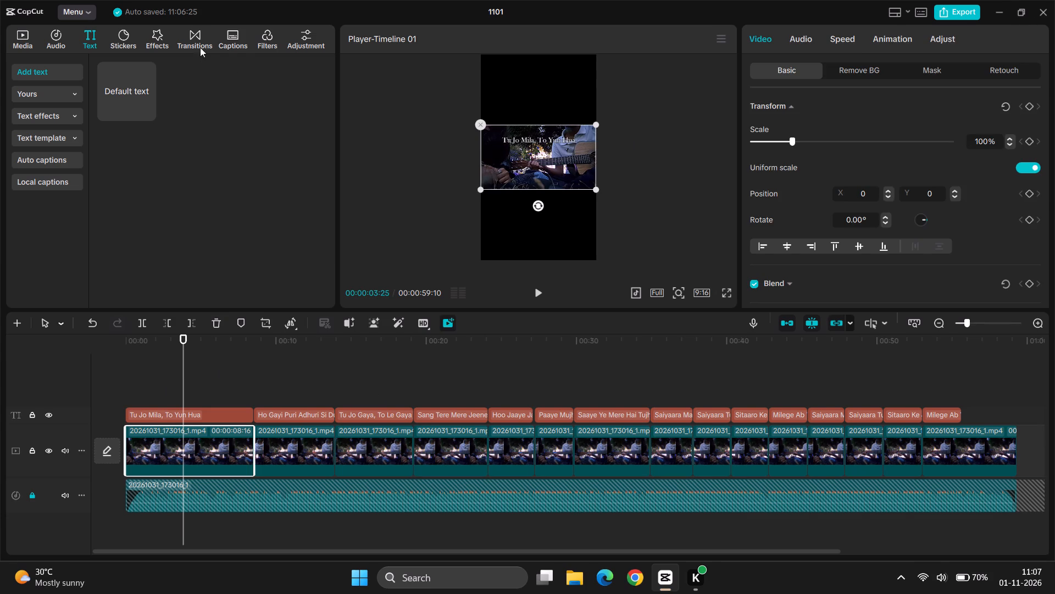
click(158, 43)
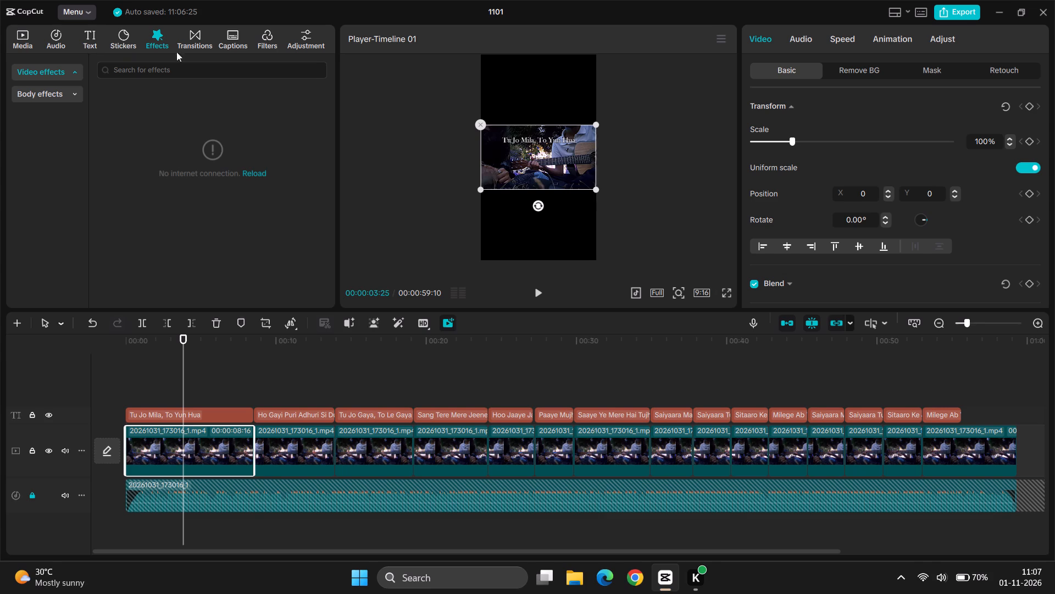
click(309, 41)
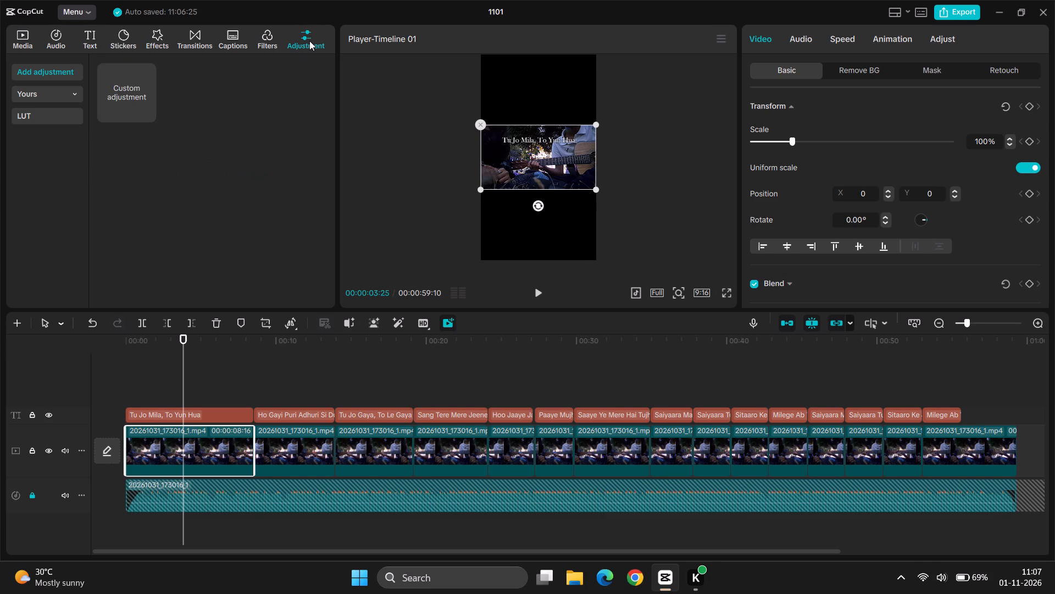
click(284, 382)
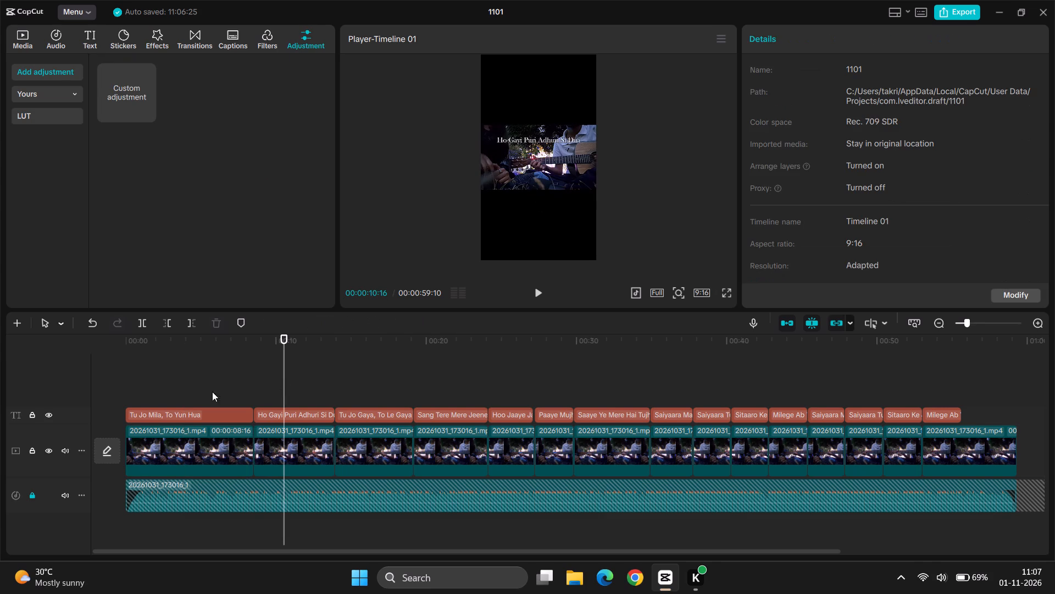
Play the edited video back from the beginning to review the opening lyric texts with the clips and audio.
click(110, 375)
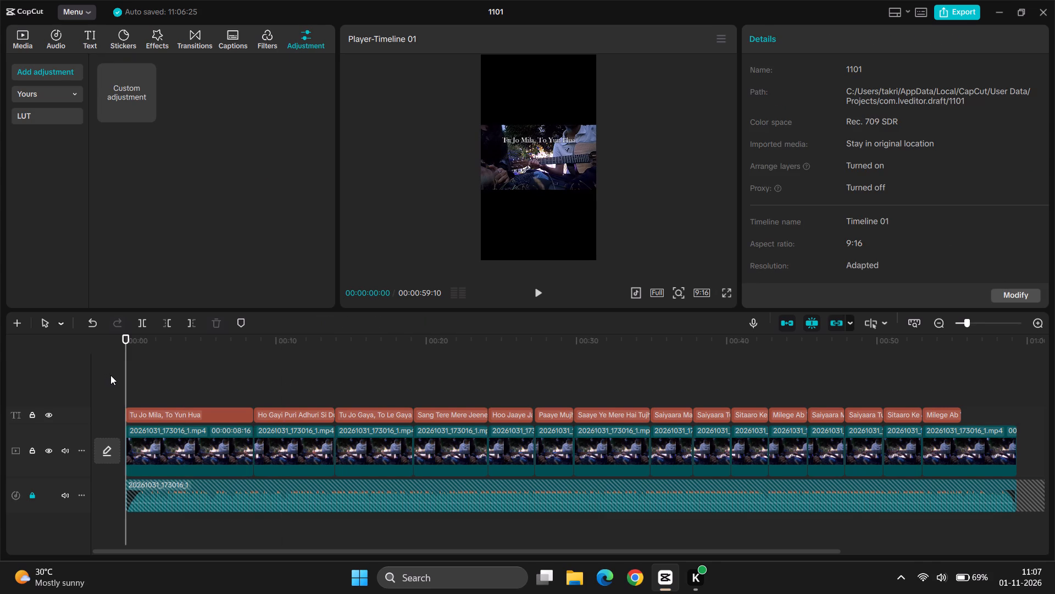
key(Up)
key(Right)
key(Down)
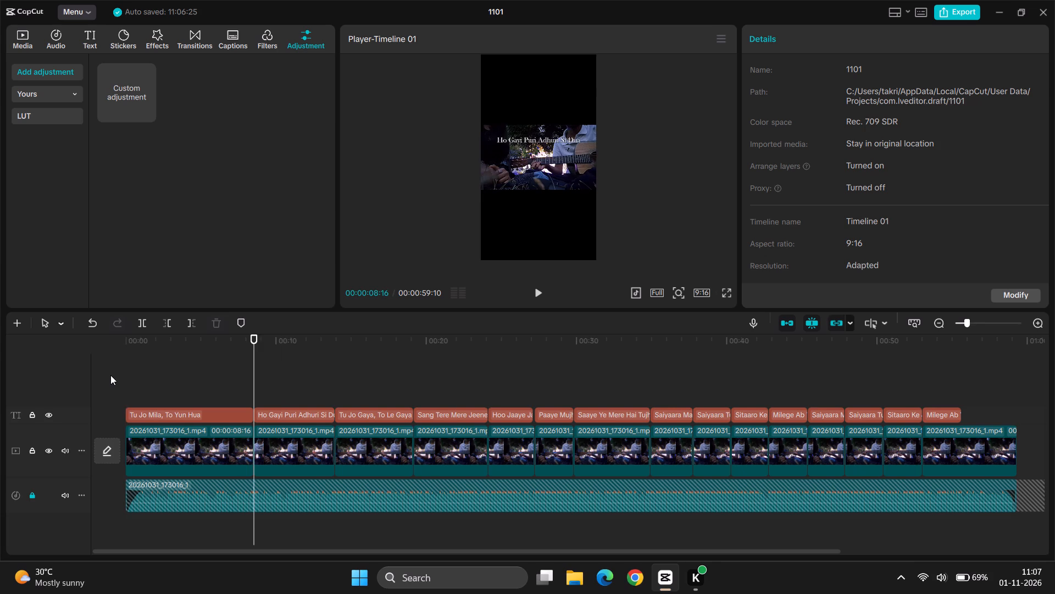
key(Up)
key(Up)
key(space)
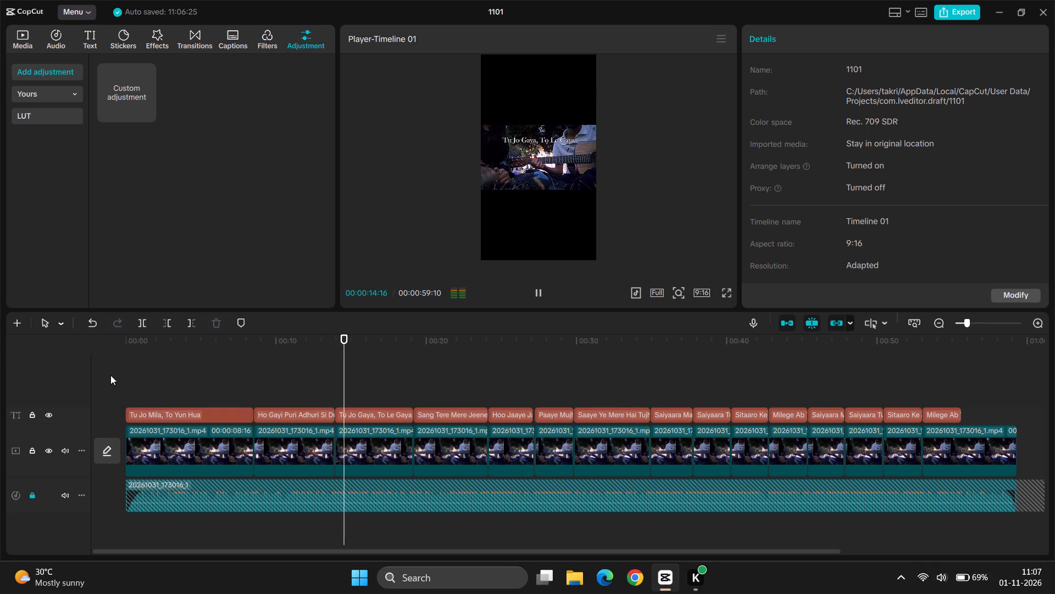
click(110, 375)
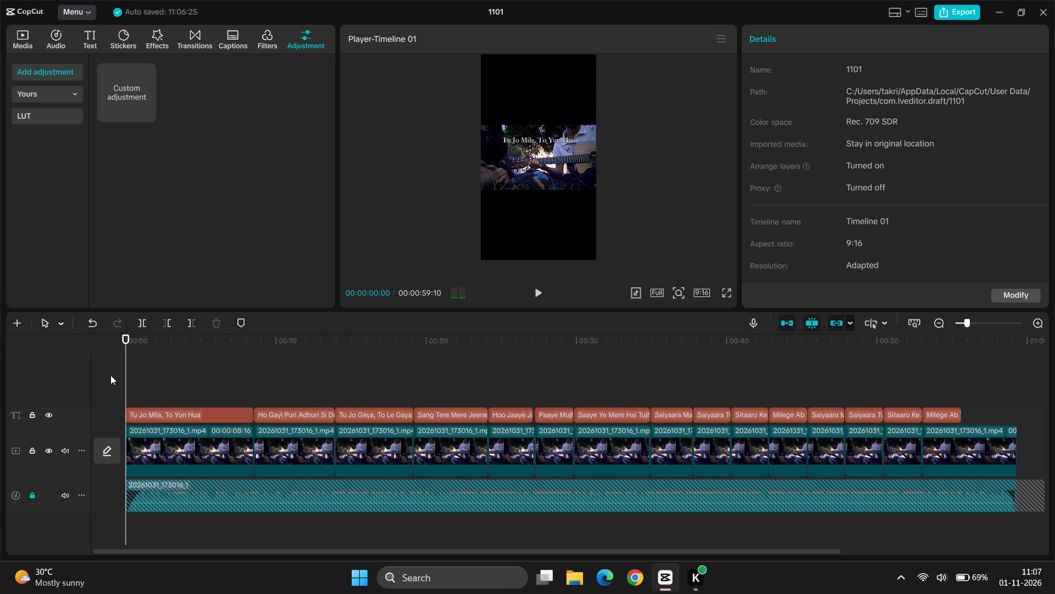
key(space)
key(space)
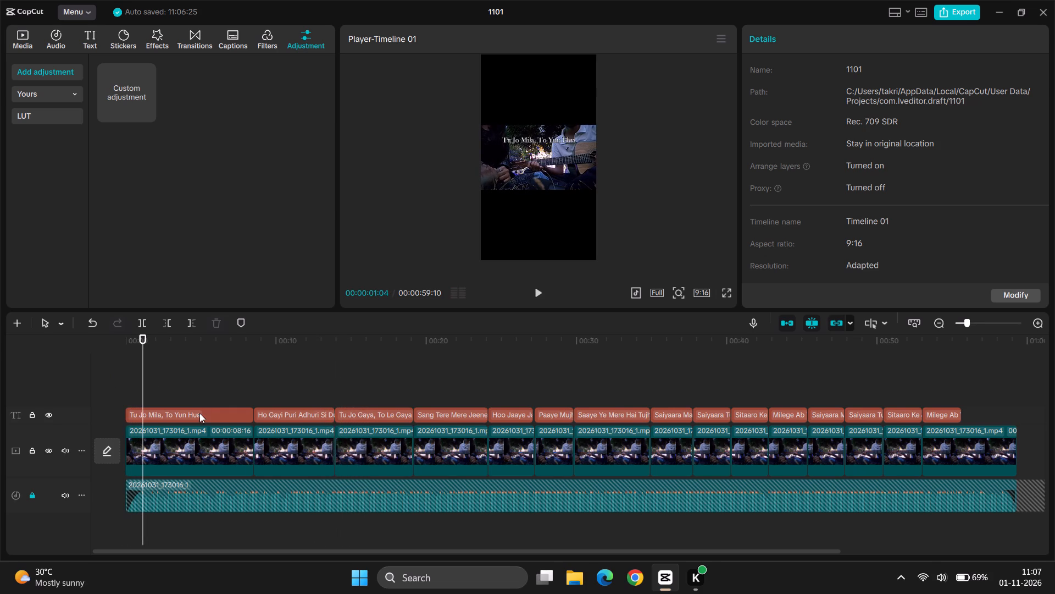
Open the animation options for the first lyric text, "Tu Jo Mila, To Yun Hua".
click(200, 415)
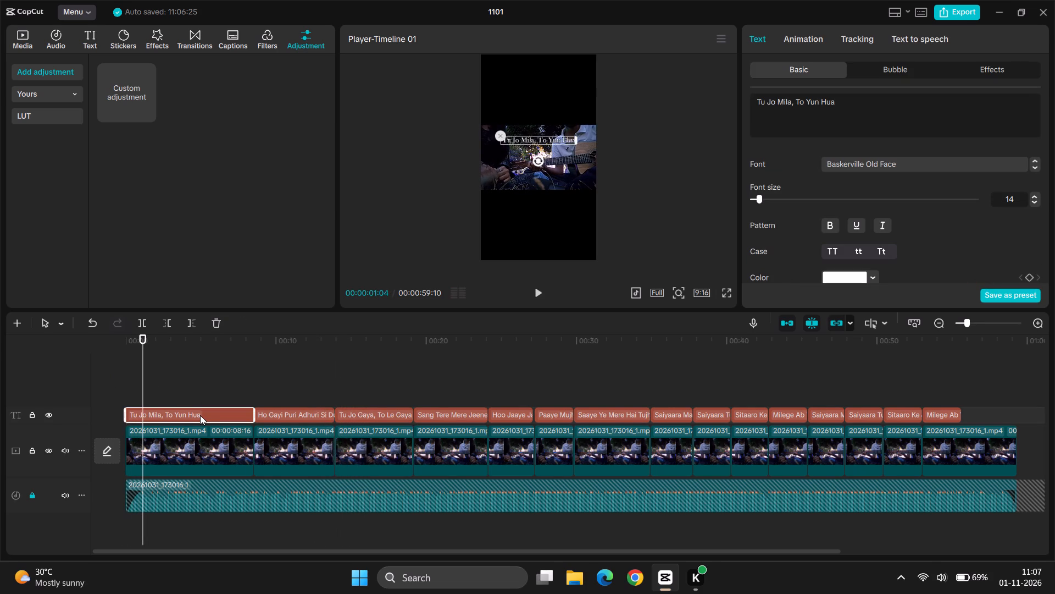
click(815, 32)
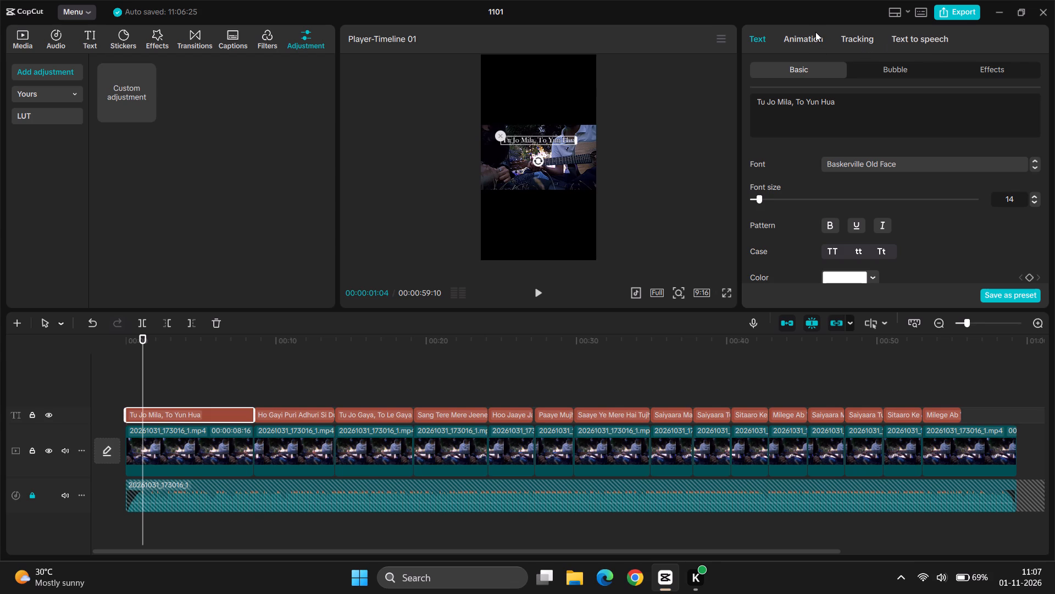
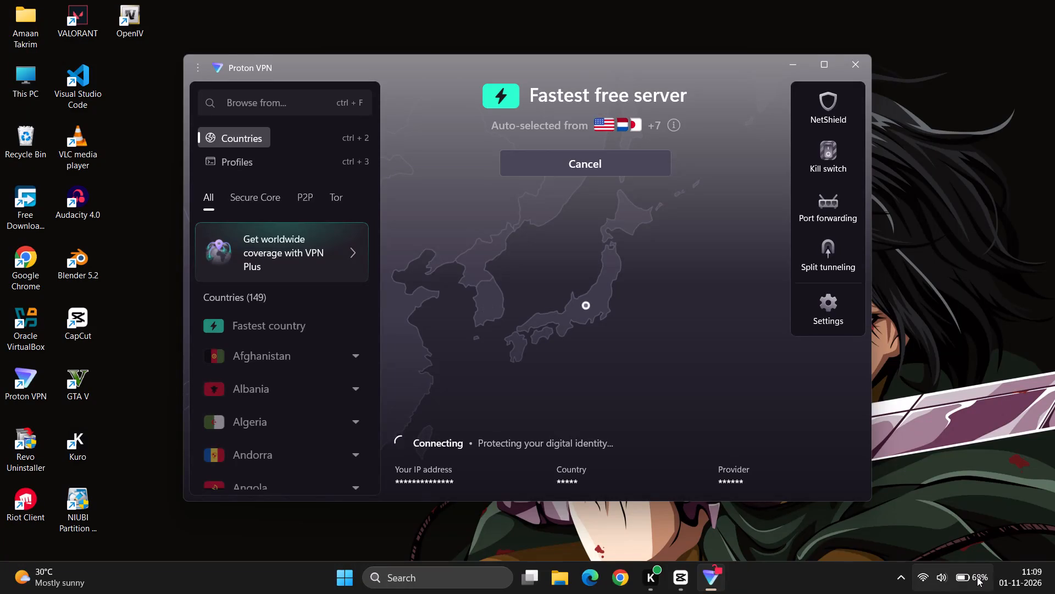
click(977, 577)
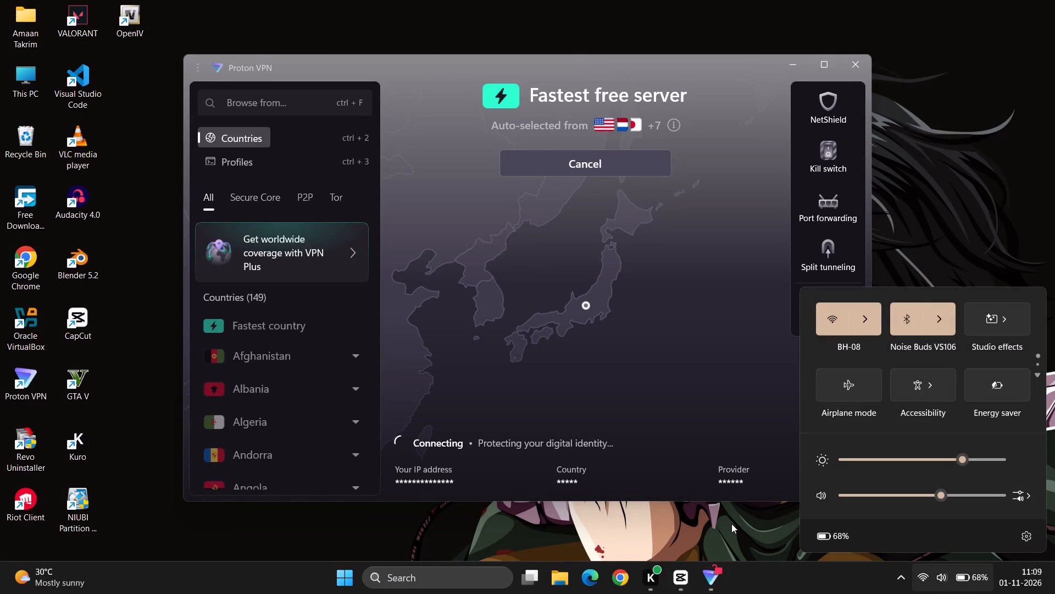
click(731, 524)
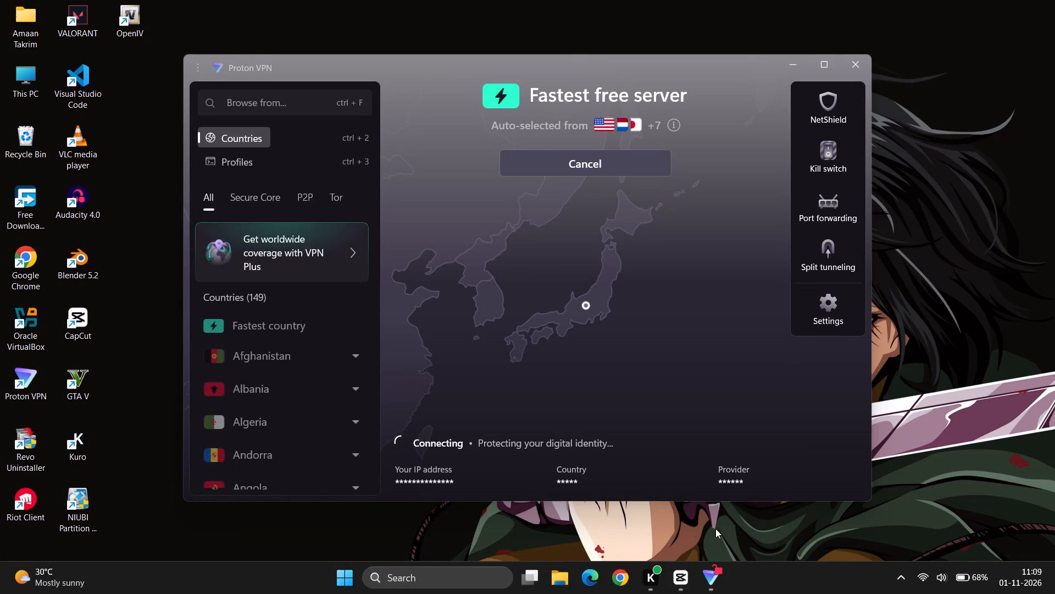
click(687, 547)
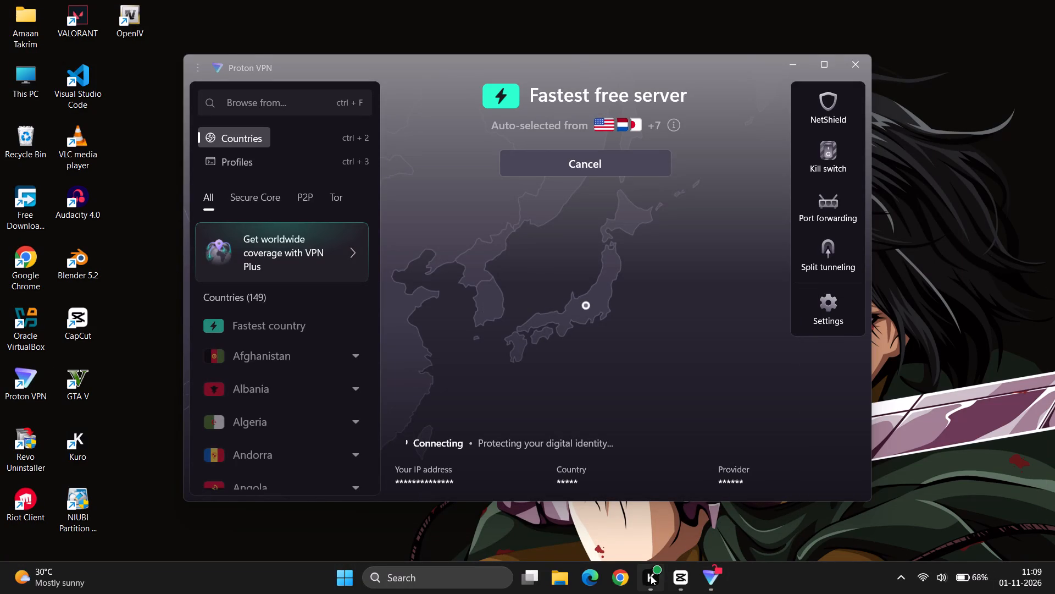
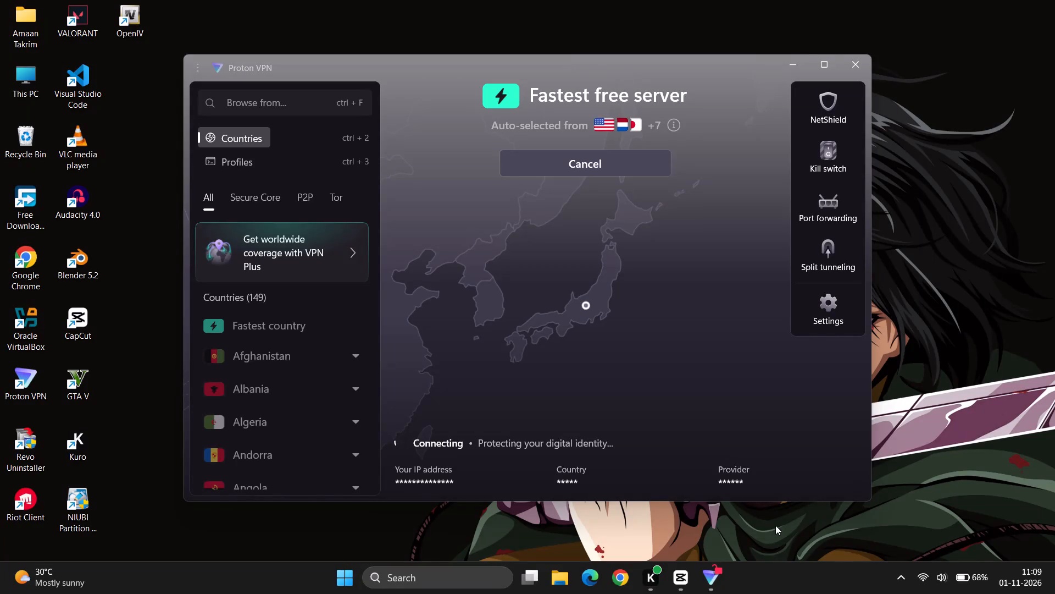
Switch to CapCut and open the guitar video project 1101.
click(775, 525)
click(686, 580)
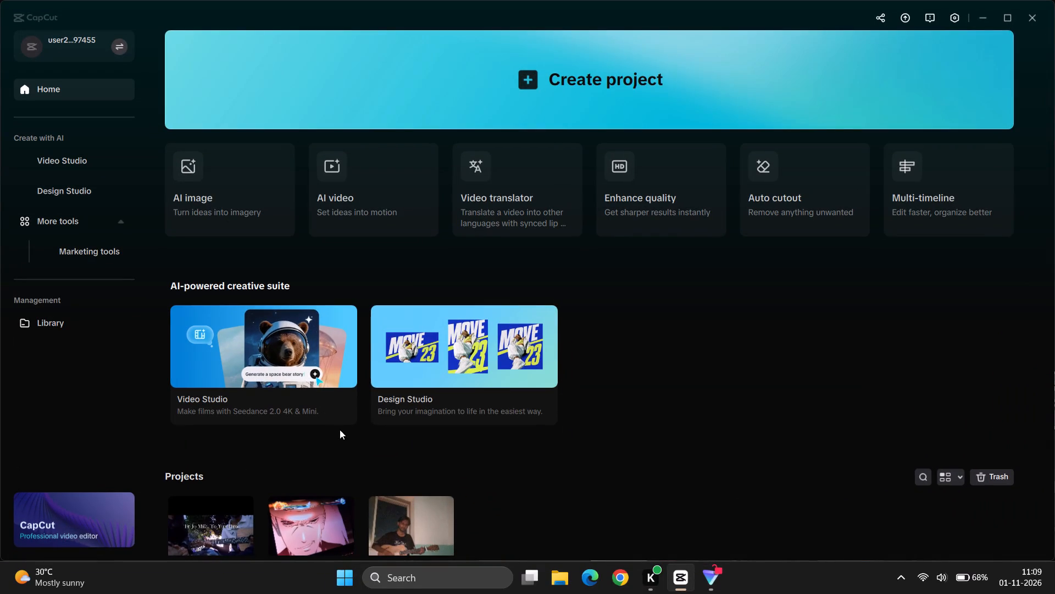
click(232, 521)
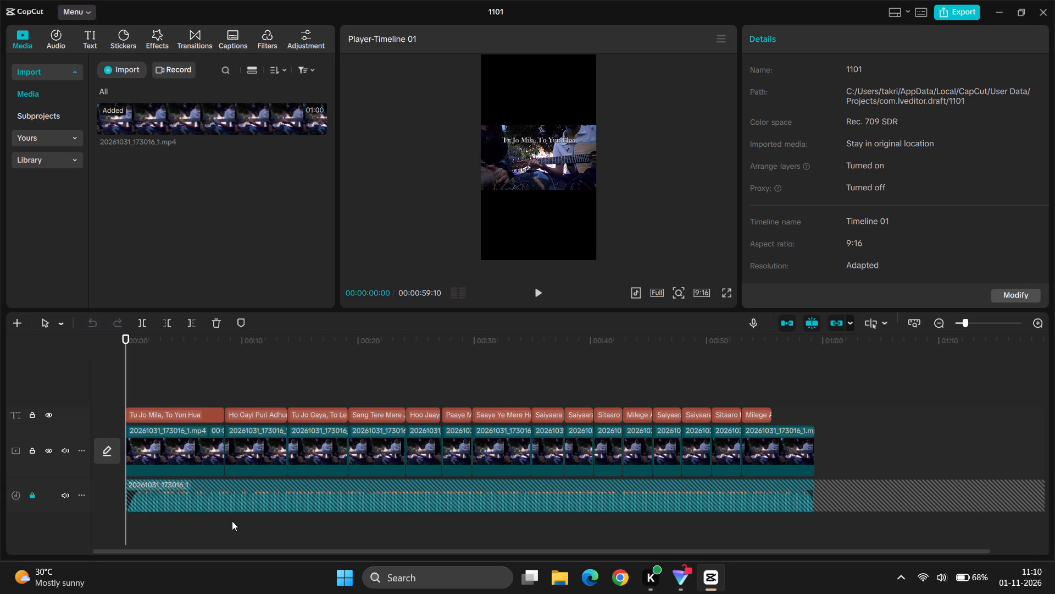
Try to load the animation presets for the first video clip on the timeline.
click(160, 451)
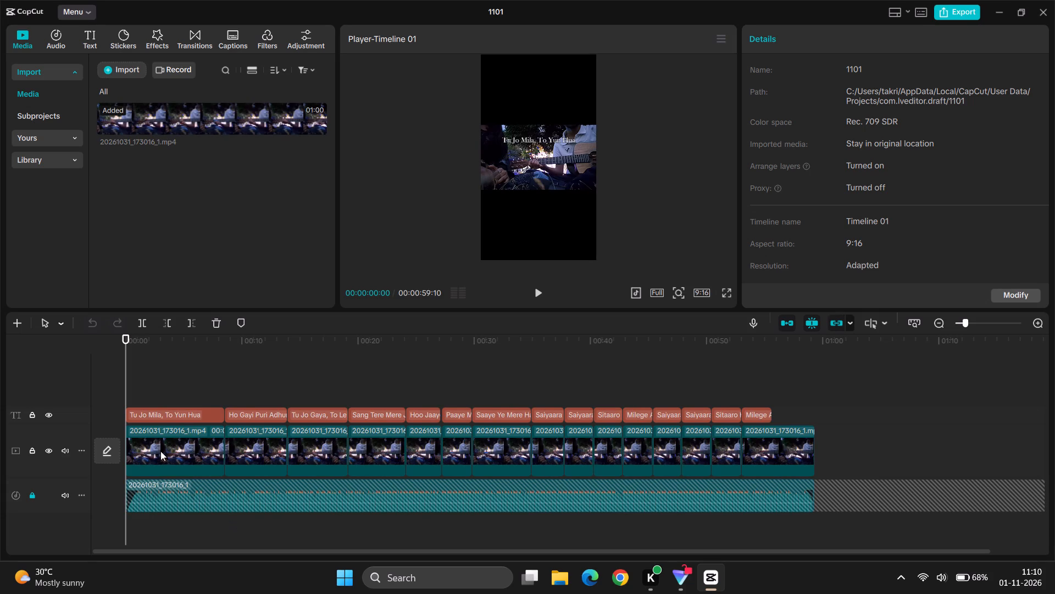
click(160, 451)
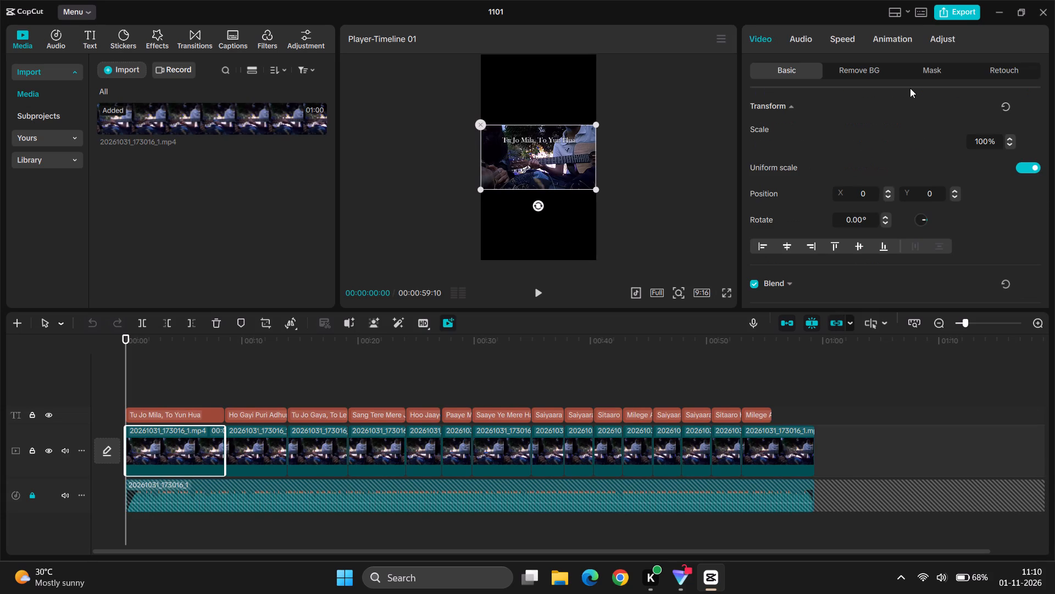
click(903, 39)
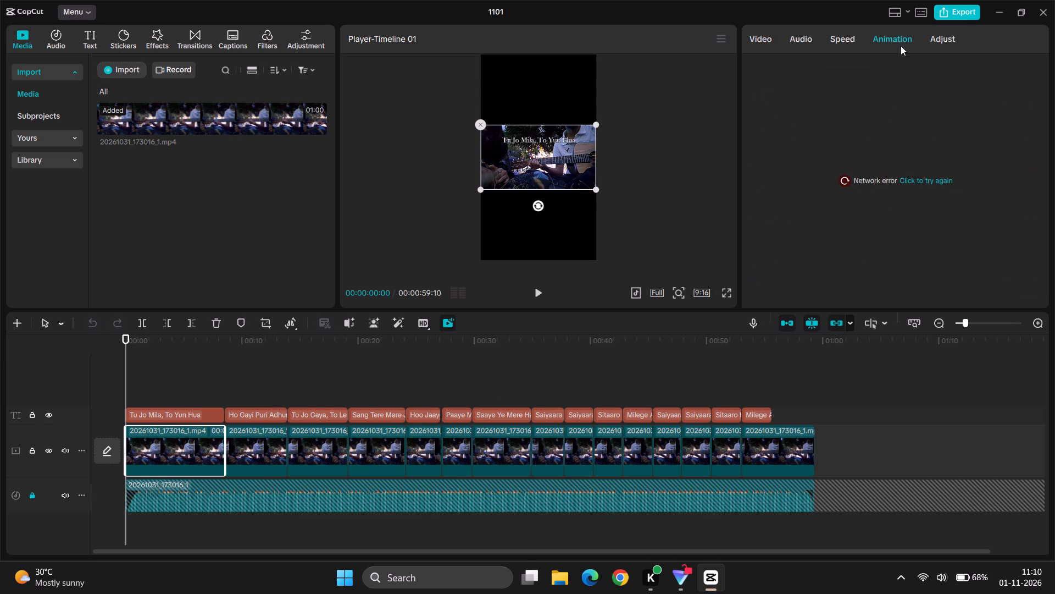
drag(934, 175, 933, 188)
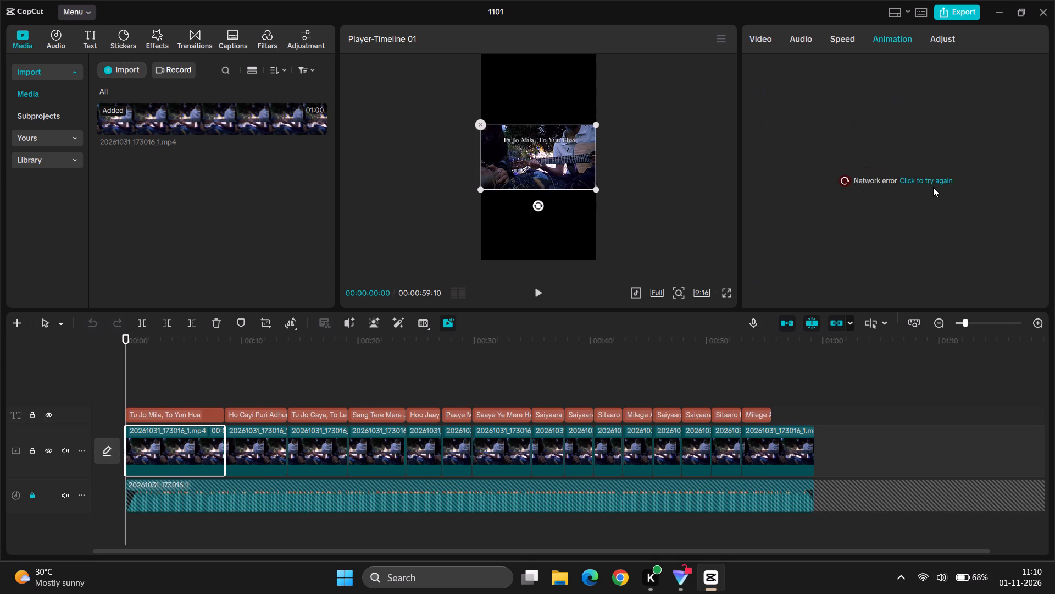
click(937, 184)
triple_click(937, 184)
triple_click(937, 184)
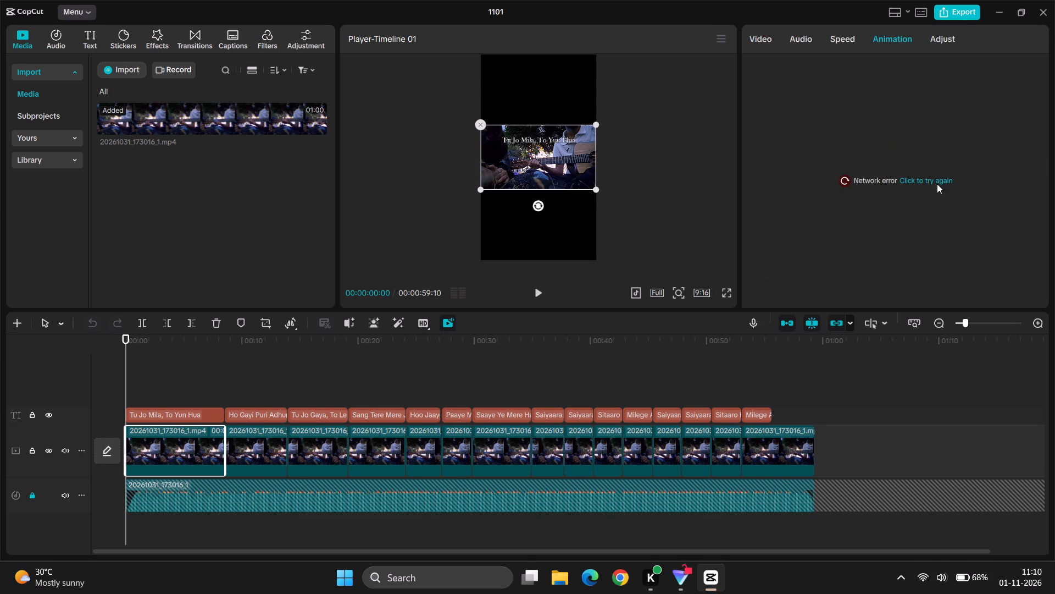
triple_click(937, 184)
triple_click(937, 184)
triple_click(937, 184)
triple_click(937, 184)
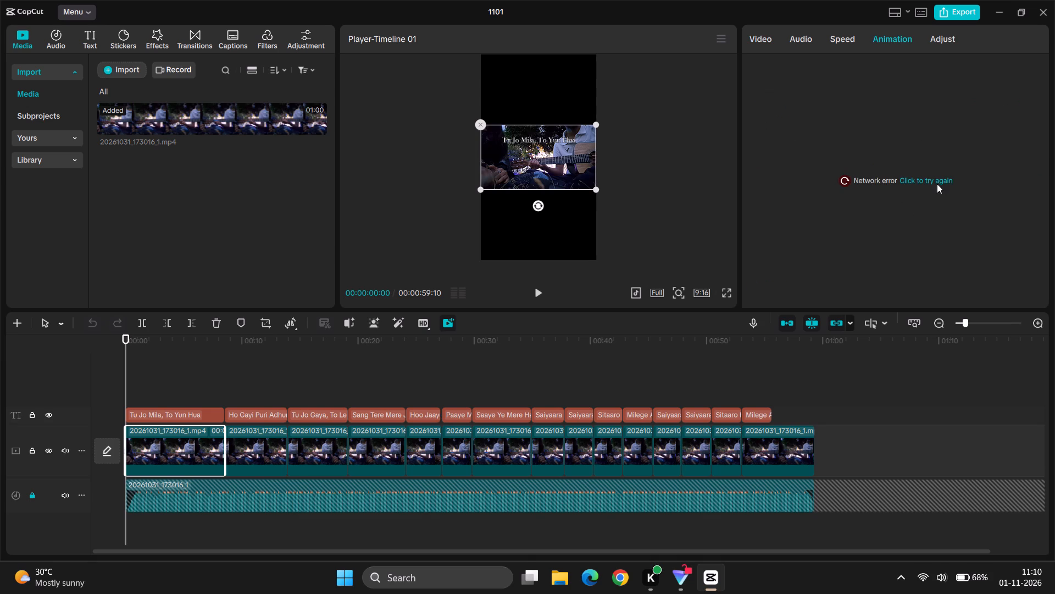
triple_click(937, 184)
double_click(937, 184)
Switch to Proton VPN, cancel the pending connection and reconnect to the fastest free server.
click(686, 576)
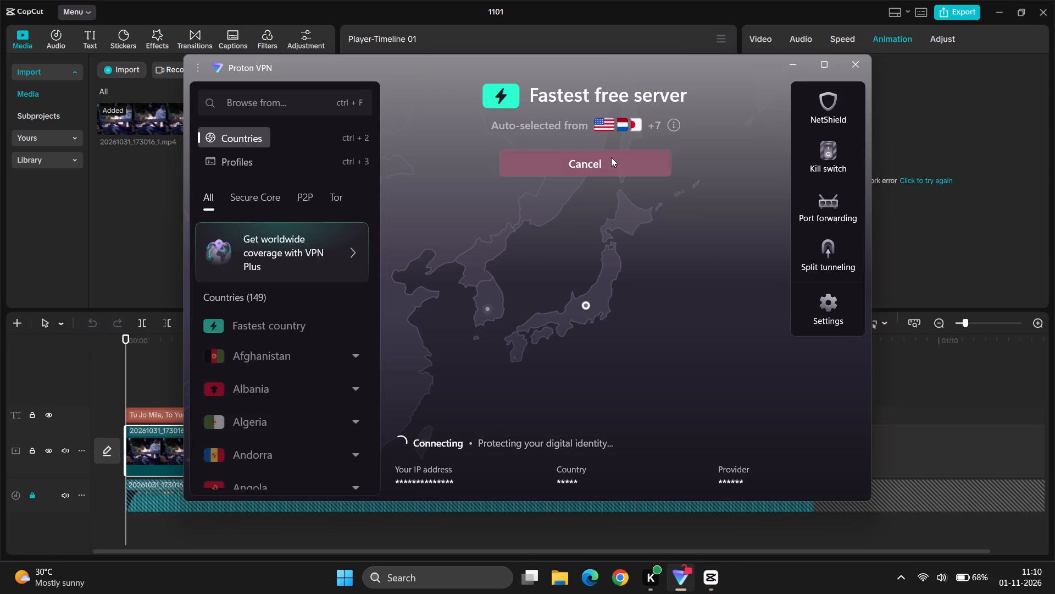
click(612, 157)
click(611, 164)
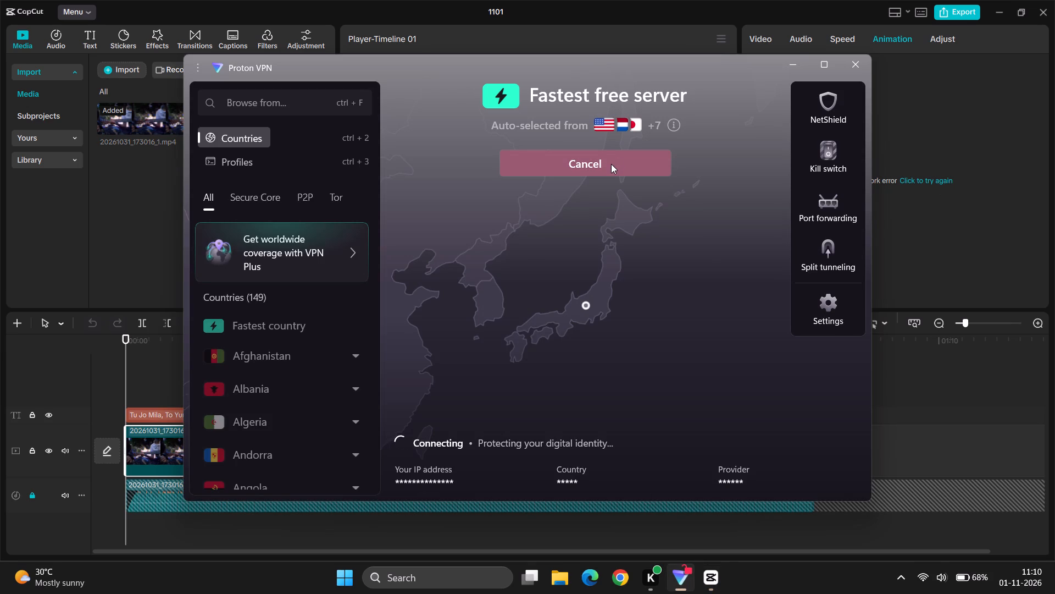
click(611, 164)
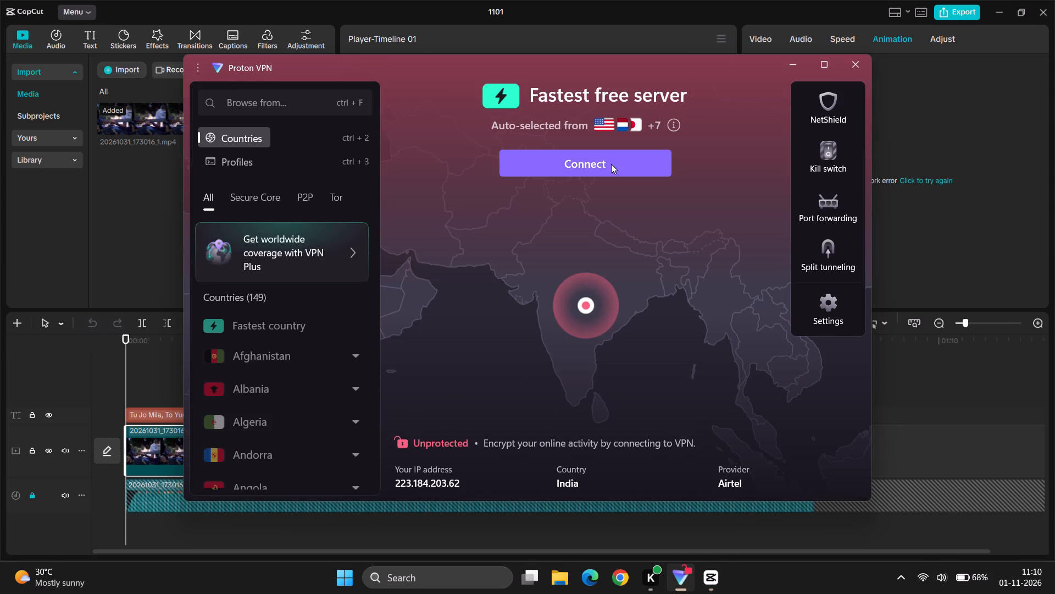
click(611, 164)
triple_click(611, 164)
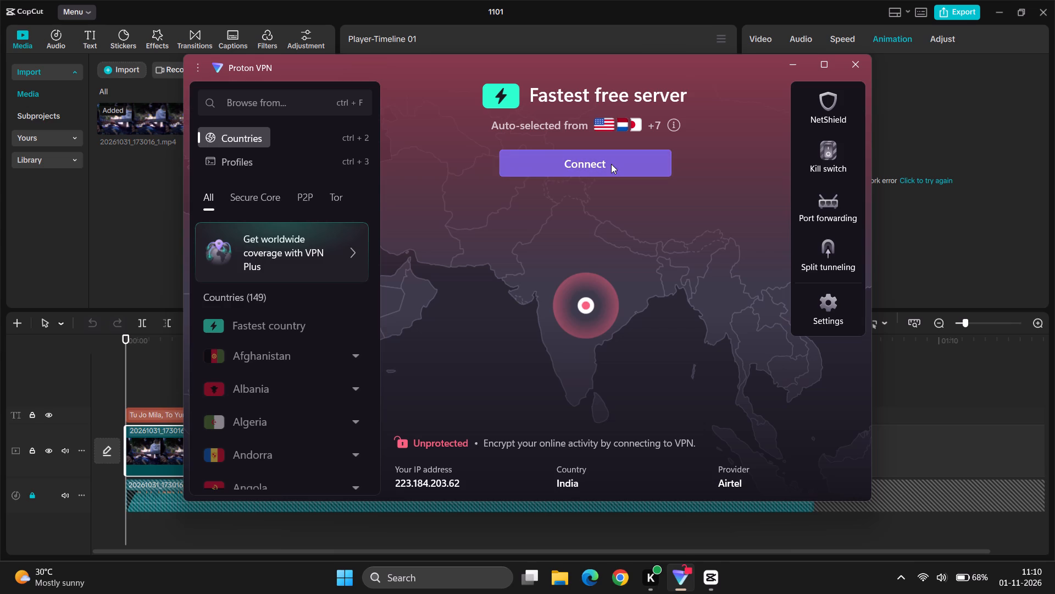
triple_click(611, 164)
triple_click(611, 164)
click(611, 164)
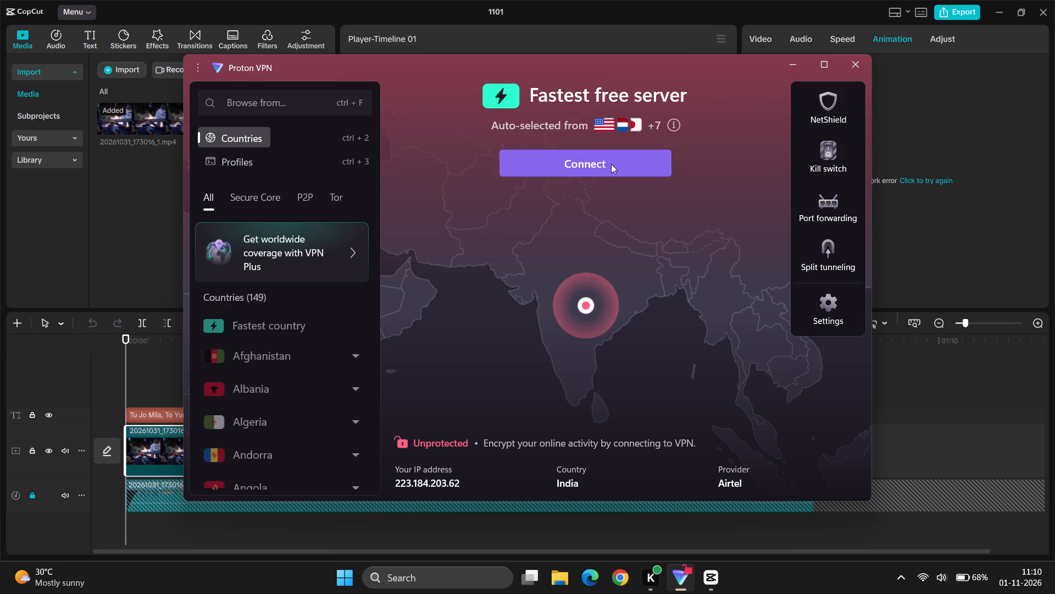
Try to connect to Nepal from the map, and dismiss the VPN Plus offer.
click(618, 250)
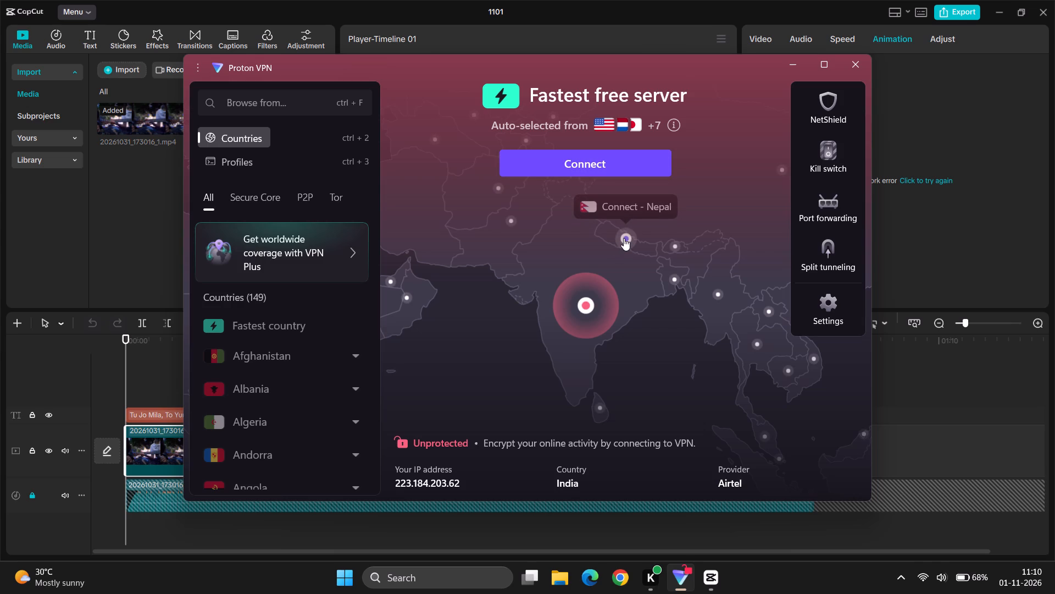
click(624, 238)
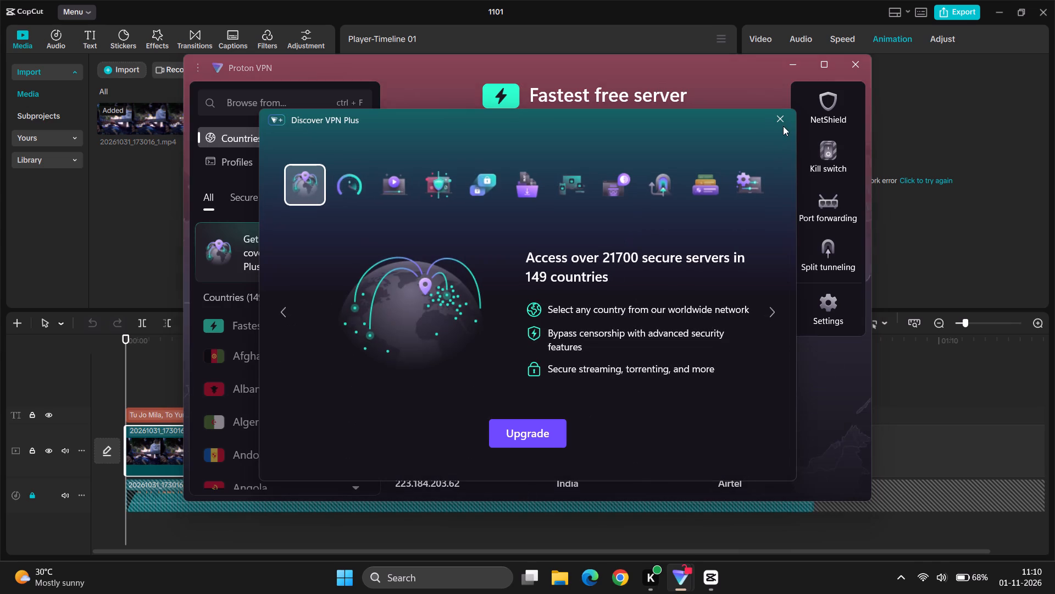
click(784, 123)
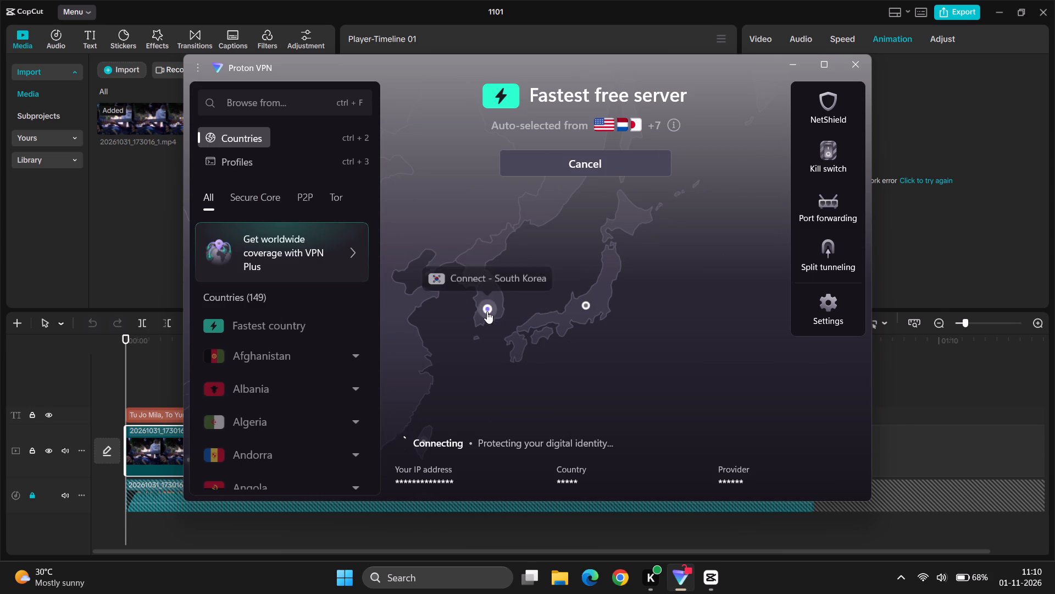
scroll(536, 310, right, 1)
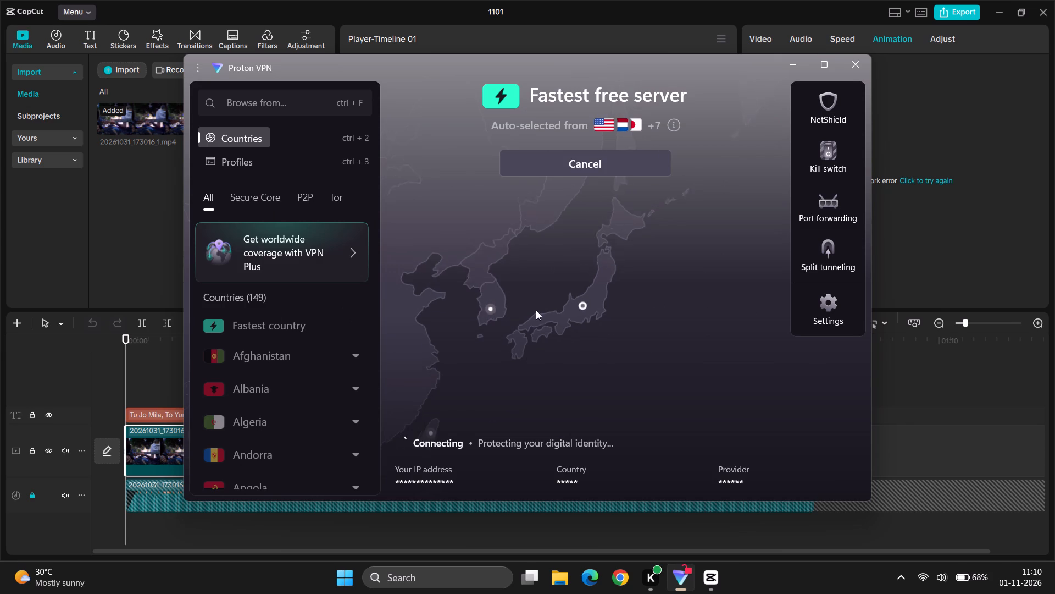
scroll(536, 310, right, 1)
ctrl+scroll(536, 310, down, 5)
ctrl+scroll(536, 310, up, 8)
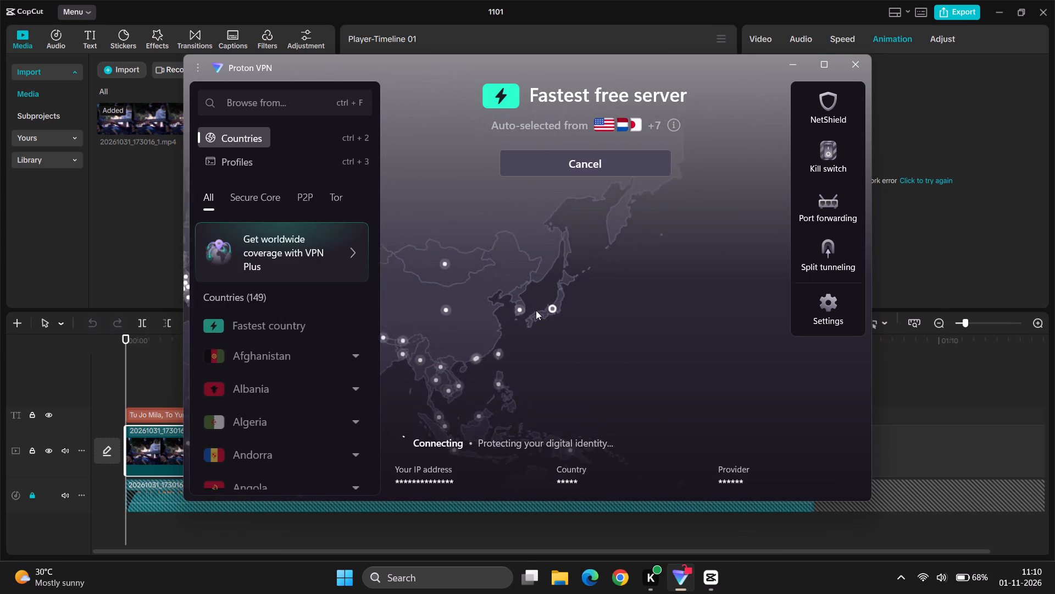
Minimize the Proton VPN window to return to the CapCut project.
click(788, 66)
click(771, 587)
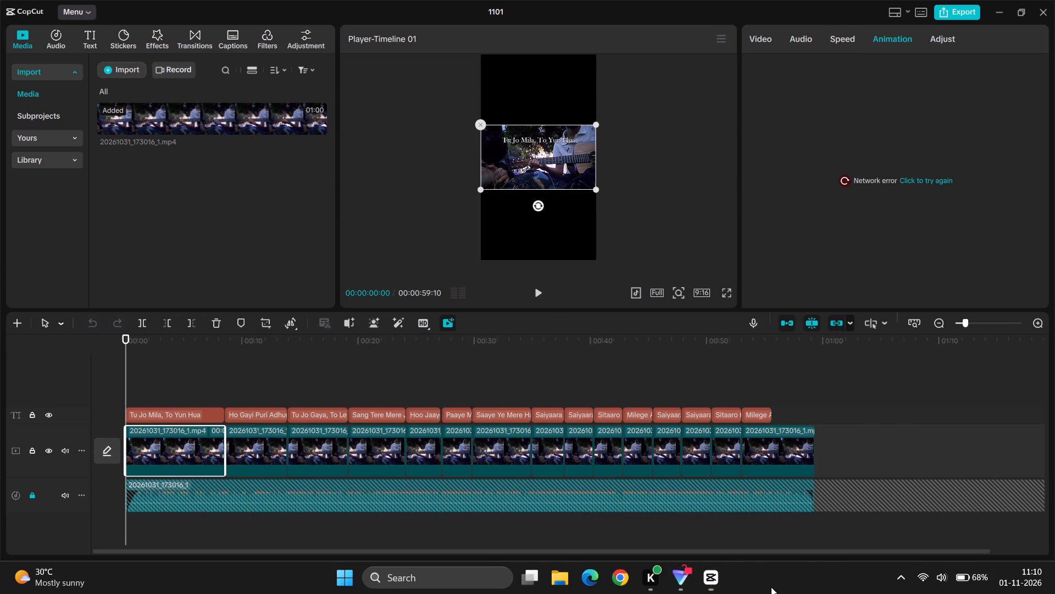
Play the timeline from the beginning to review the opening lyric and audio.
click(137, 380)
key(space)
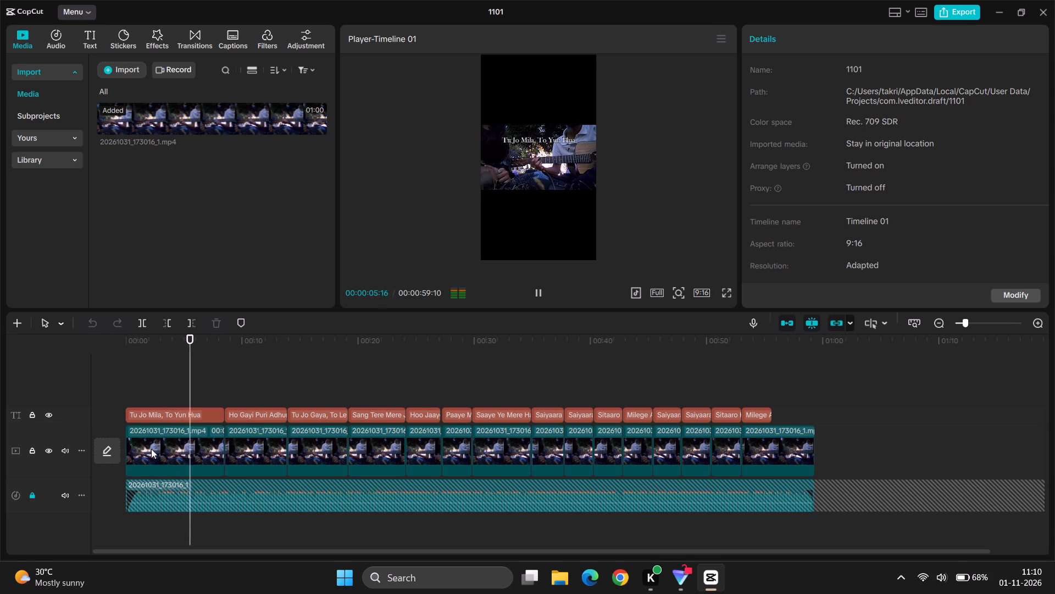
Unlock the audio track beneath the video clips.
click(166, 499)
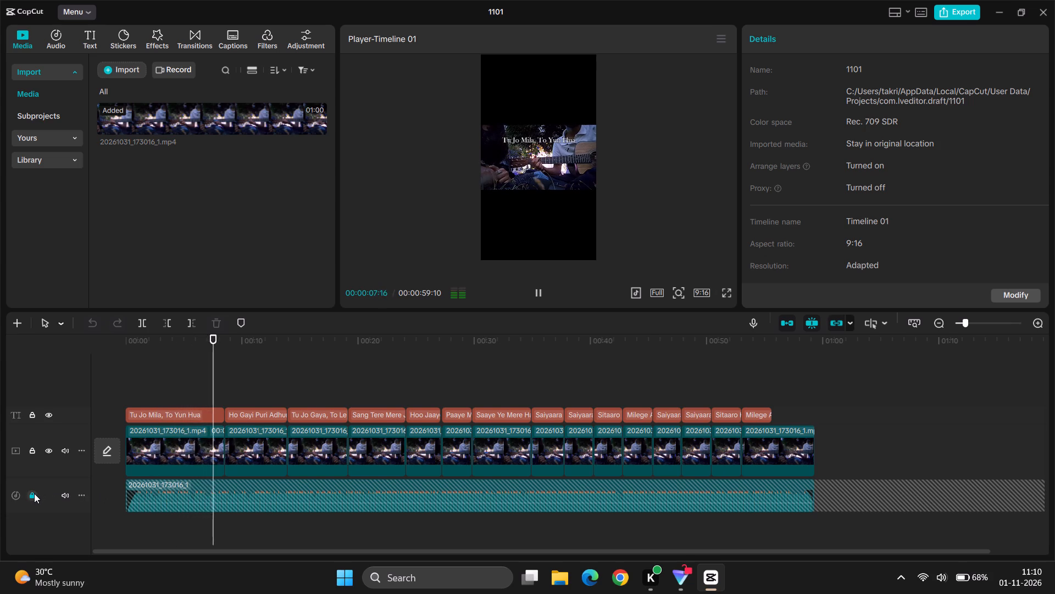
click(34, 494)
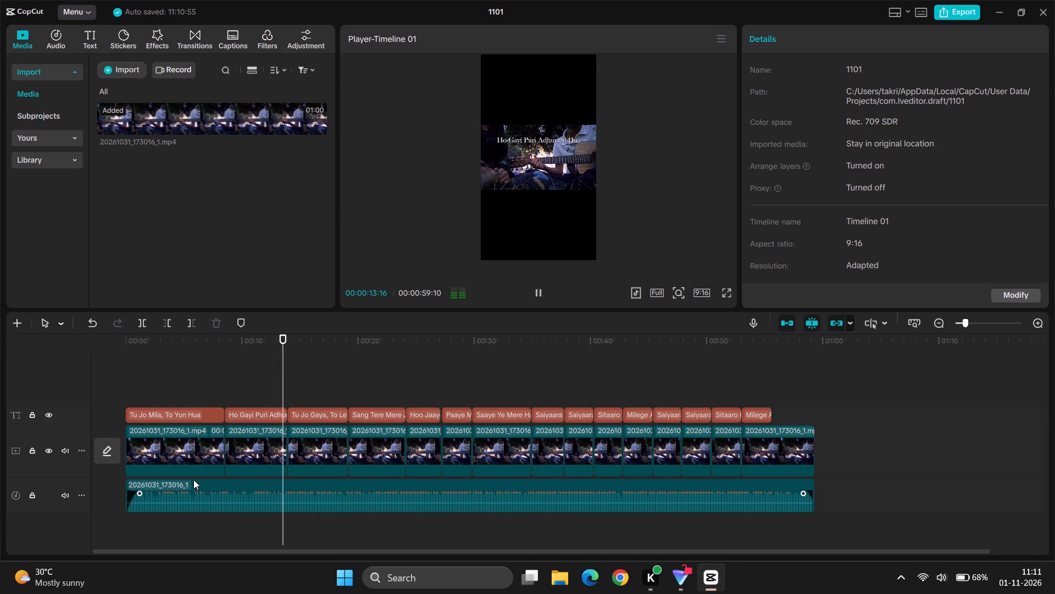
Replay the timeline from the start to check how the audio begins, and pause after the first few seconds.
click(128, 373)
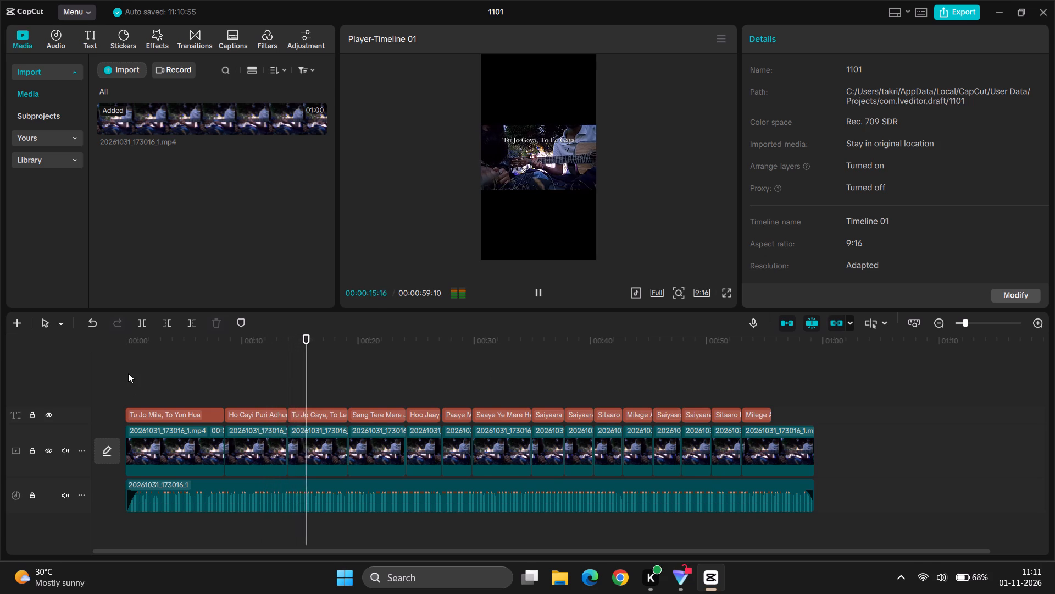
key(space)
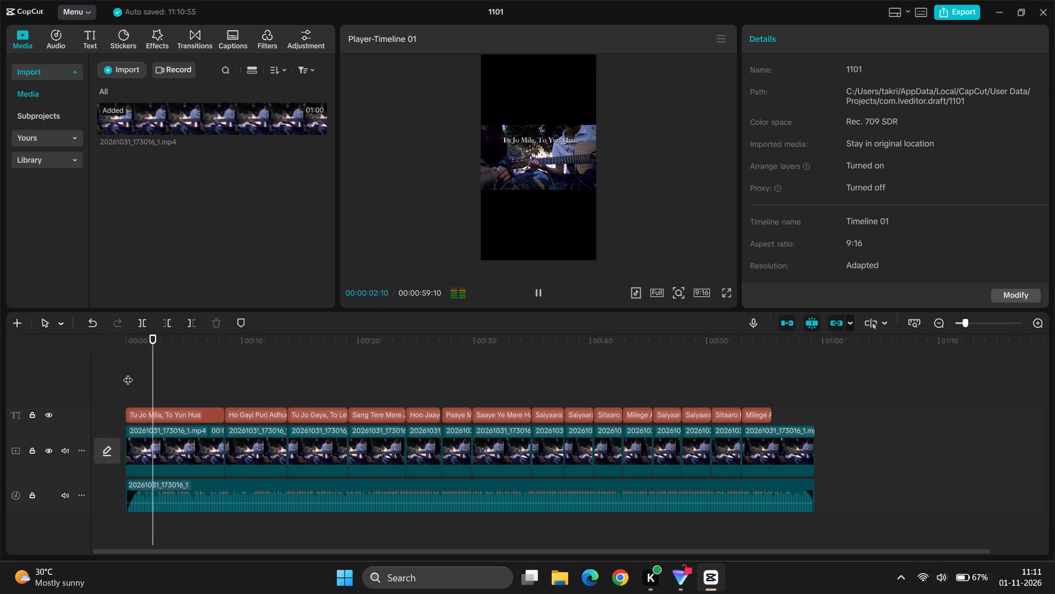
key(space)
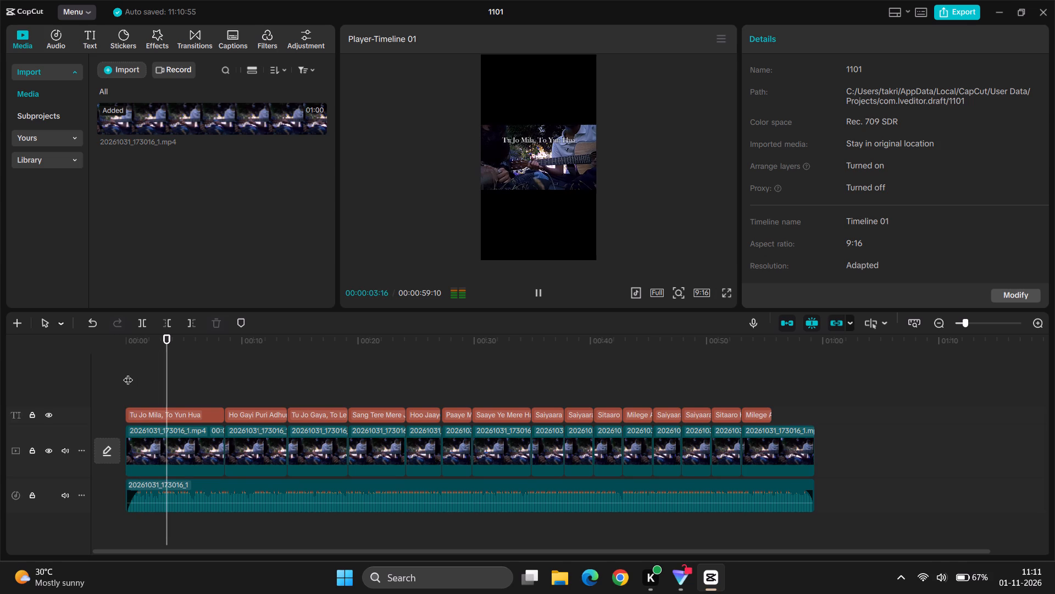
Set the audio clip's fade-in to 0.0 s.
click(213, 510)
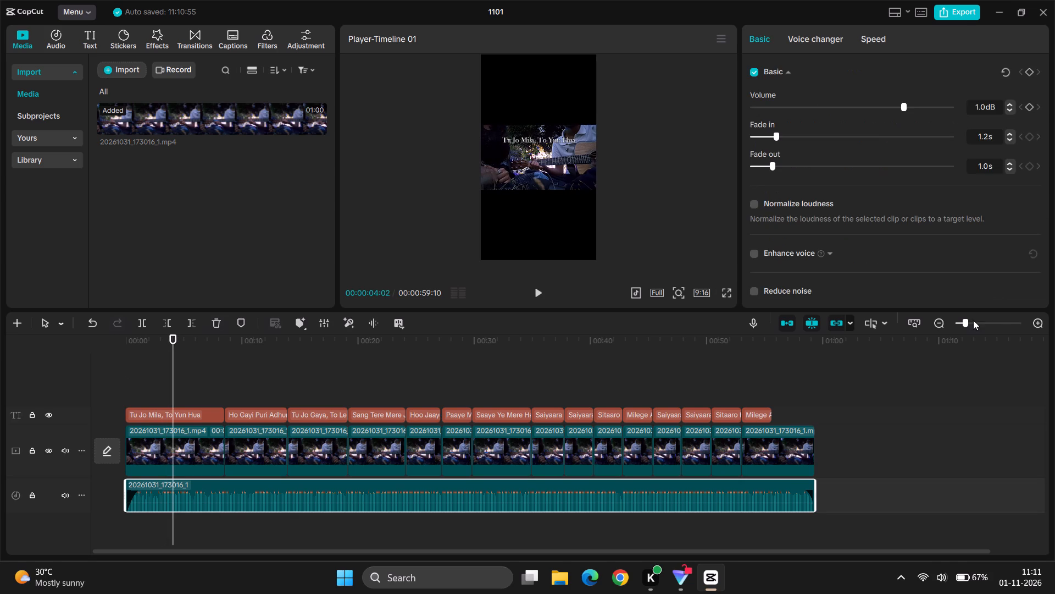
drag(777, 140, 737, 147)
drag(737, 147, 722, 150)
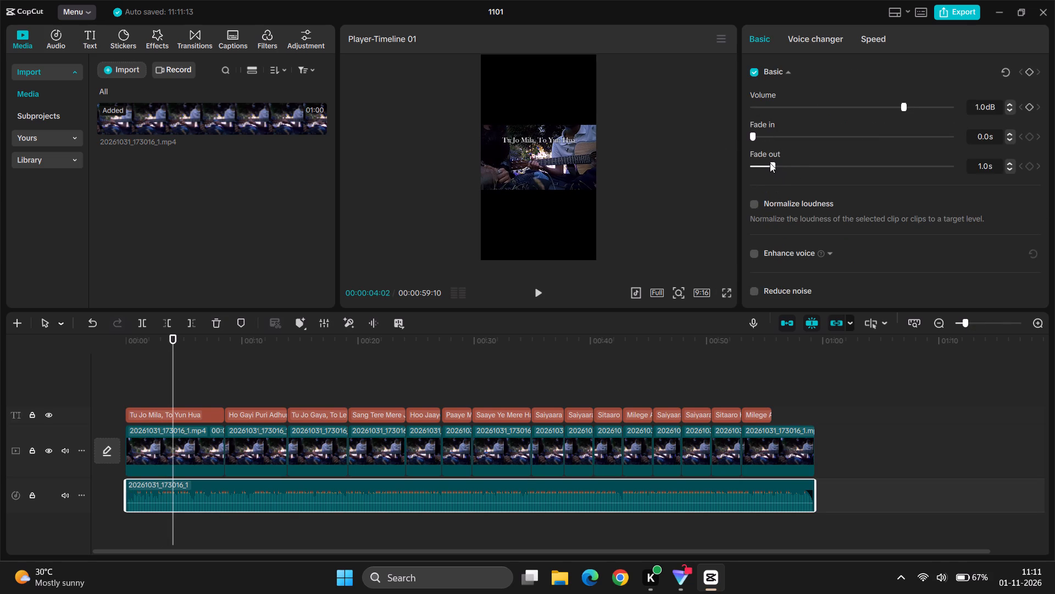
Lengthen the audio clip's fade-out to about 3.5 s.
drag(770, 163, 778, 167)
drag(778, 167, 801, 184)
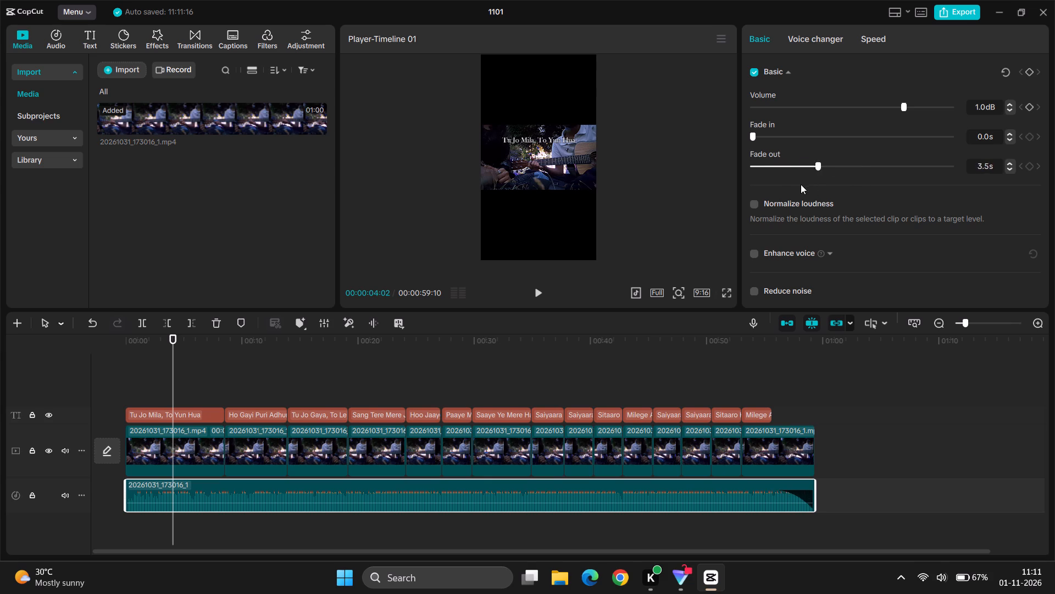
drag(801, 184, 809, 185)
Play the timeline from around the last lyric to the end to check the audio fade-out.
click(677, 371)
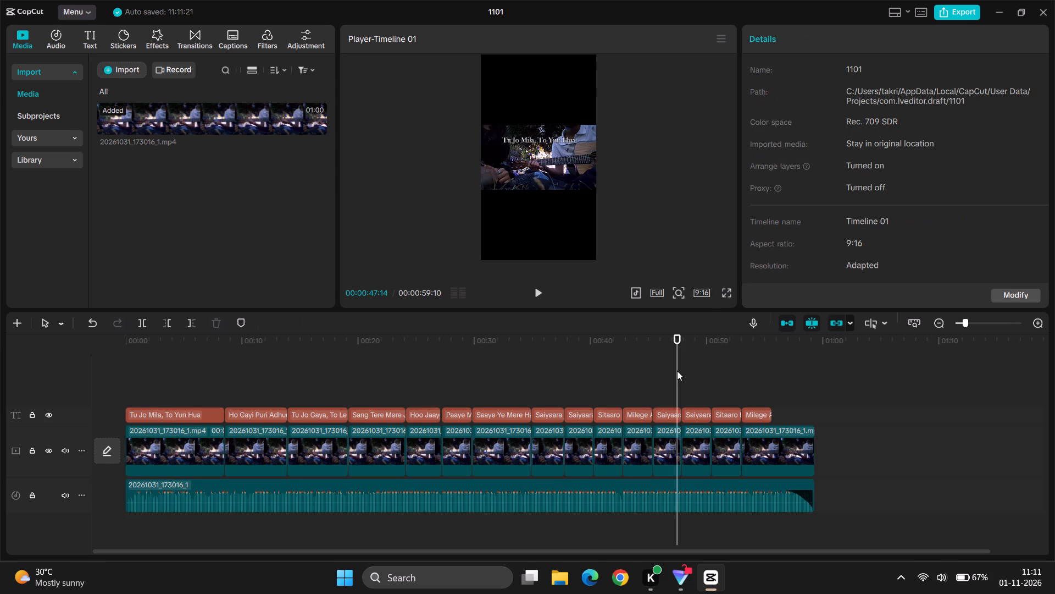
click(745, 377)
key(space)
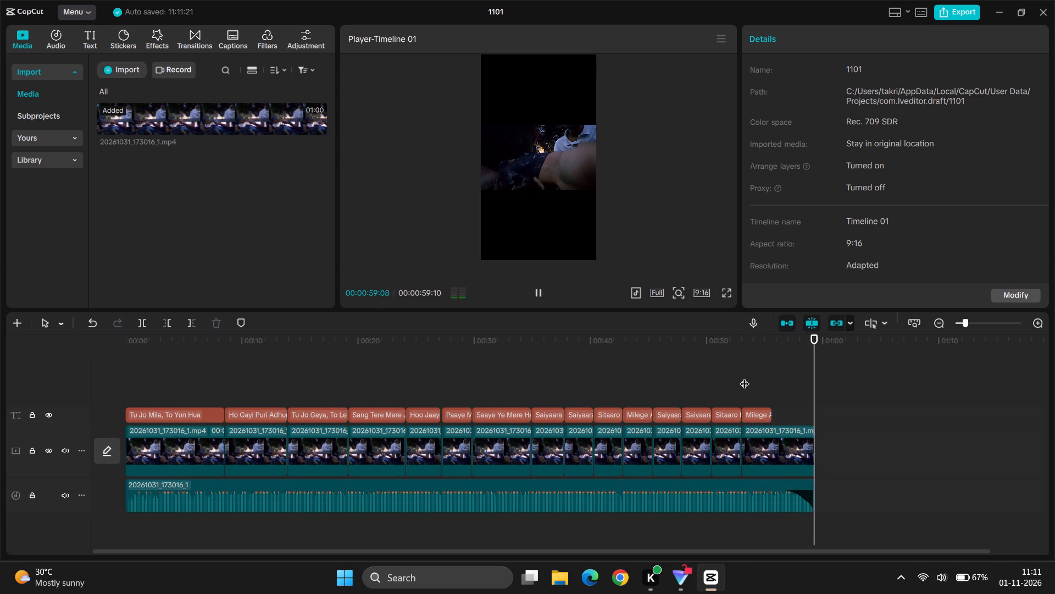
Replay the ending around the last lyric and extend the final "Milege Ab Yaara" text clip to end at about 56 s.
click(755, 360)
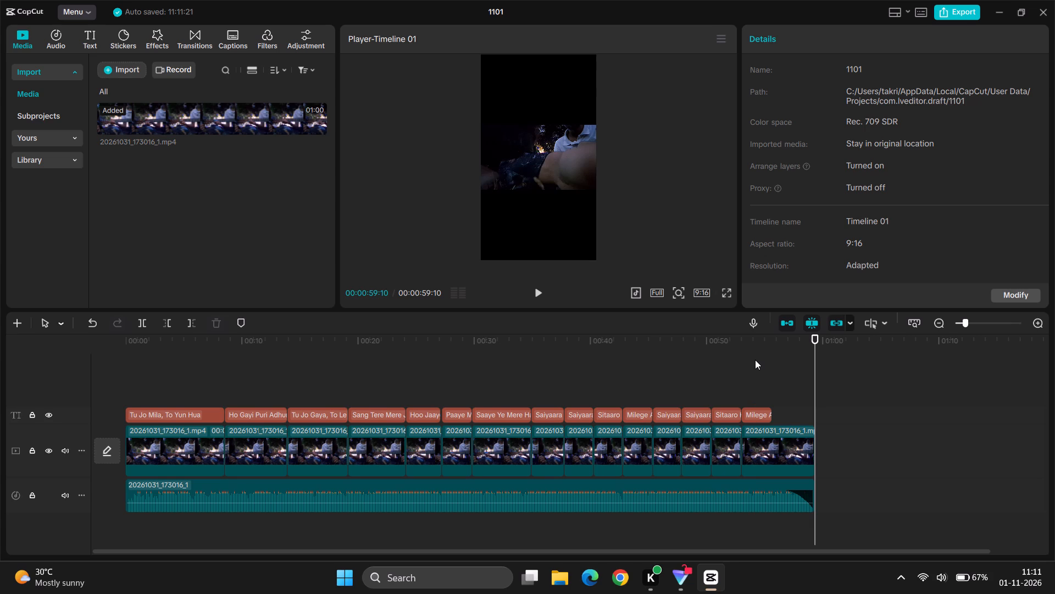
key(space)
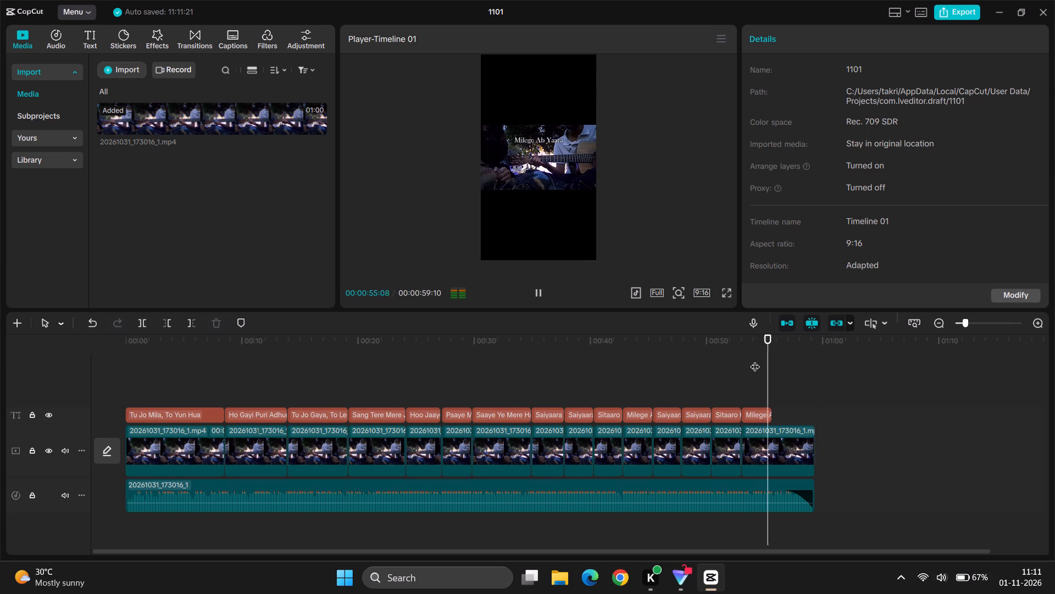
key(space)
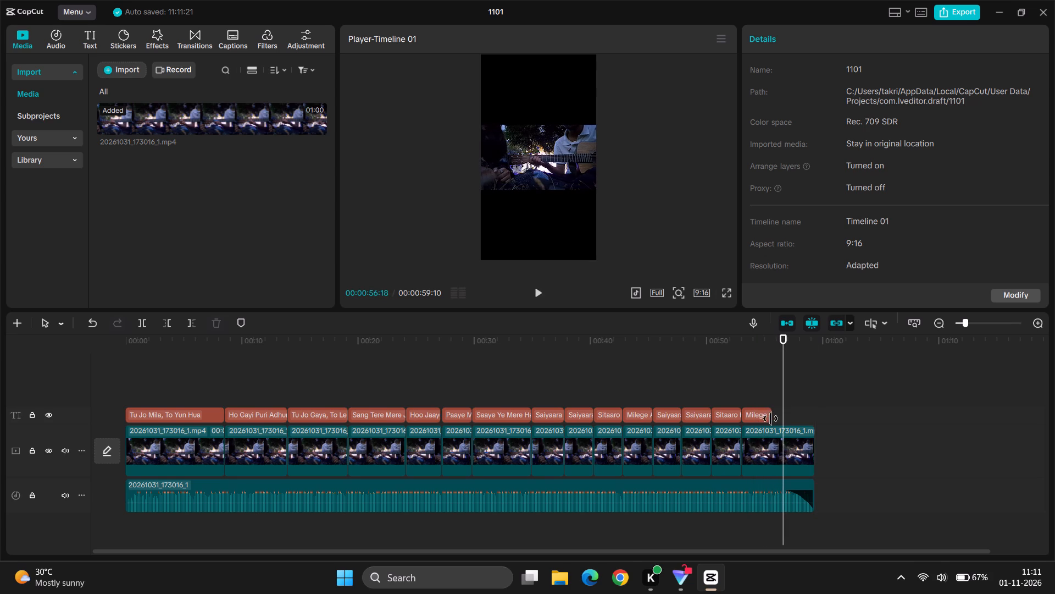
click(760, 411)
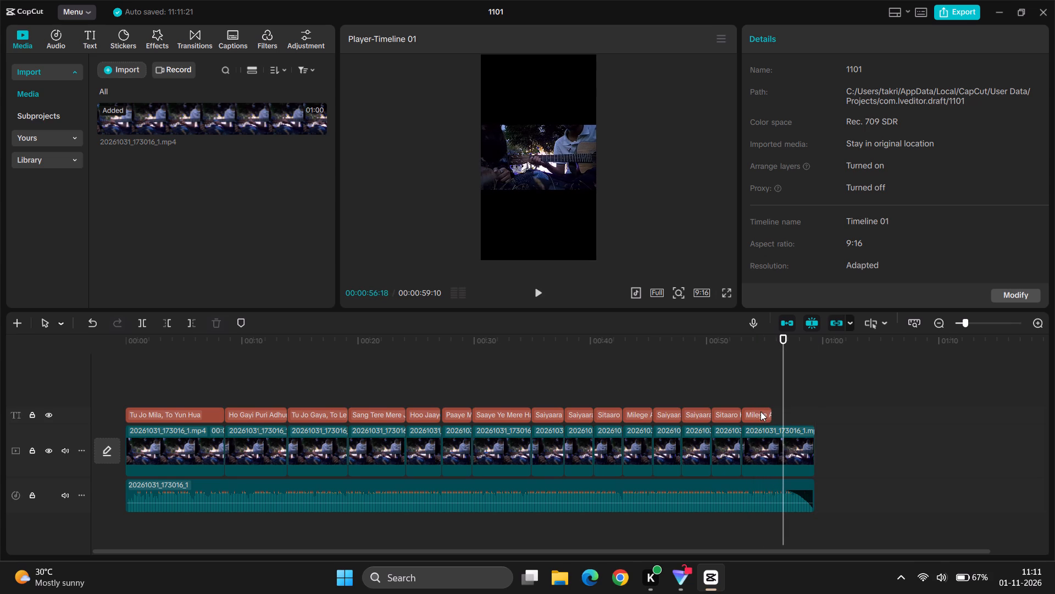
click(760, 411)
click(773, 416)
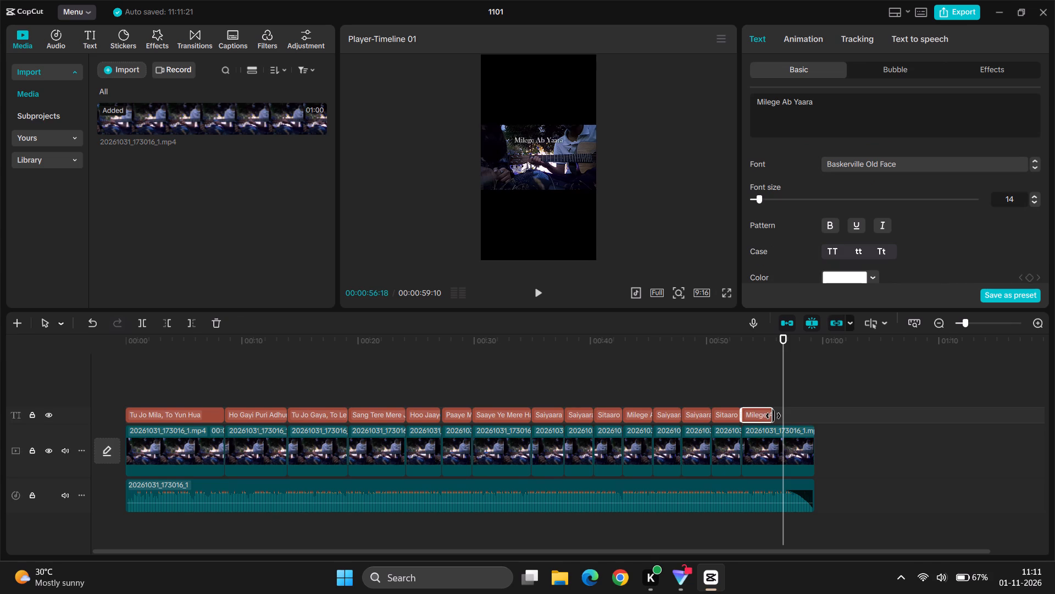
Play the timeline from the last lyric to the end to check the extended text clip.
click(769, 388)
key(space)
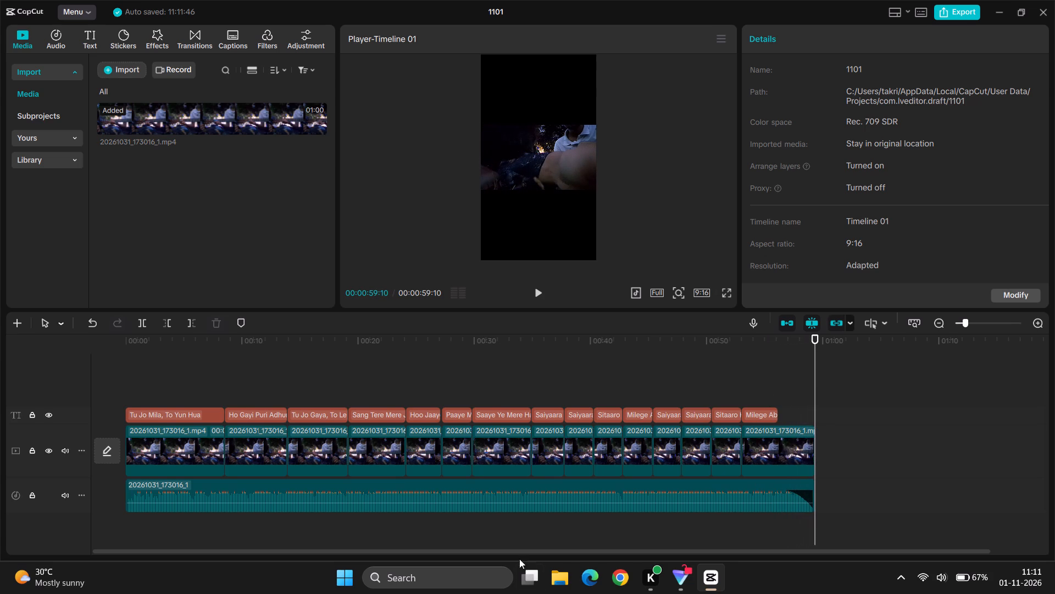
Switch to Proton VPN to check its connection to the fastest free server.
click(676, 590)
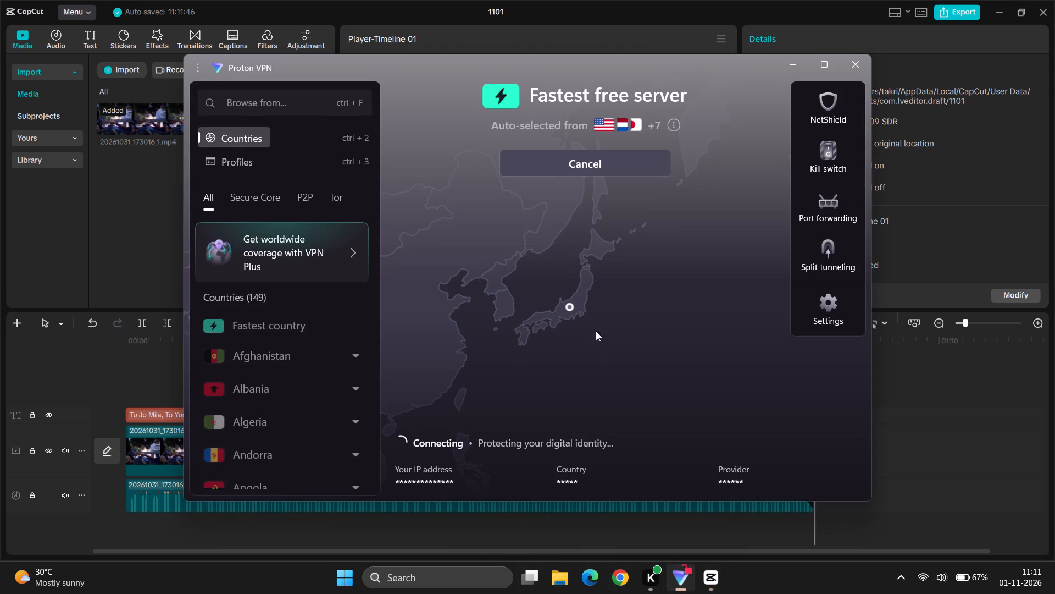
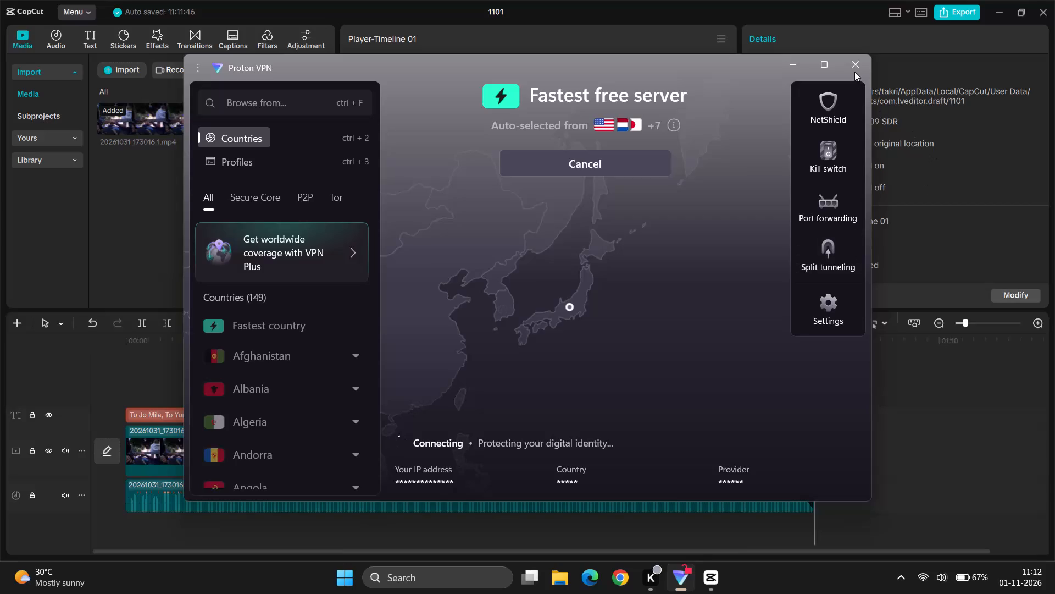
Close the Proton VPN window and play the CapCut timeline from about 3 s to review the lyrics.
click(854, 70)
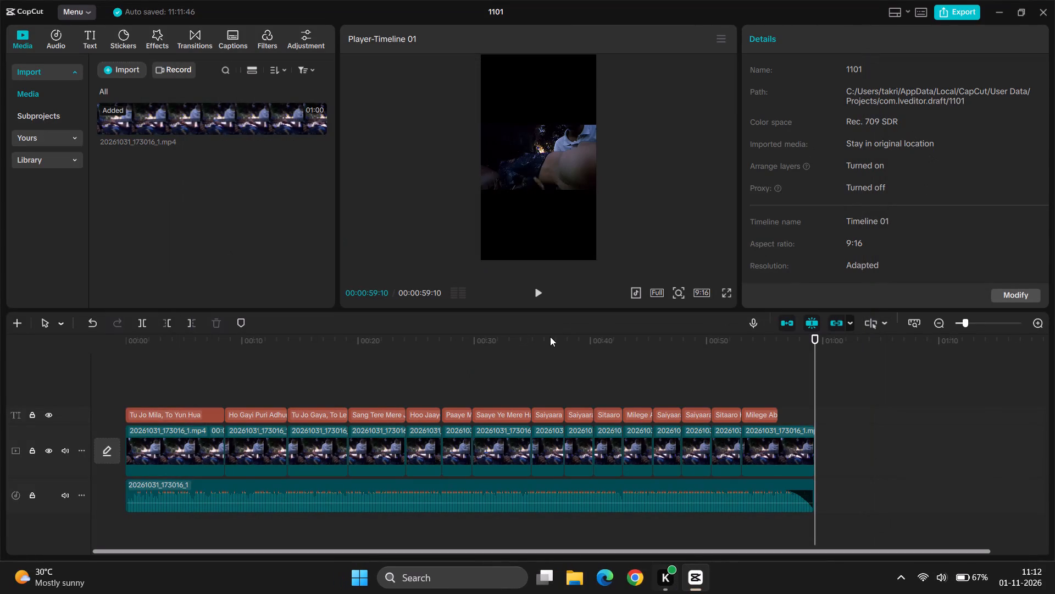
click(159, 397)
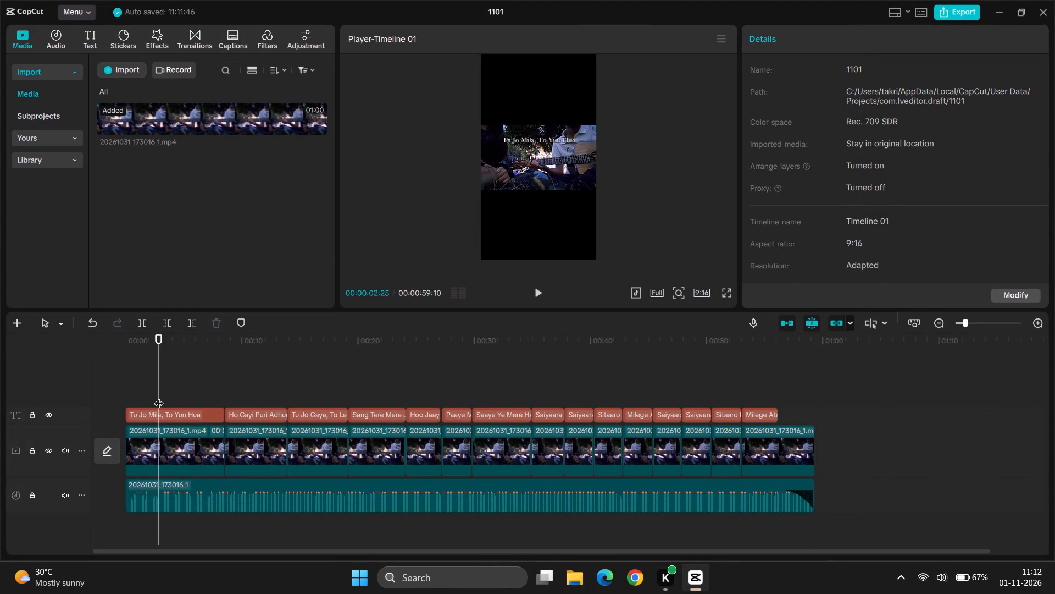
key(space)
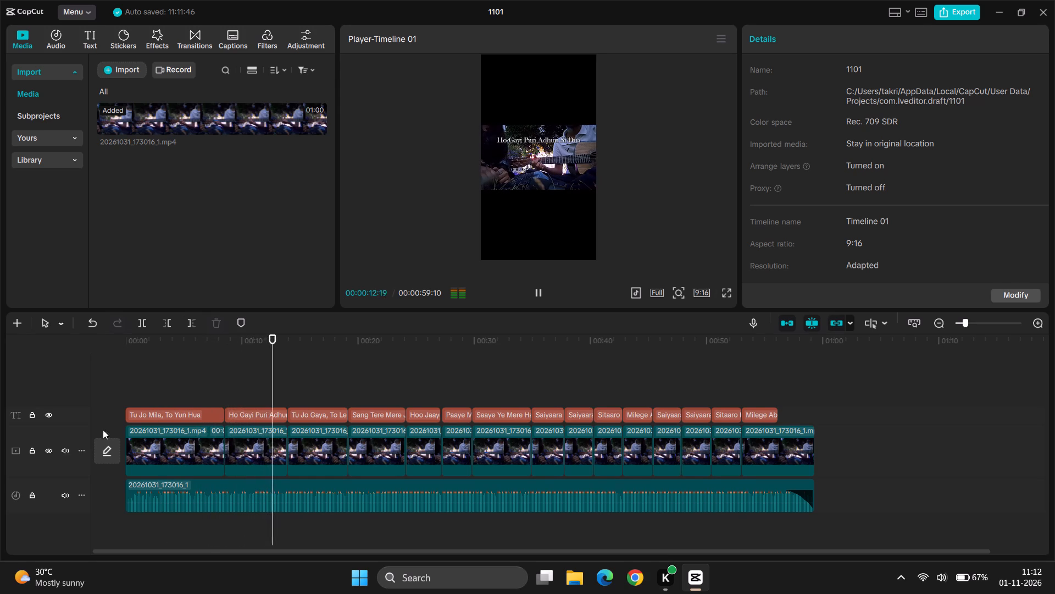
Lock the main video track and the audio track.
click(34, 456)
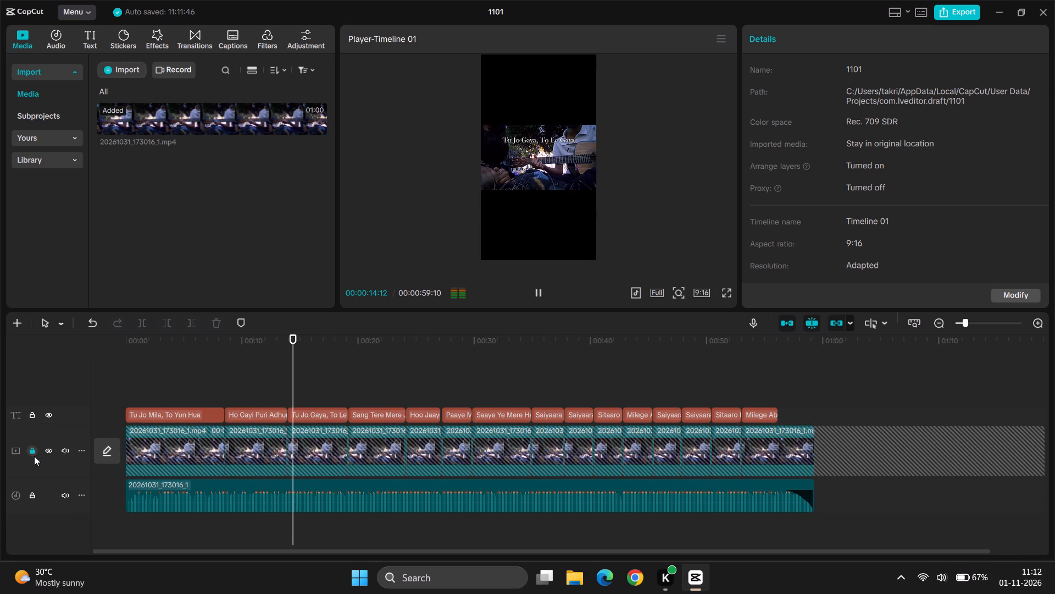
click(37, 499)
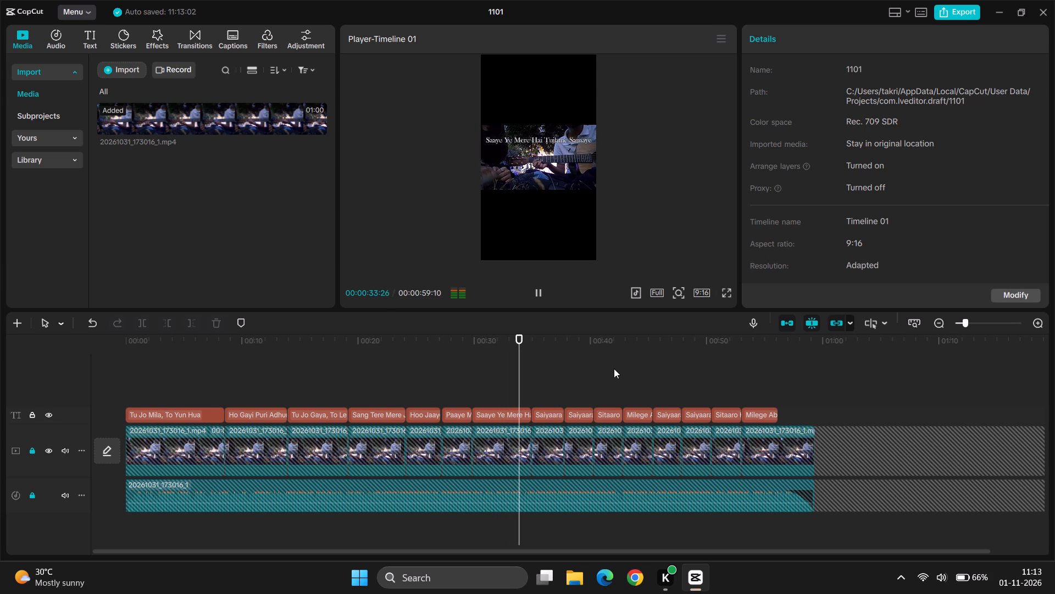
Stop playback and colour the "Saiyaara Main Saiyaara" text clip at about 35 s red, EC1D1D.
key(space)
click(547, 418)
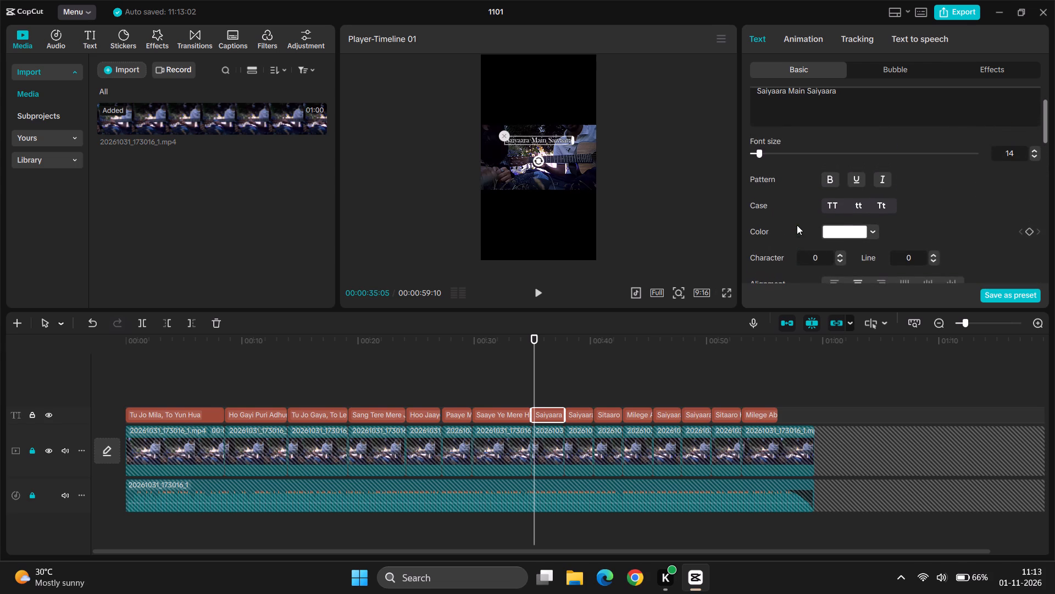
click(875, 234)
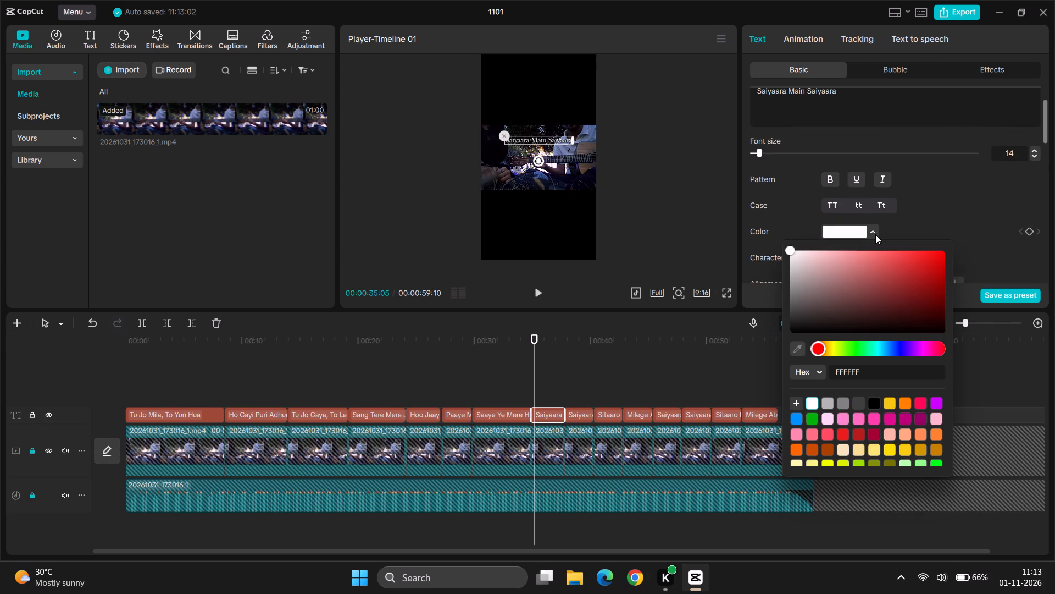
click(873, 435)
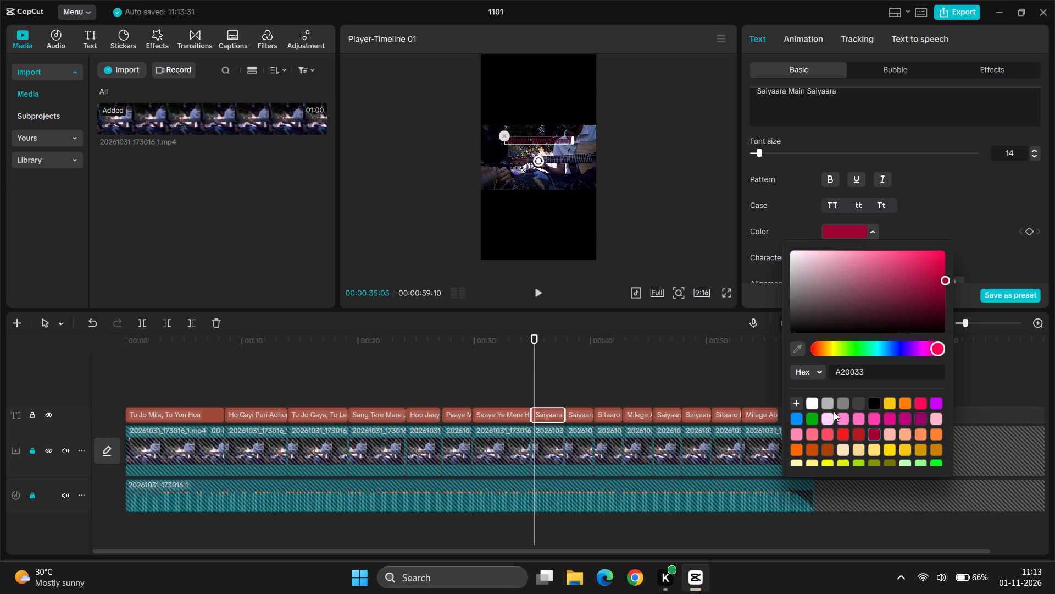
click(843, 433)
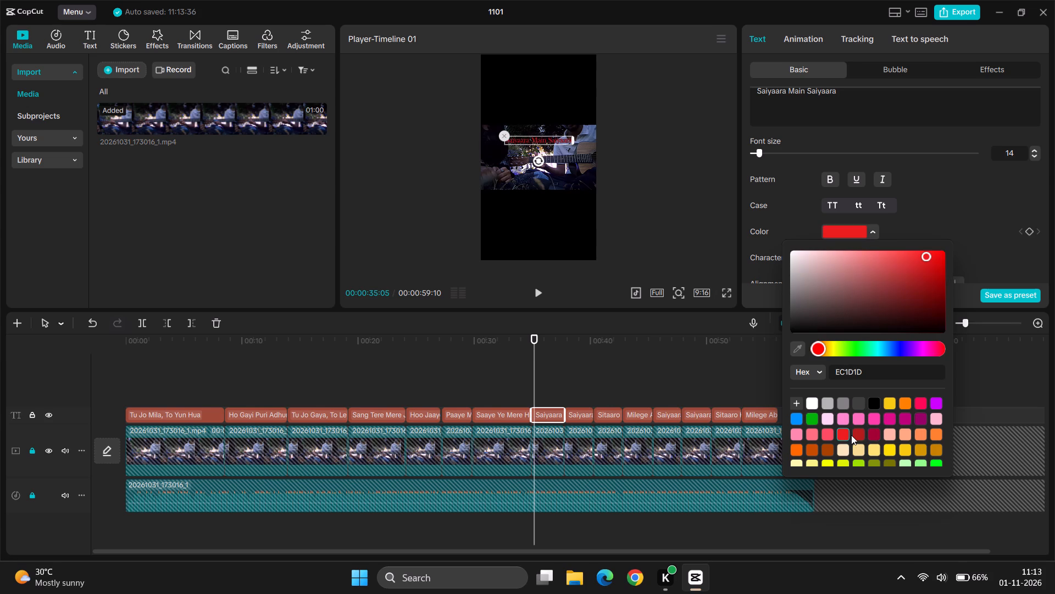
click(699, 386)
Play the timeline from about 30 s to 44 s to check the recoloured lyric.
click(532, 394)
click(473, 381)
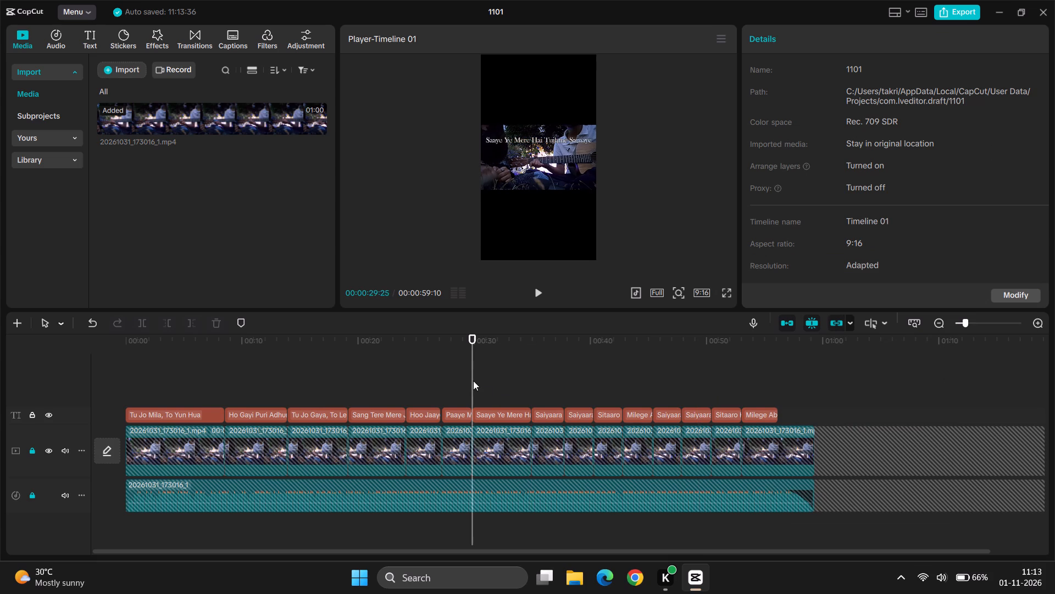
key(space)
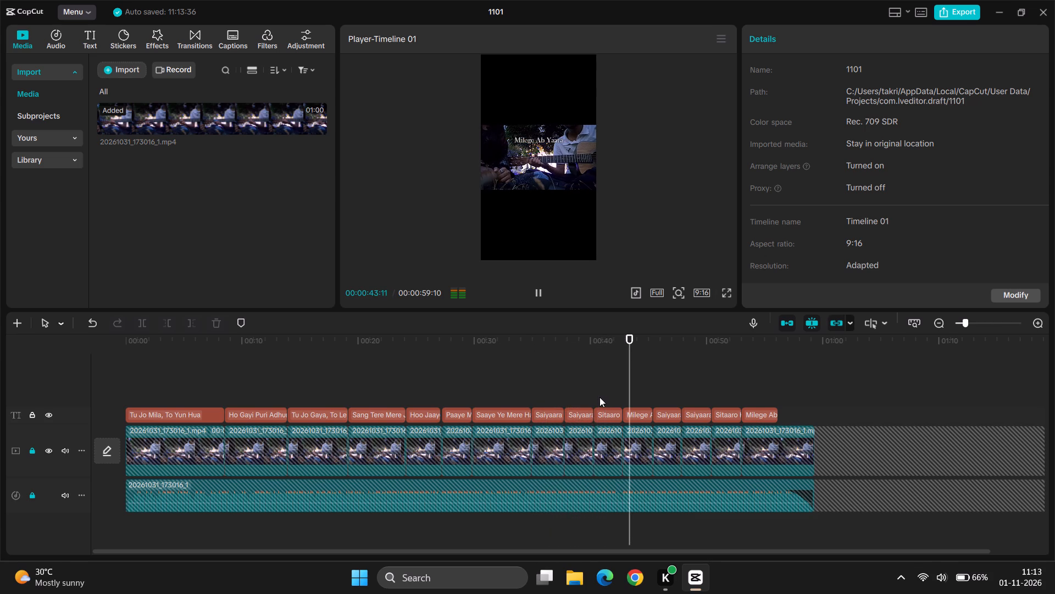
key(space)
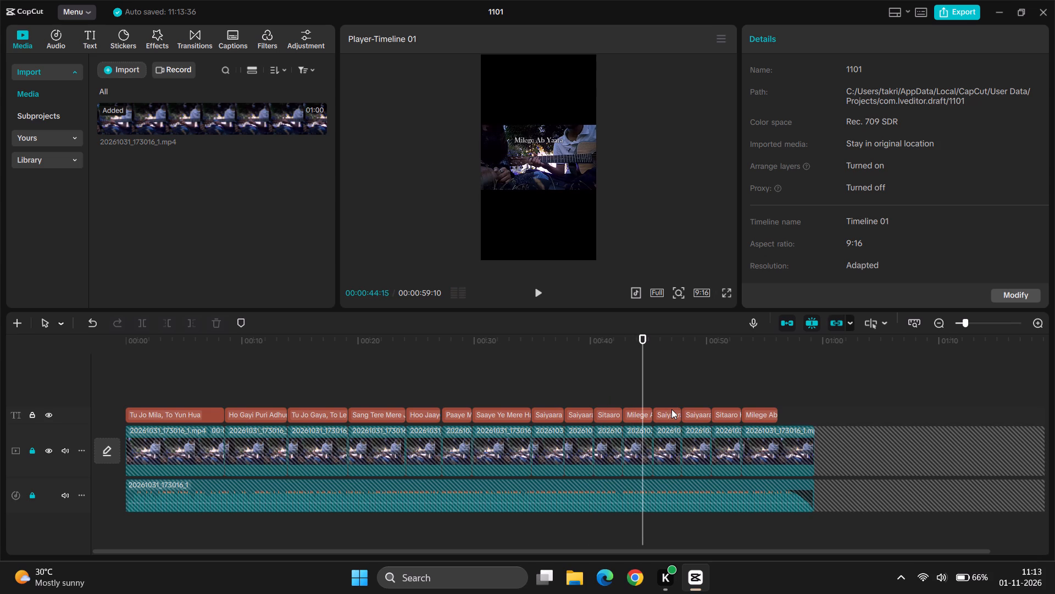
Colour the second "Saiyaara Main Saiyaara" text clip, at about 46 s, red EC1D1D.
click(671, 409)
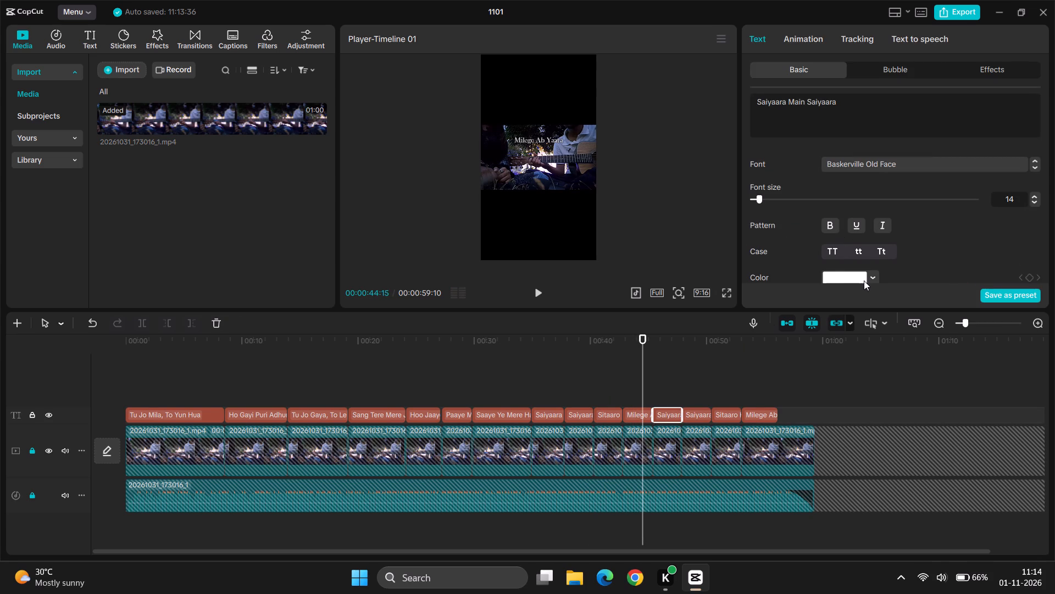
click(864, 280)
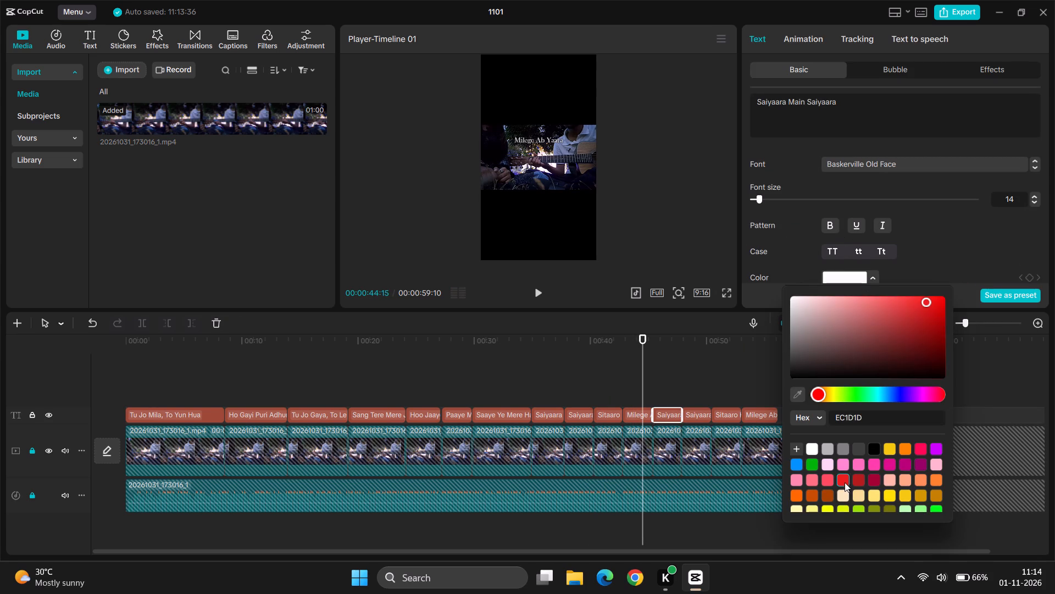
click(842, 476)
click(662, 388)
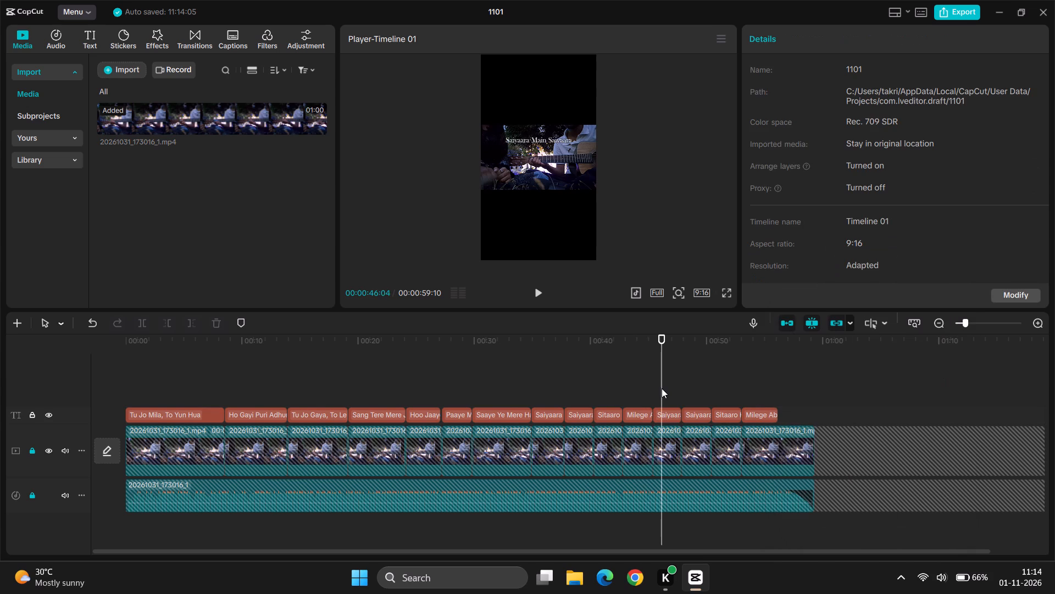
click(671, 417)
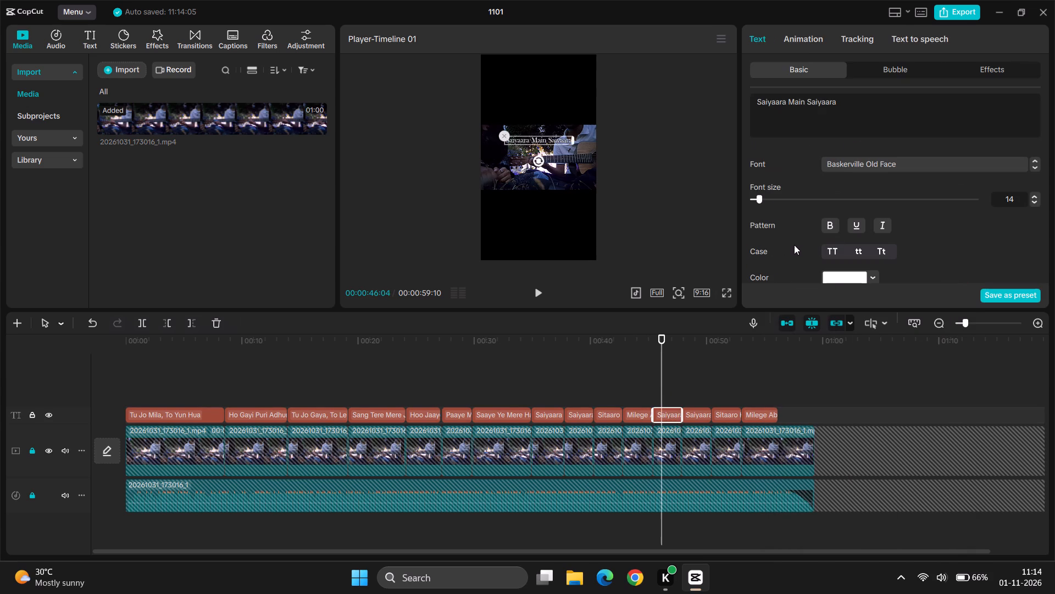
scroll(793, 246, down, 1)
click(872, 167)
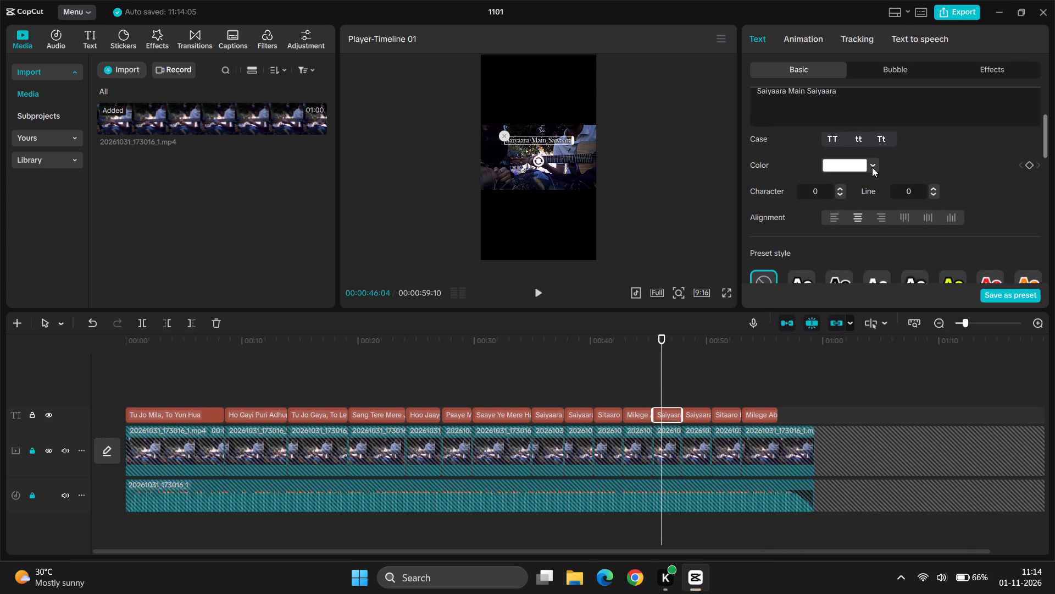
click(844, 366)
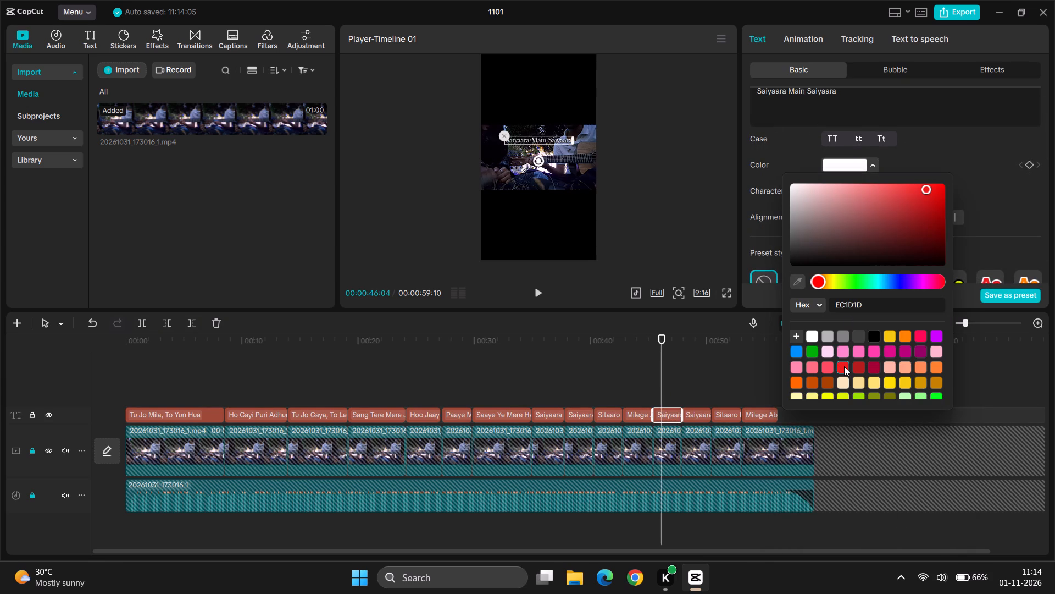
click(853, 366)
click(843, 366)
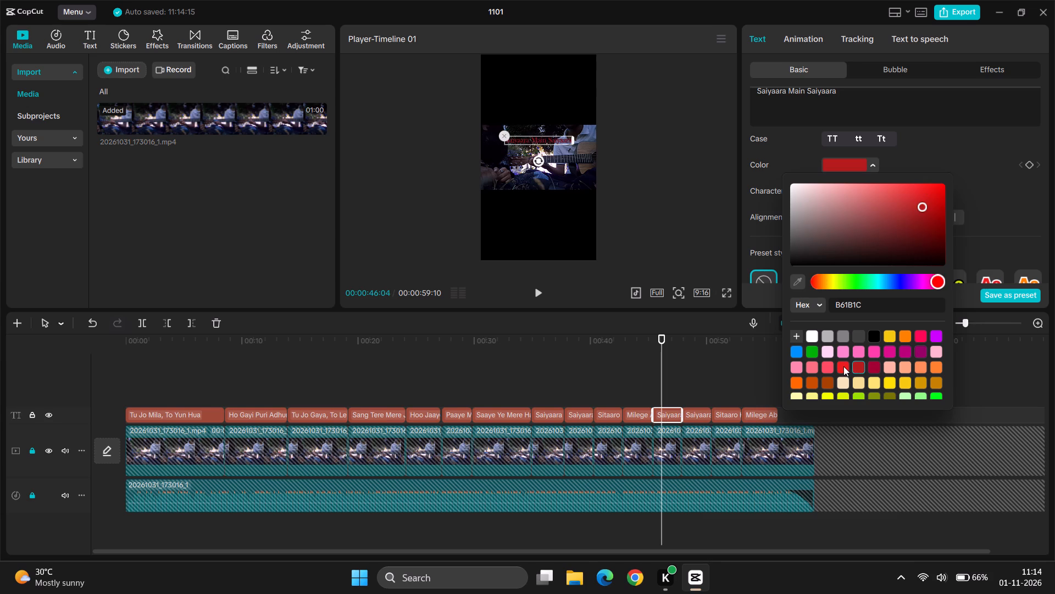
click(768, 372)
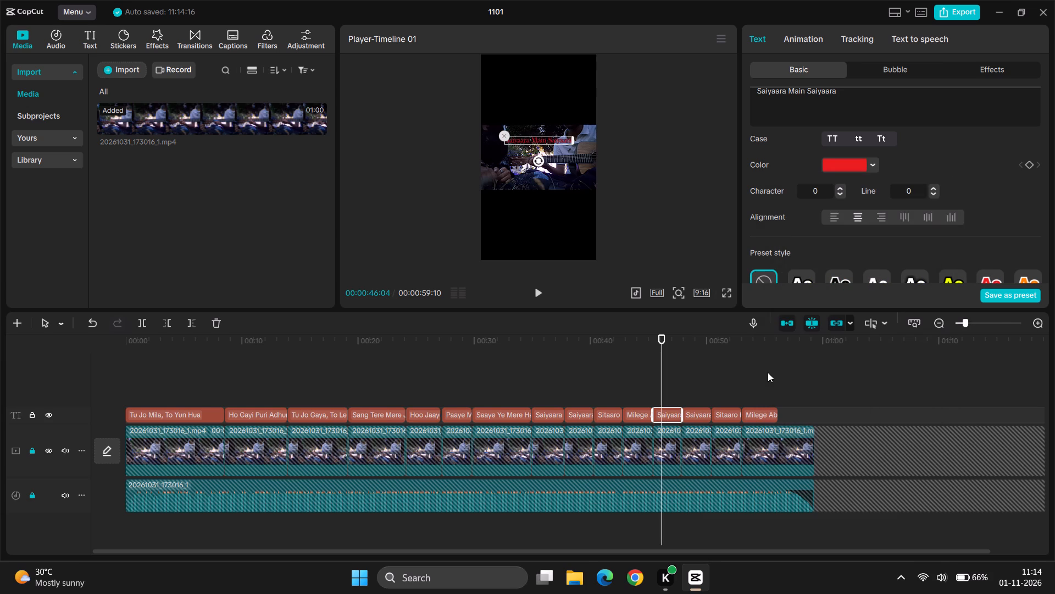
Compare the lyric colours in the preview at several points between about 36 s and 52 s.
click(578, 376)
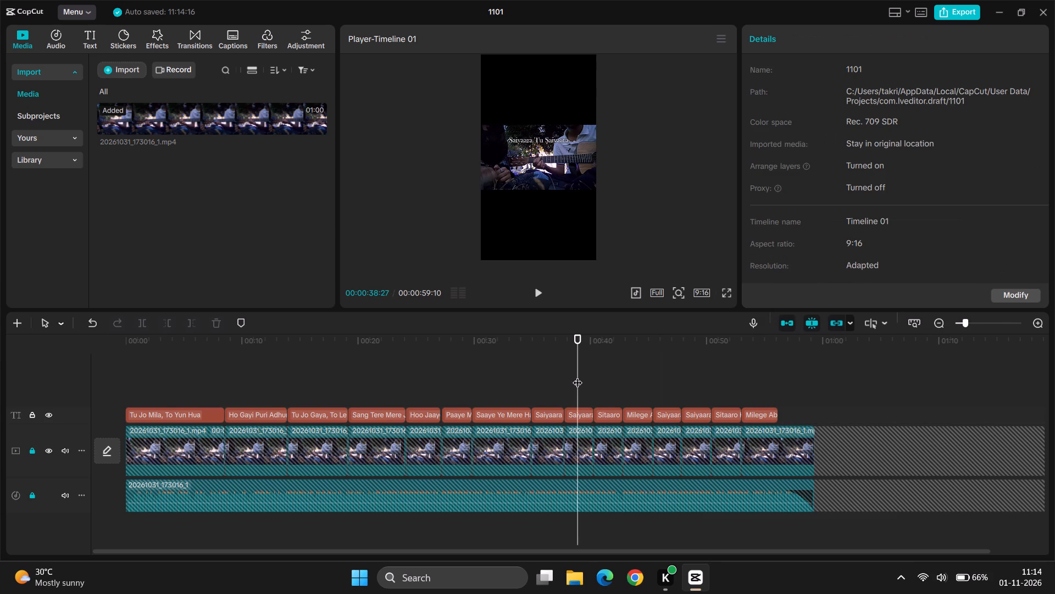
click(543, 383)
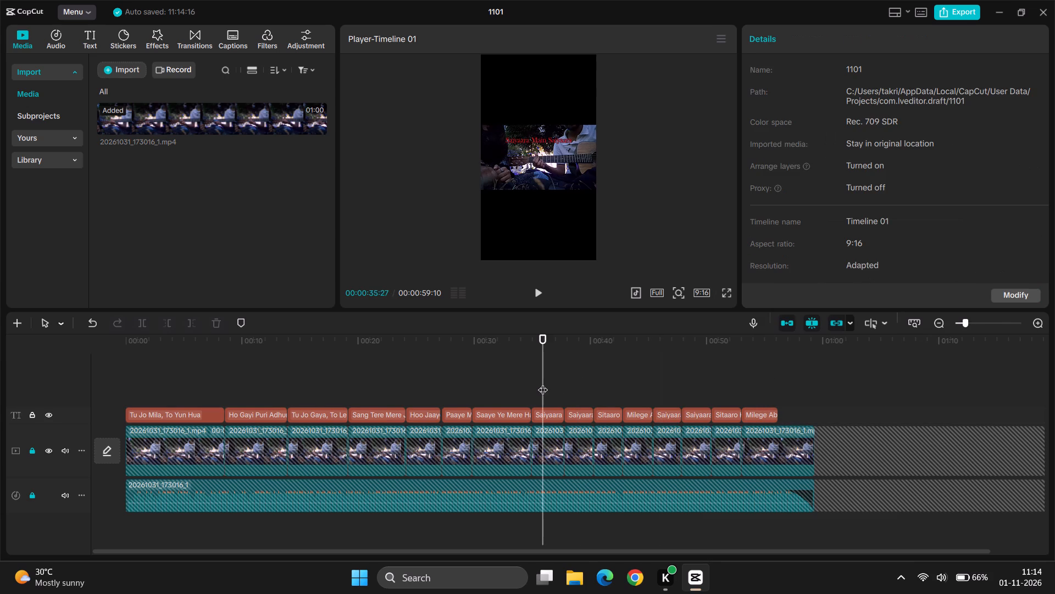
click(667, 388)
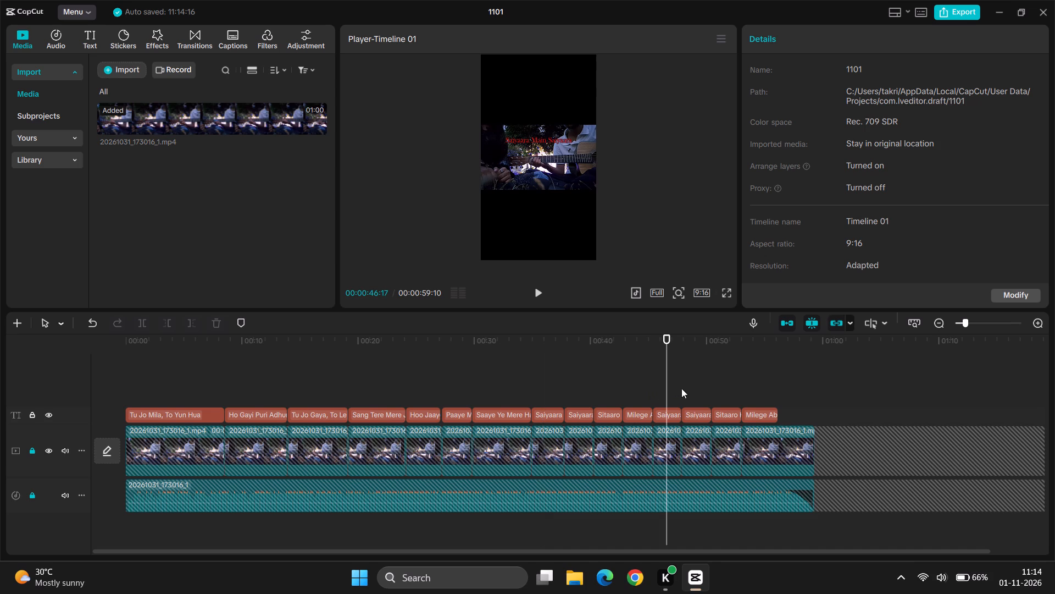
click(690, 388)
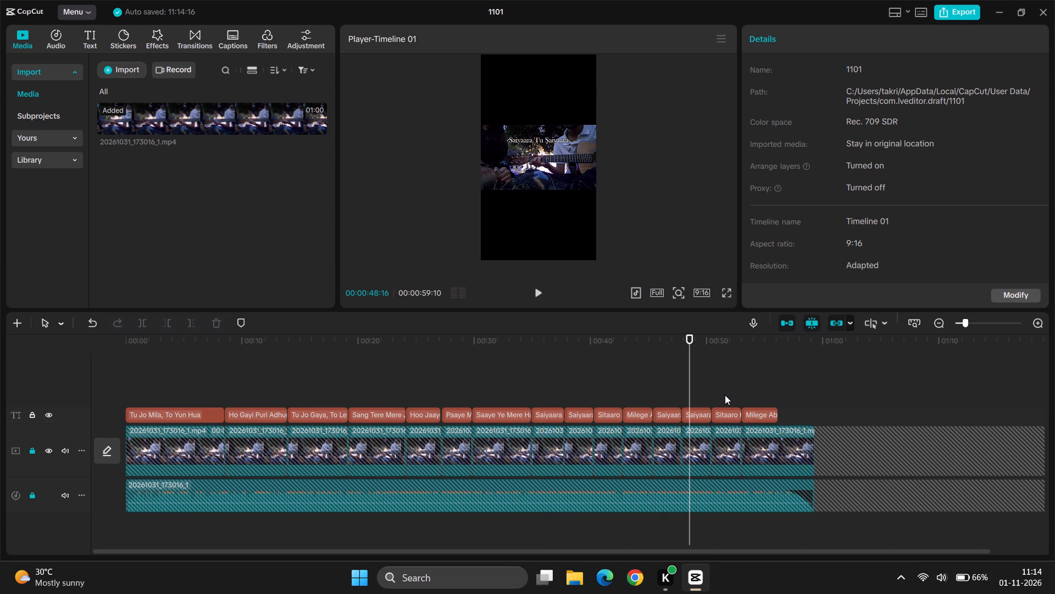
click(725, 395)
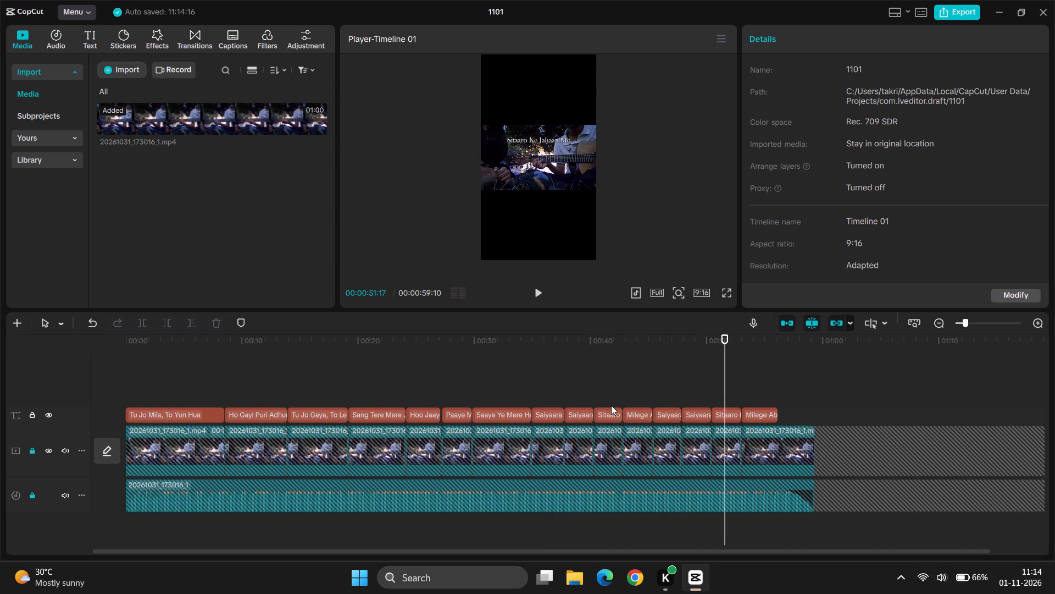
In the first lyric clip, colour only the words "Tu Jo Mila," red, EC1D1D.
click(171, 378)
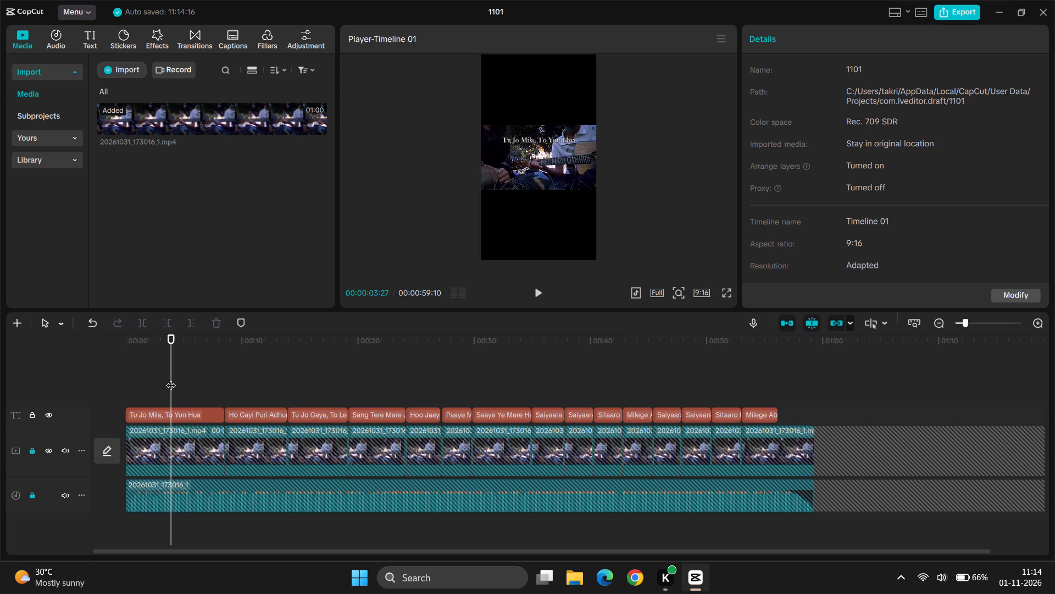
click(191, 416)
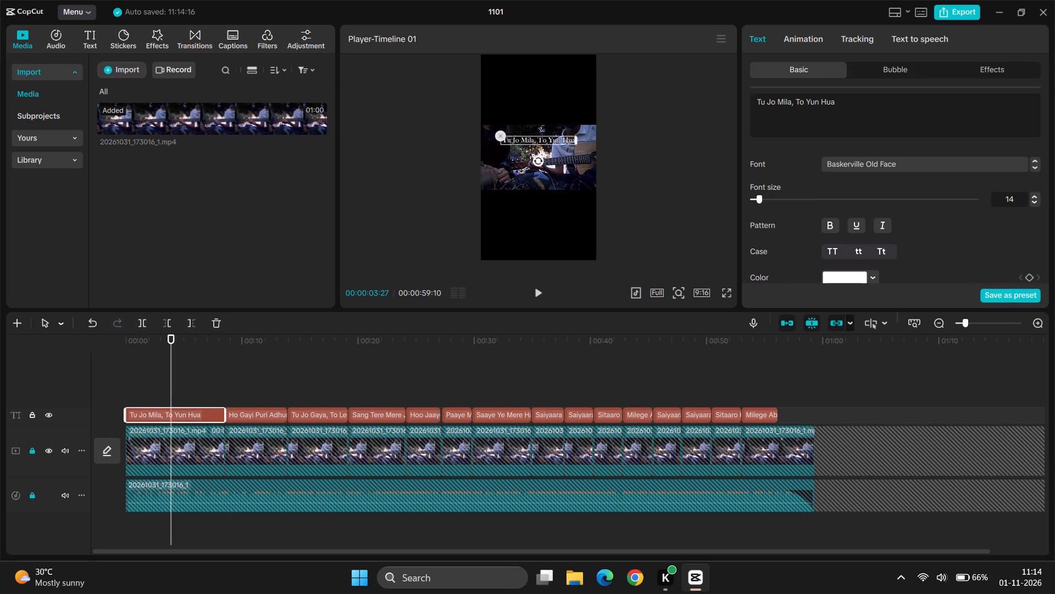
drag(757, 102, 791, 103)
drag(791, 103, 794, 103)
drag(794, 103, 793, 103)
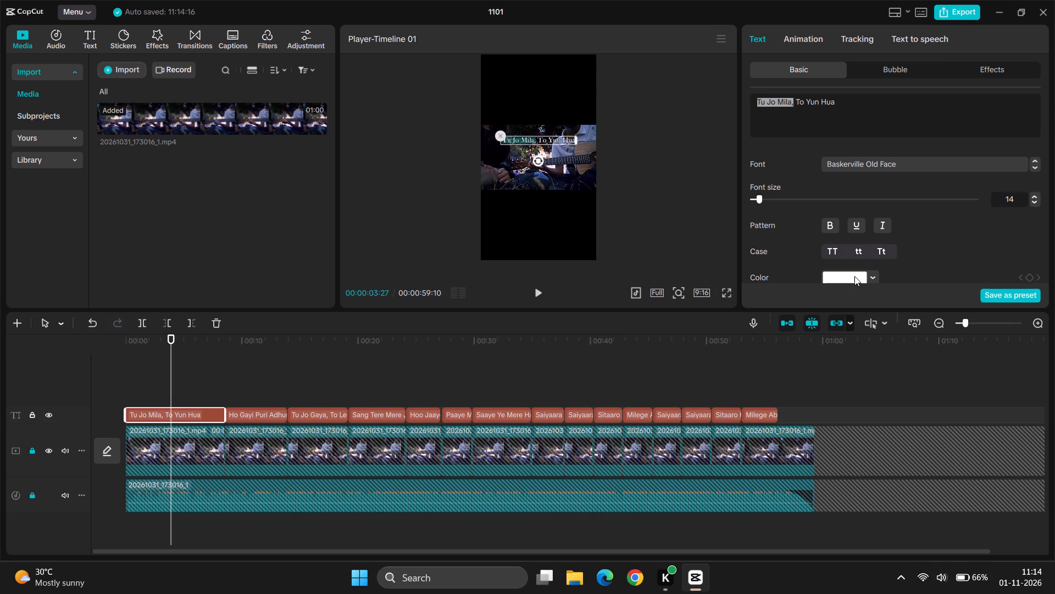
click(861, 277)
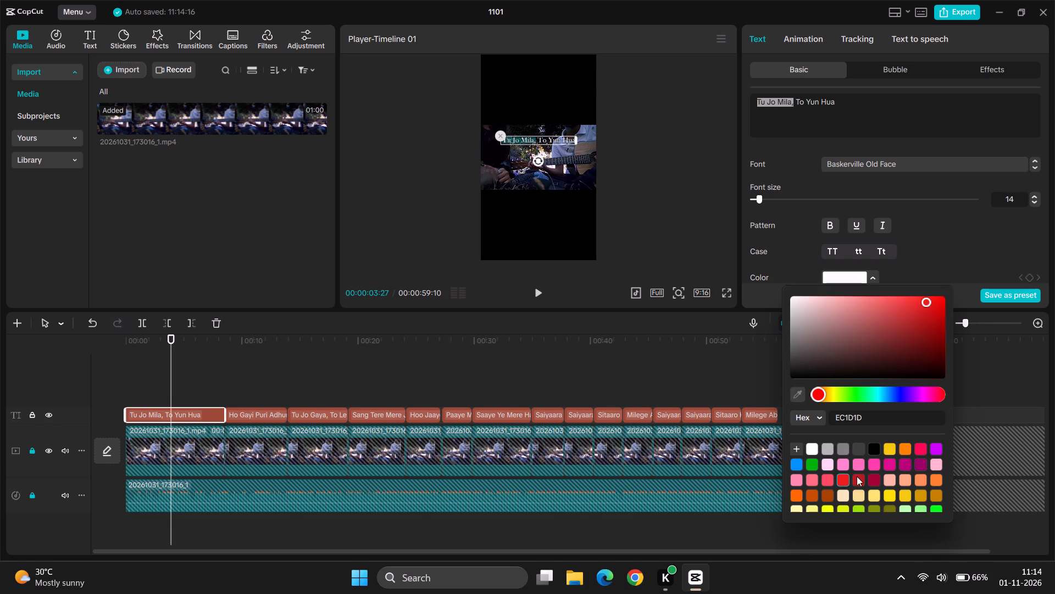
click(857, 483)
click(842, 480)
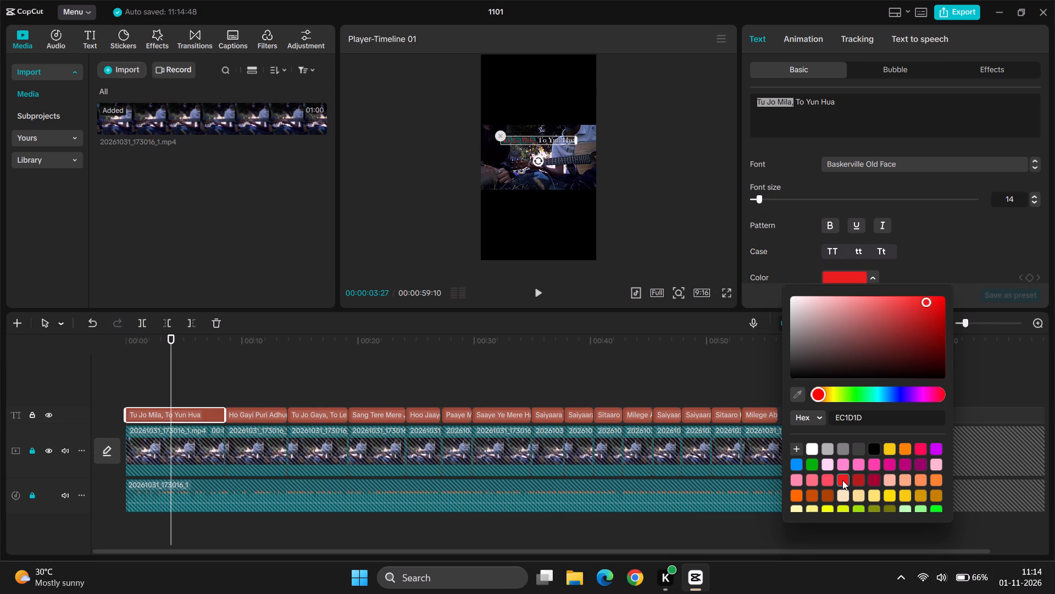
click(750, 364)
Play the video full screen from near the start to about 11 s to check the first lyric's red words.
click(630, 340)
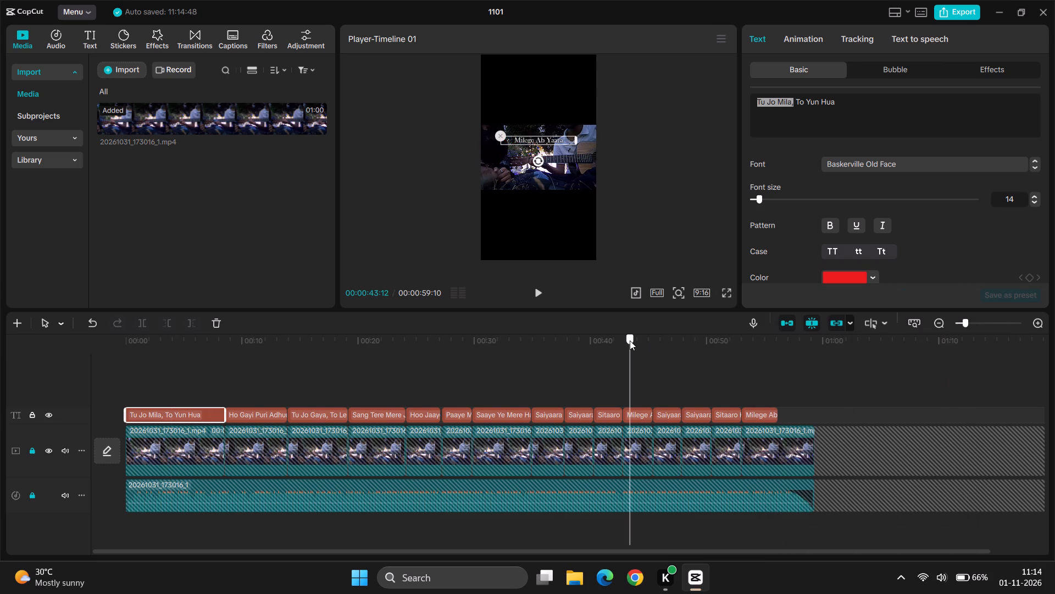
click(132, 381)
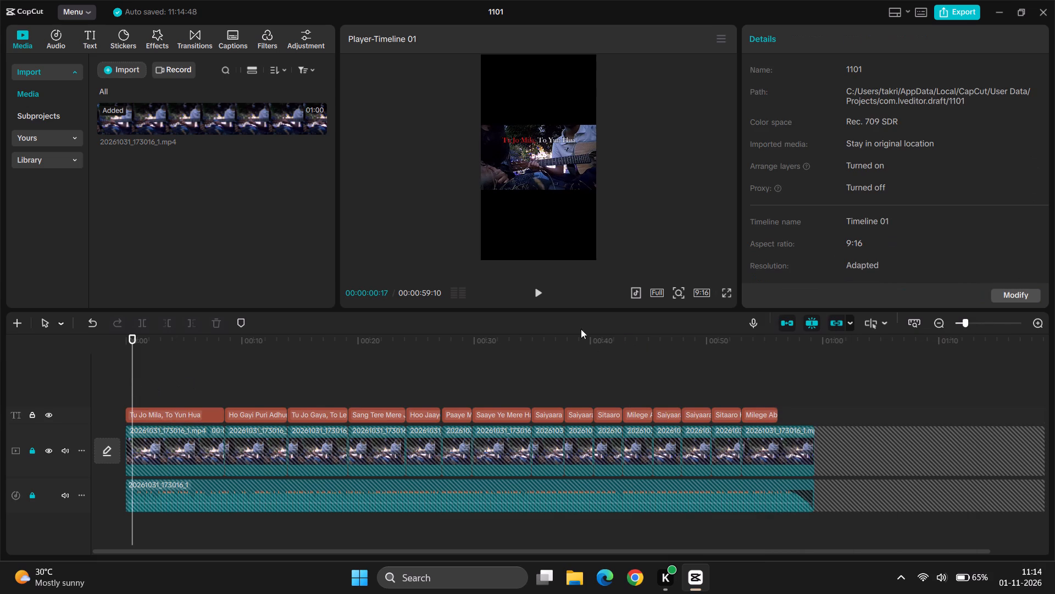
click(538, 300)
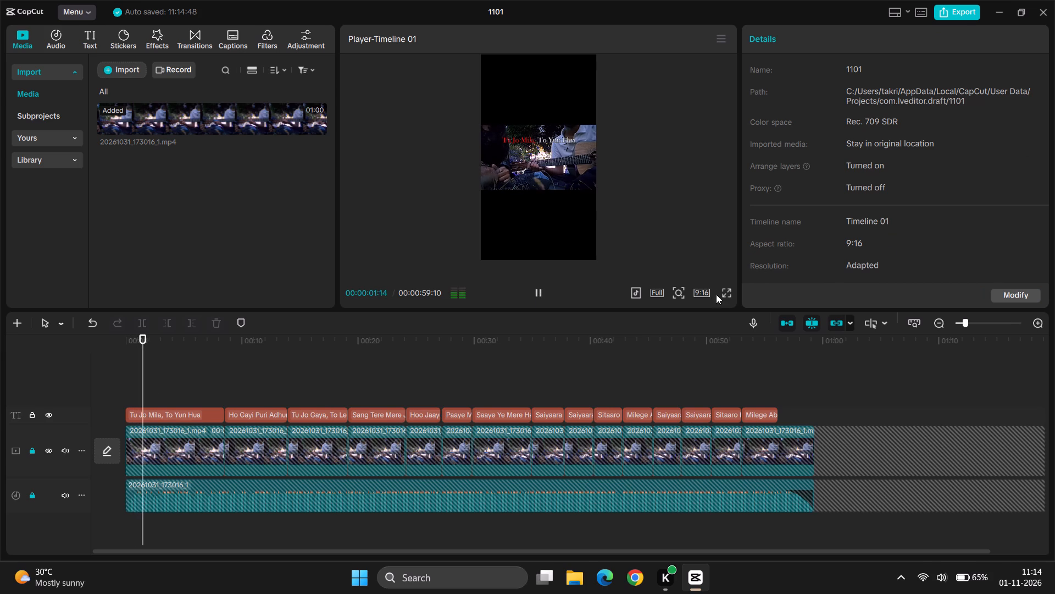
click(725, 294)
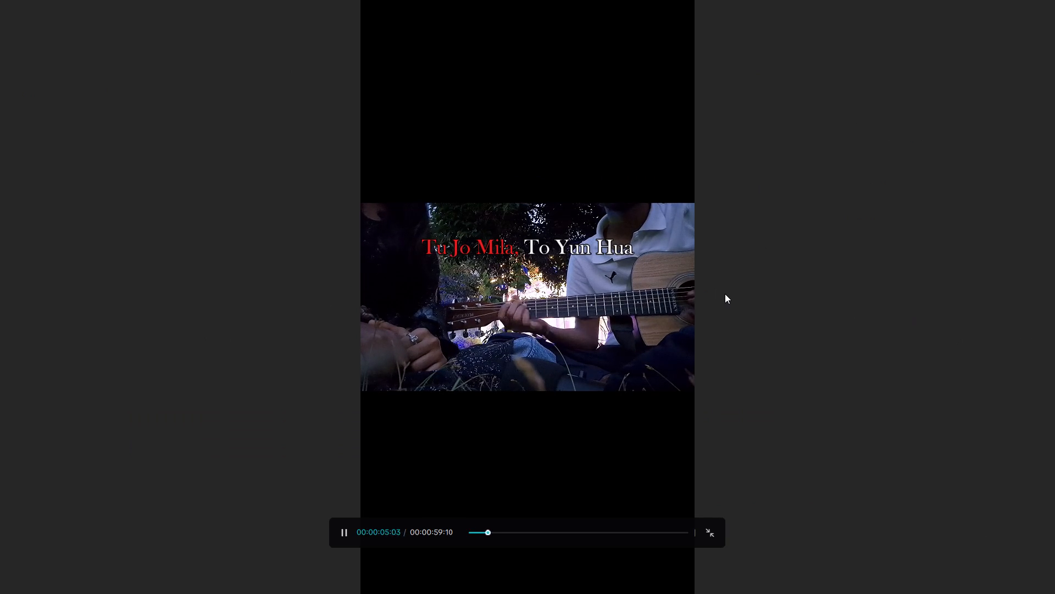
click(642, 316)
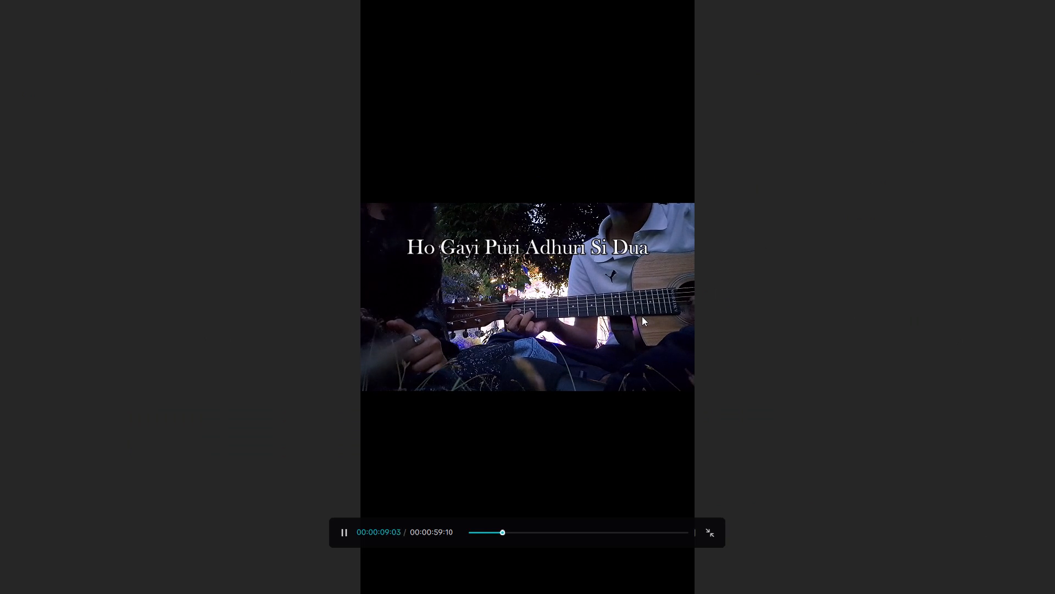
click(713, 536)
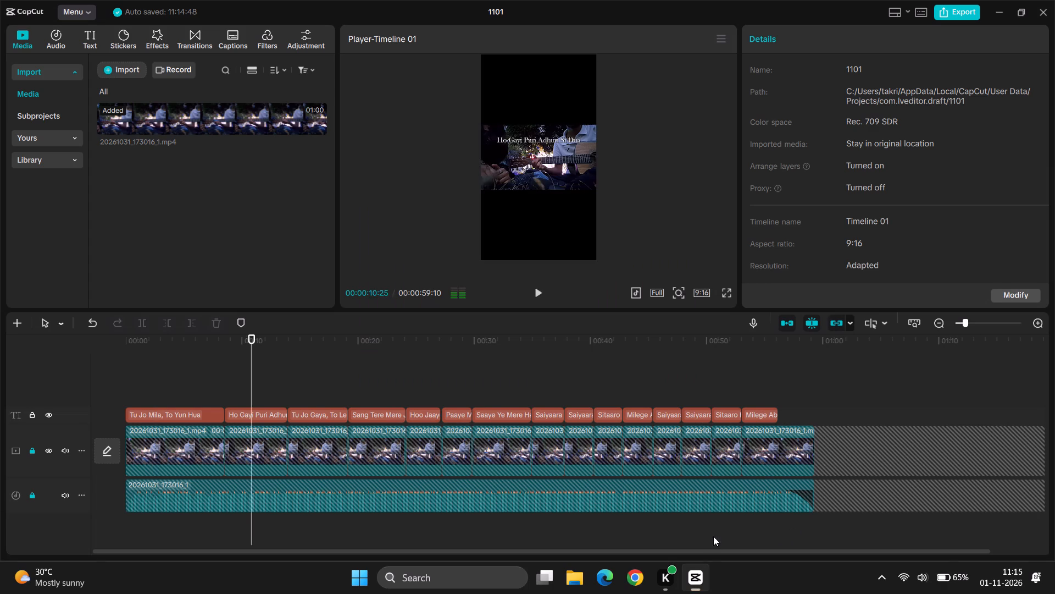
key(space)
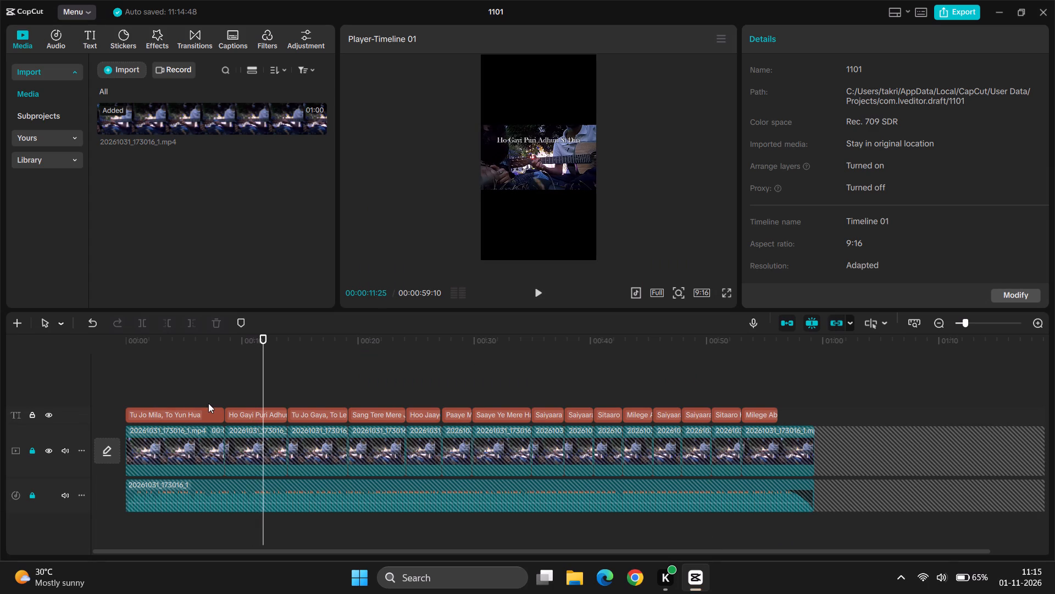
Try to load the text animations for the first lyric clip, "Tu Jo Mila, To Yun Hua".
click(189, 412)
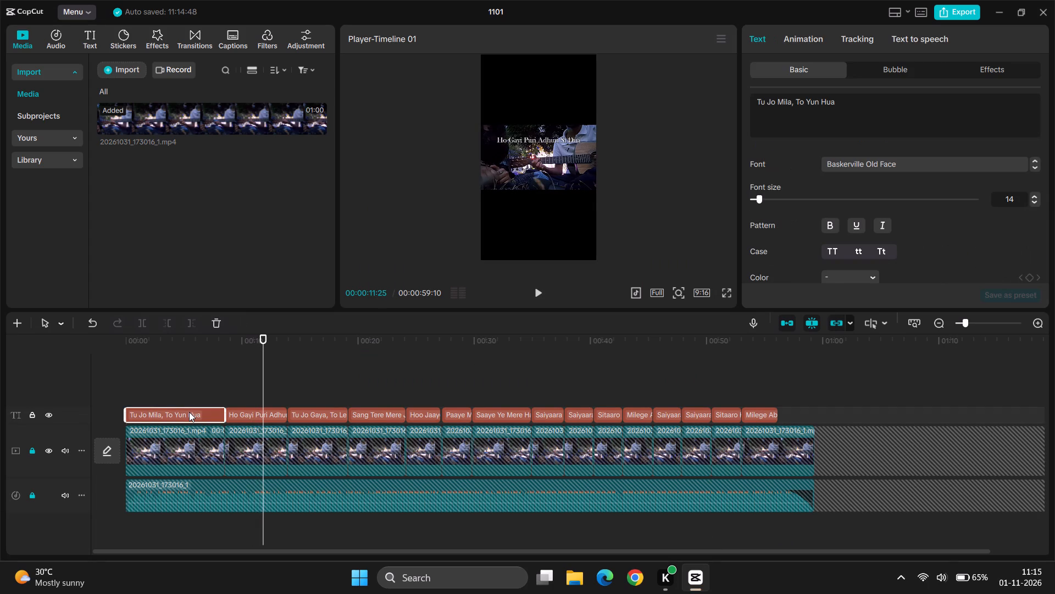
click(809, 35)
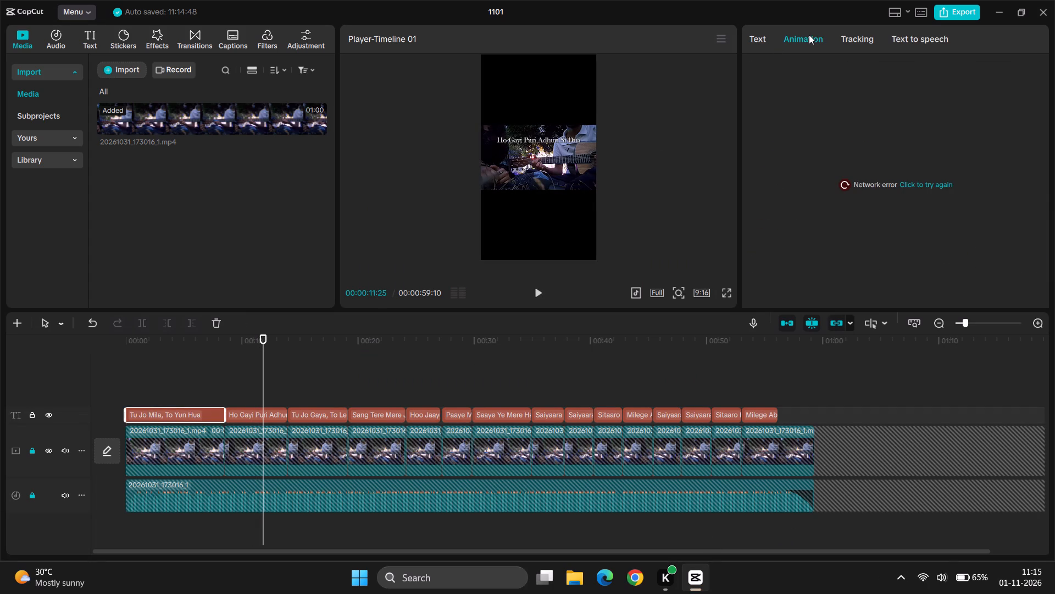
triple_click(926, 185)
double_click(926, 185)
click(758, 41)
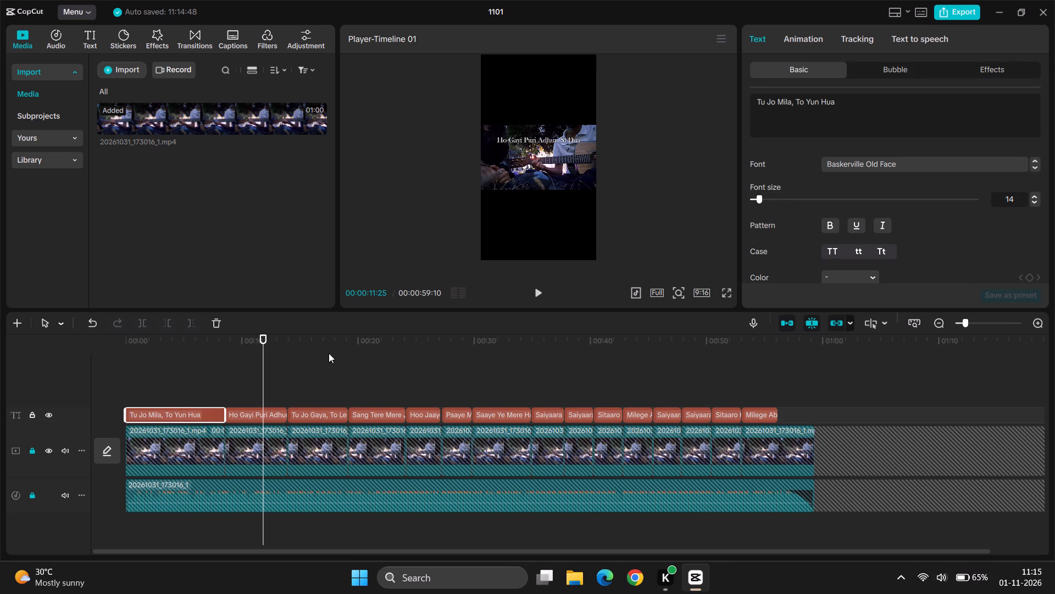
Browse the available effects, transitions, filters and adjustments with the first lyric clip selected at the timeline start.
click(197, 416)
drag(262, 340, 122, 358)
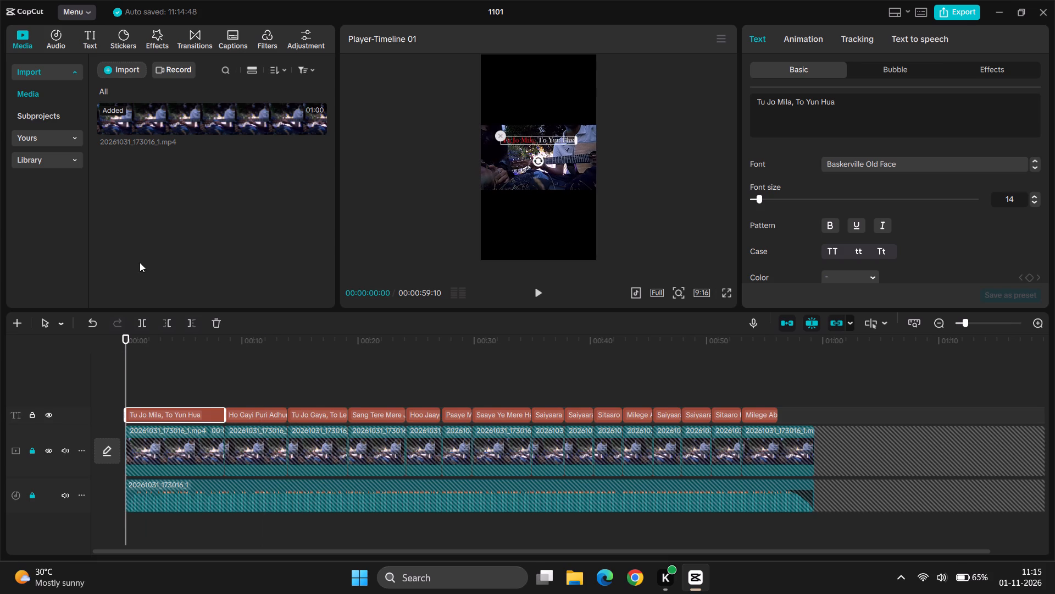
click(156, 46)
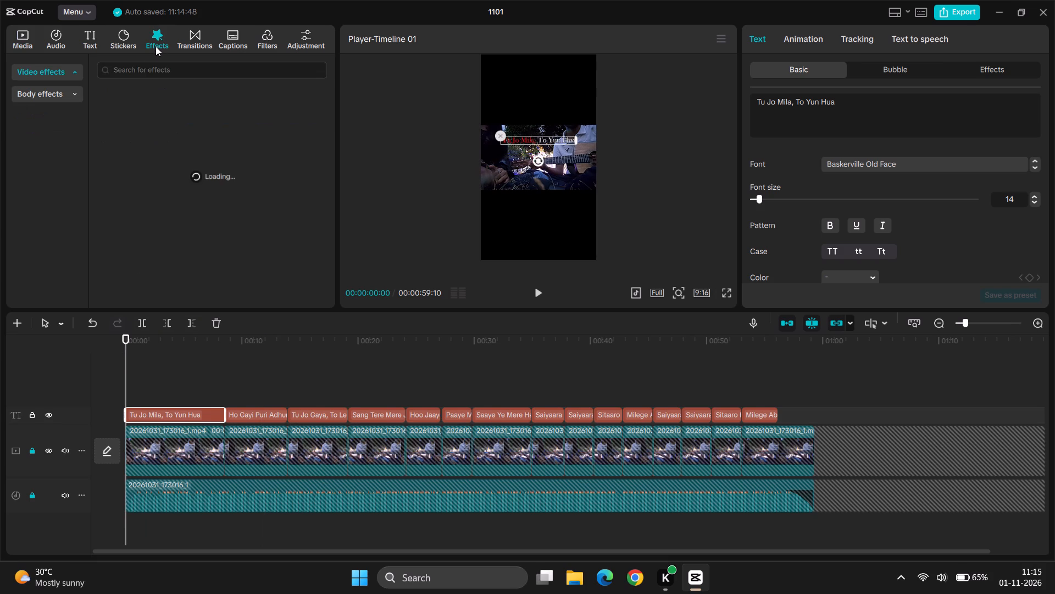
click(191, 32)
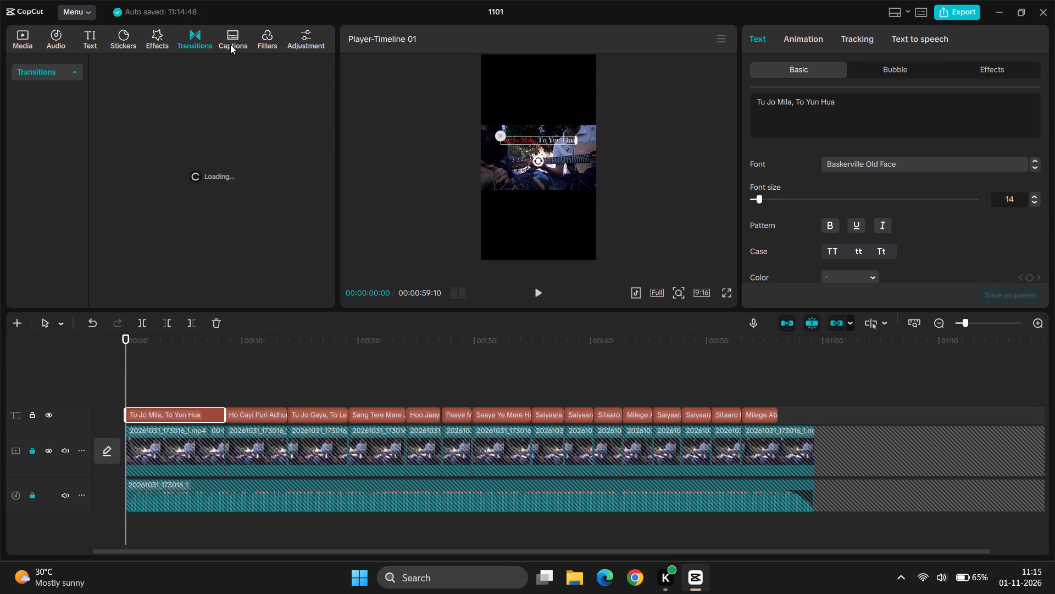
click(166, 28)
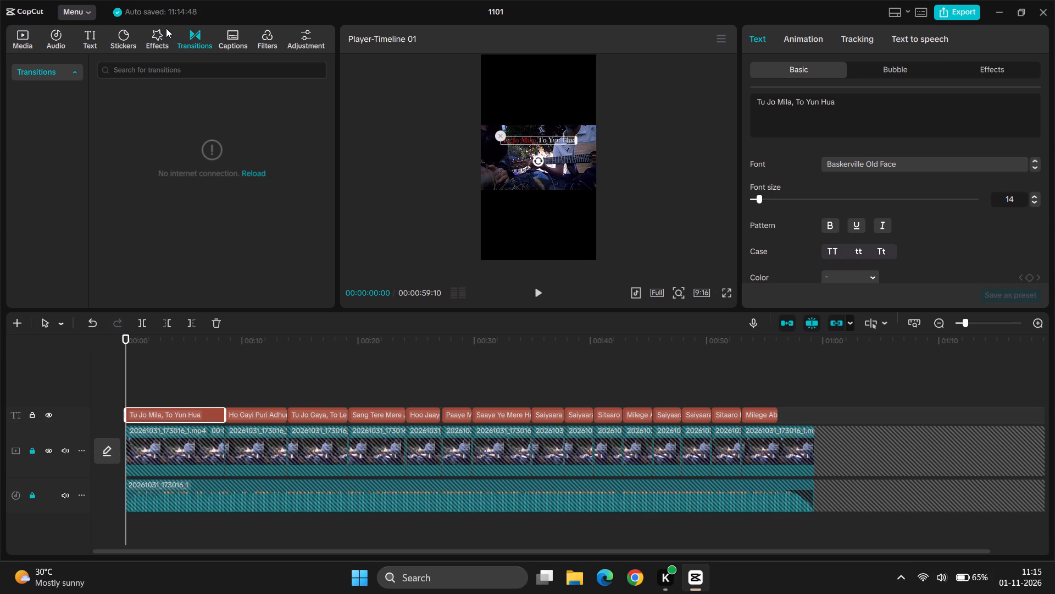
click(240, 32)
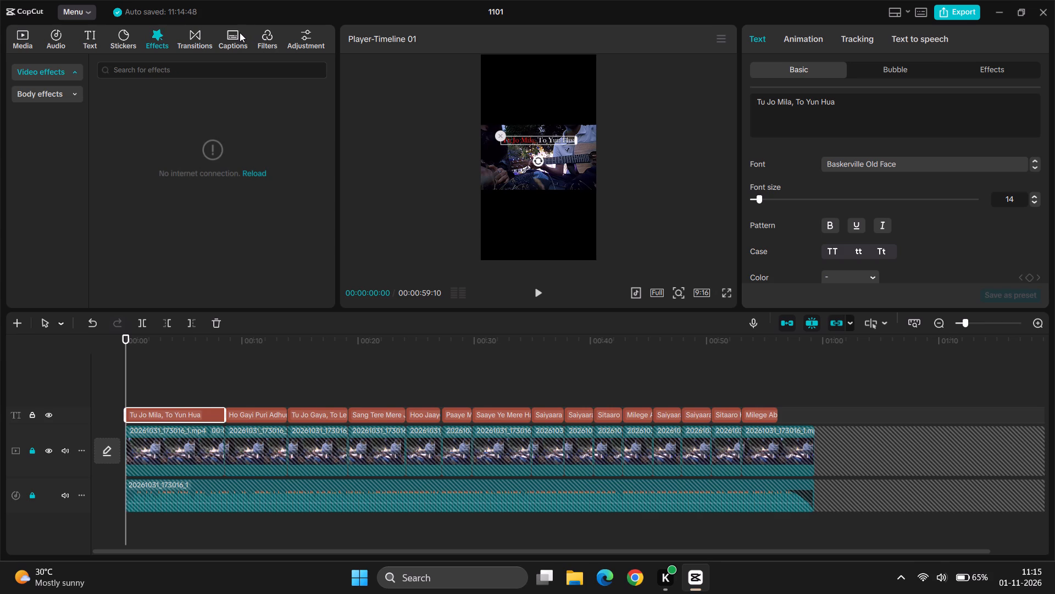
click(260, 40)
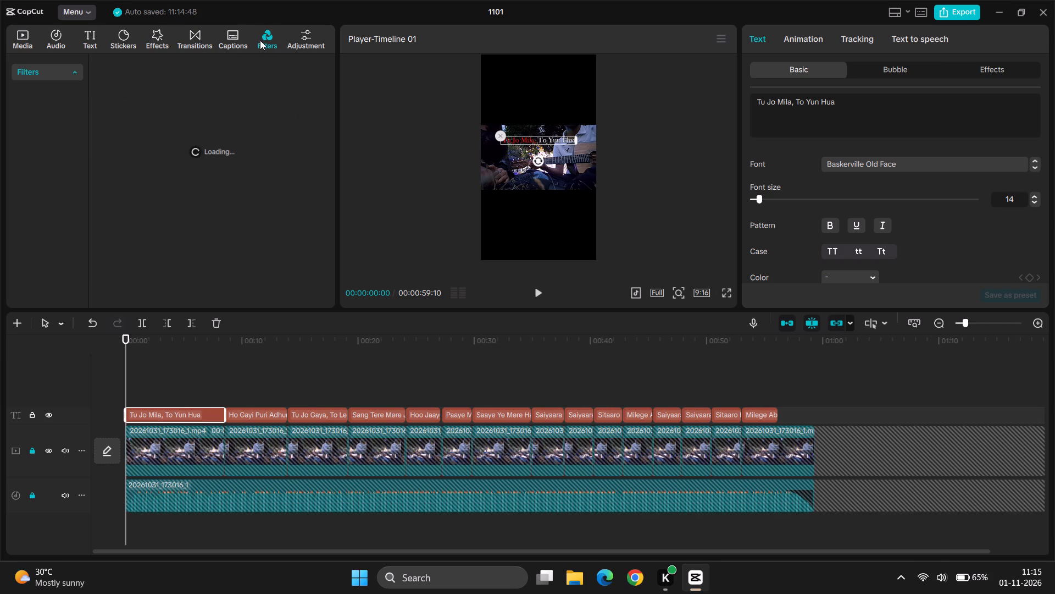
click(306, 41)
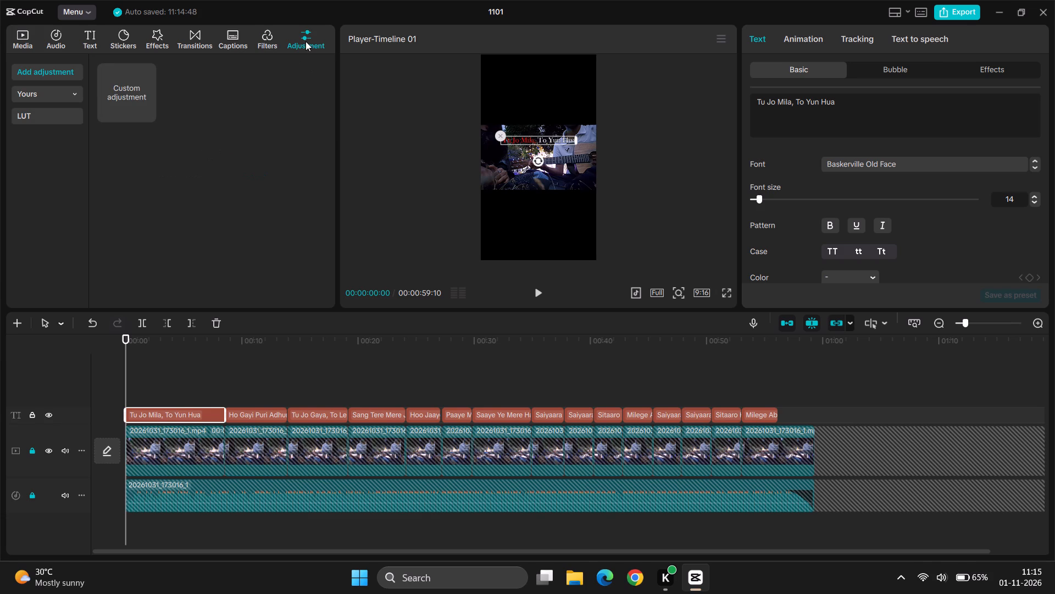
click(52, 27)
click(24, 31)
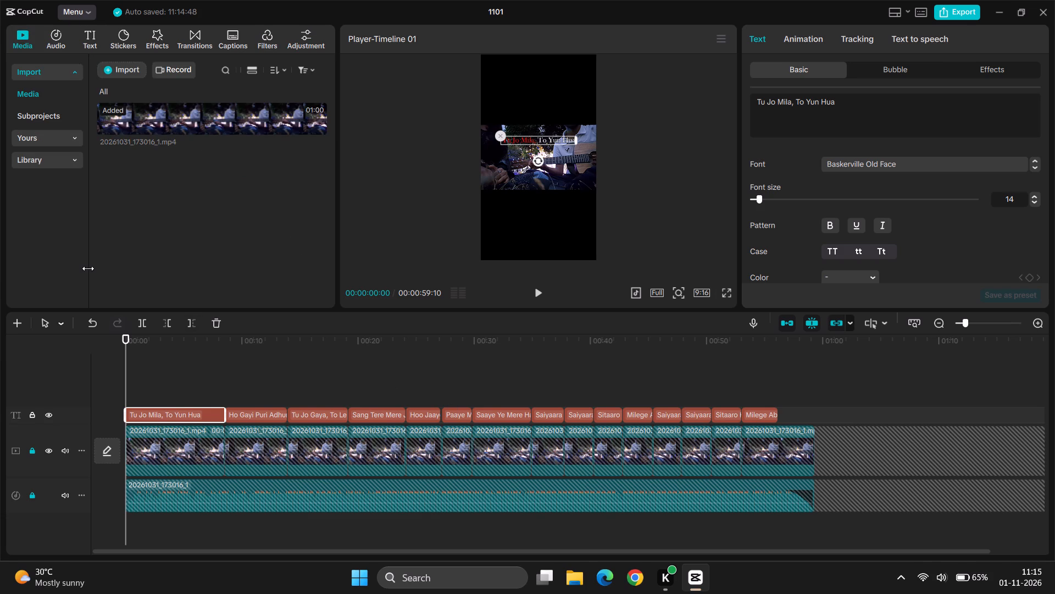
Play the timeline from about 4 s to review the first lyric.
click(237, 358)
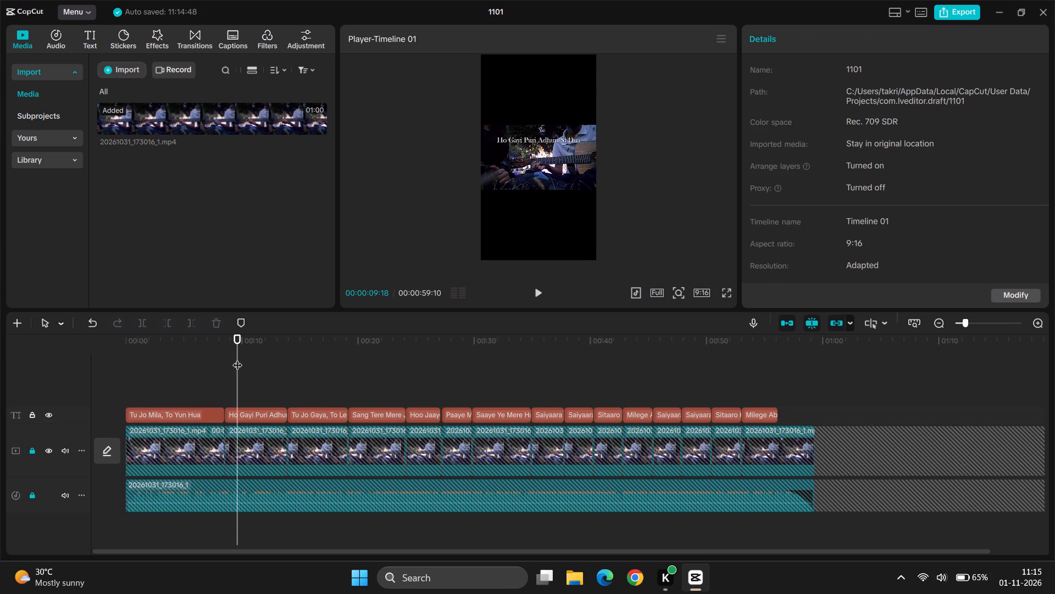
click(179, 361)
key(space)
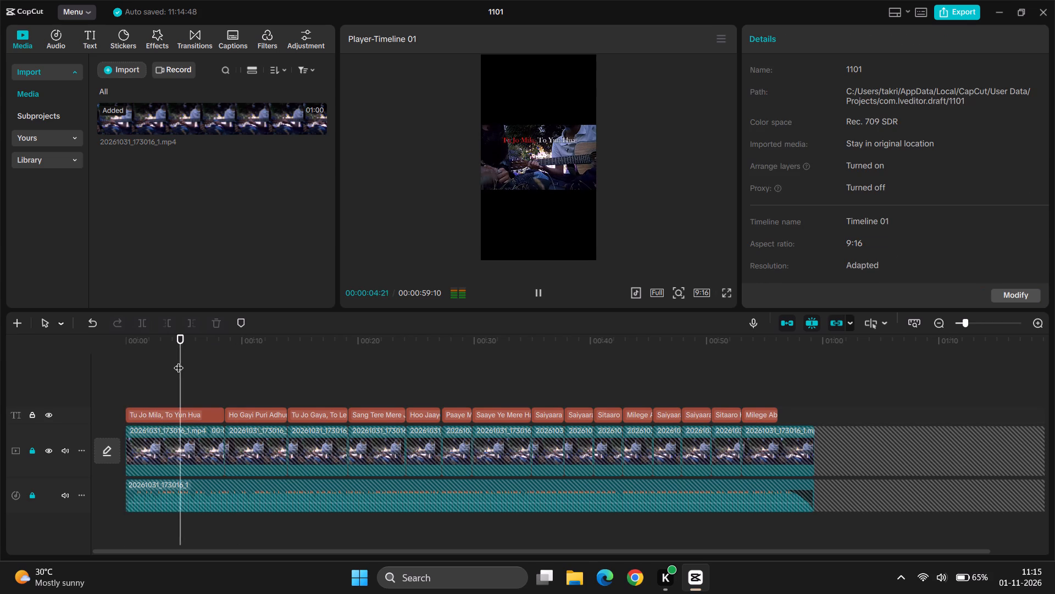